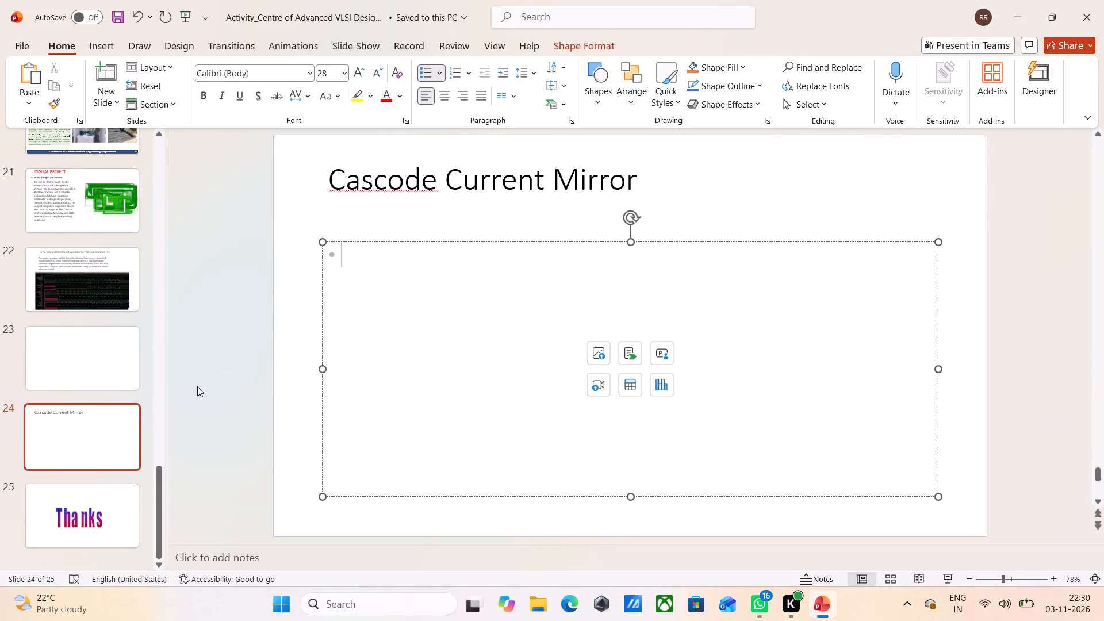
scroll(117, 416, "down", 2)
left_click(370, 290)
Make the "Cascode Current Mirror" title on slide 24 red and underlined.
left_click(404, 318)
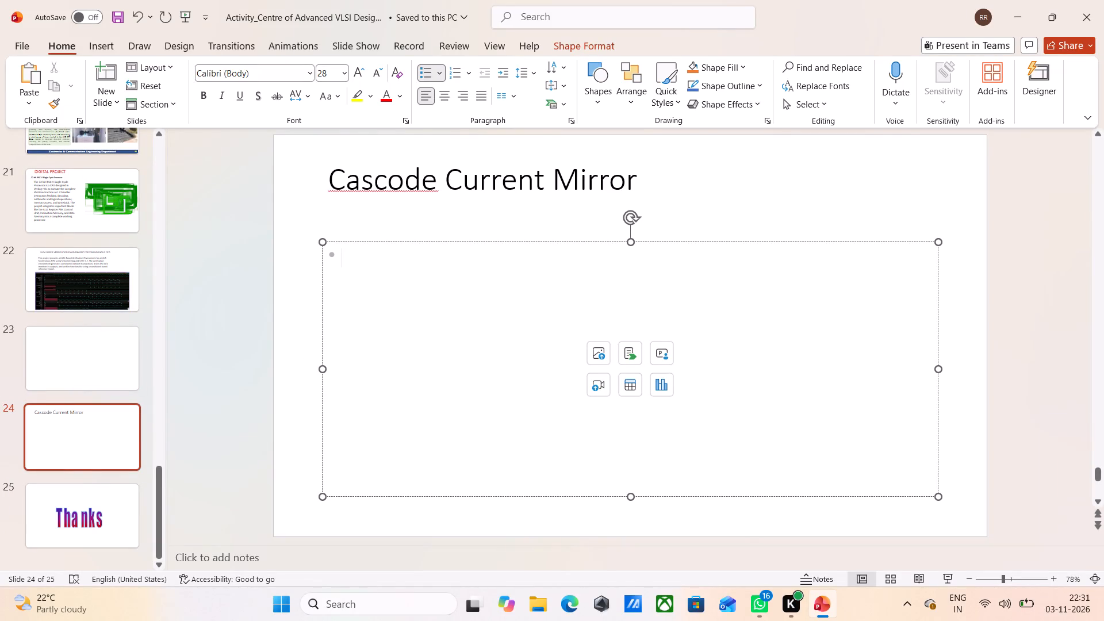
left_click(726, 186)
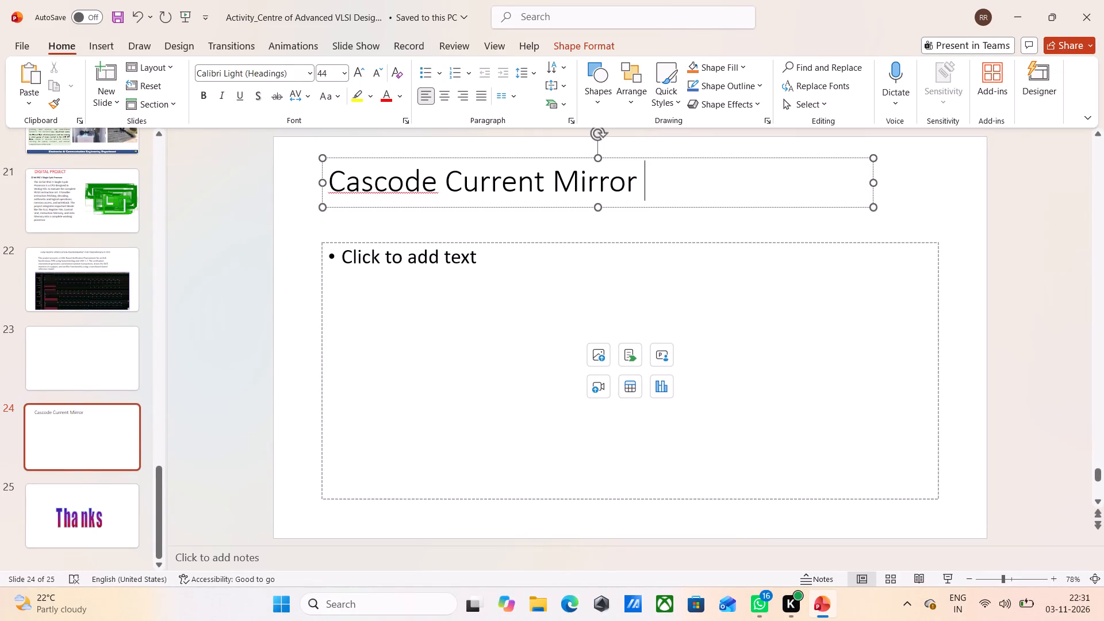
left_click_drag(327, 183, 404, 183)
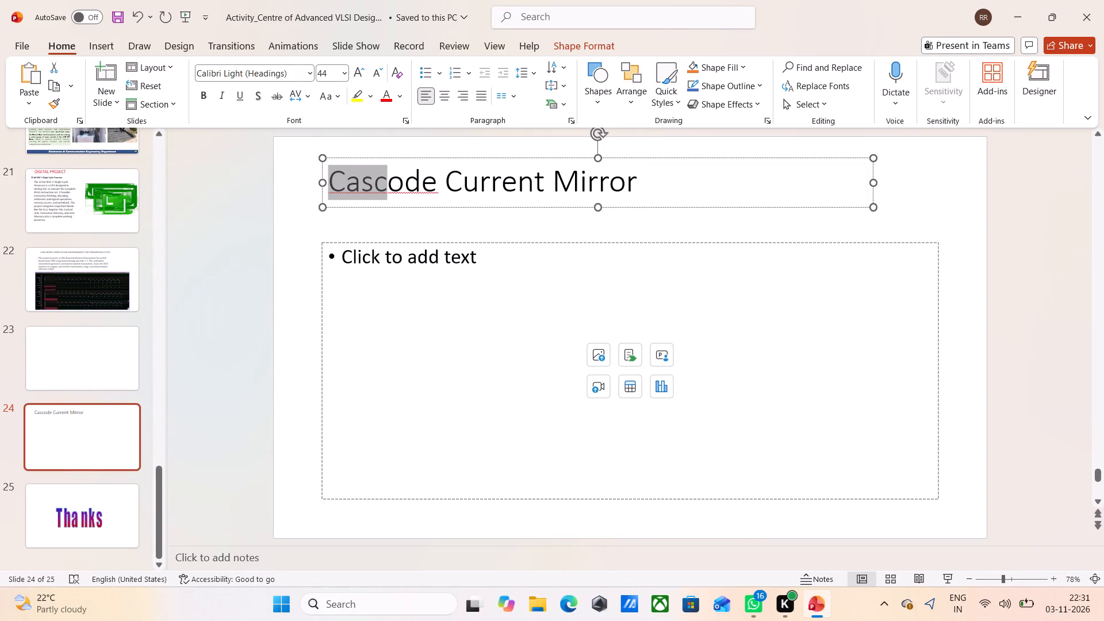
left_click_drag(404, 183, 607, 183)
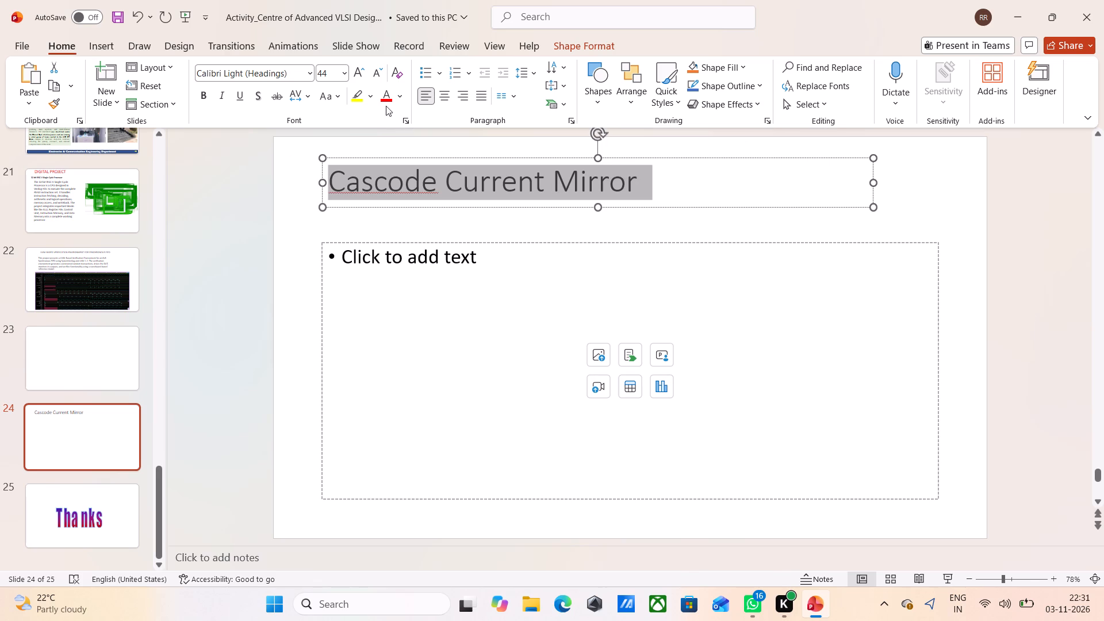
left_click(382, 101)
left_click(676, 173)
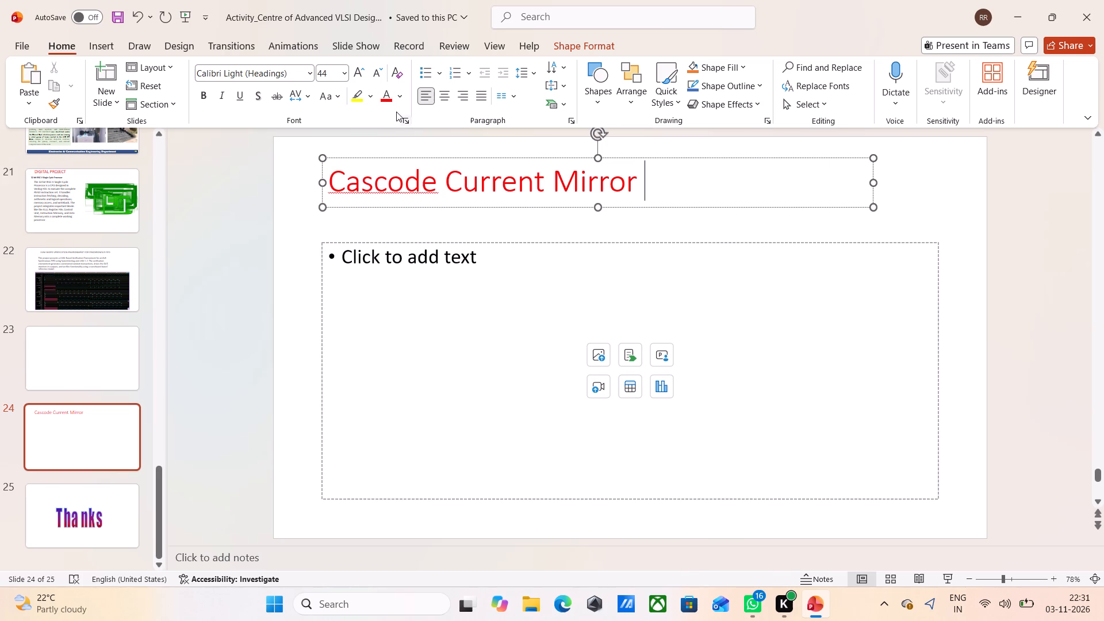
left_click_drag(648, 179, 386, 168)
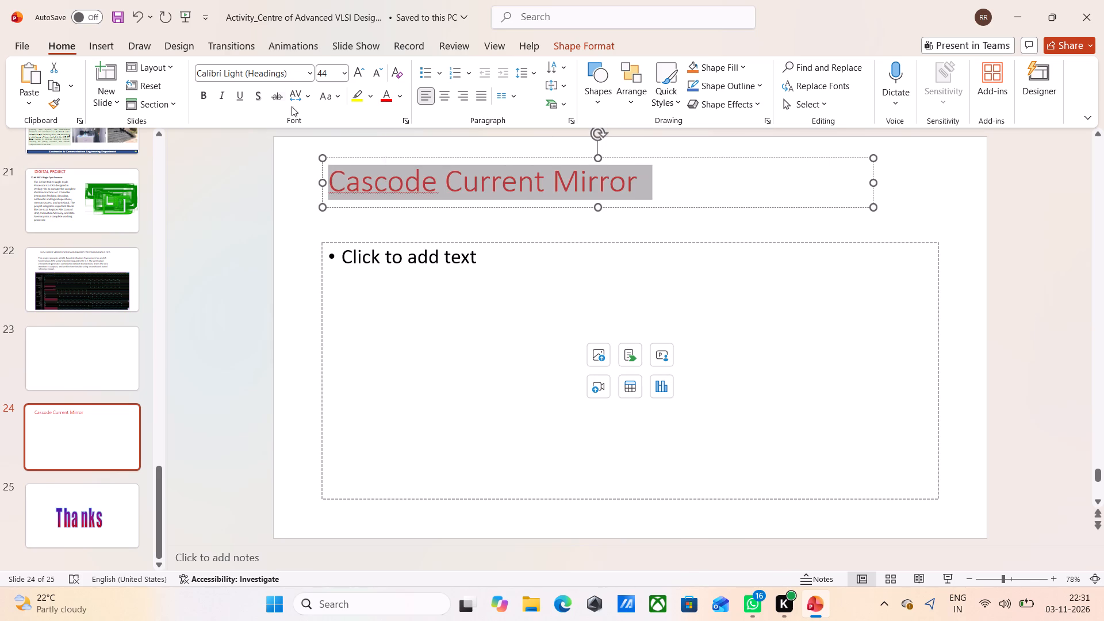
left_click(244, 98)
left_click(704, 197)
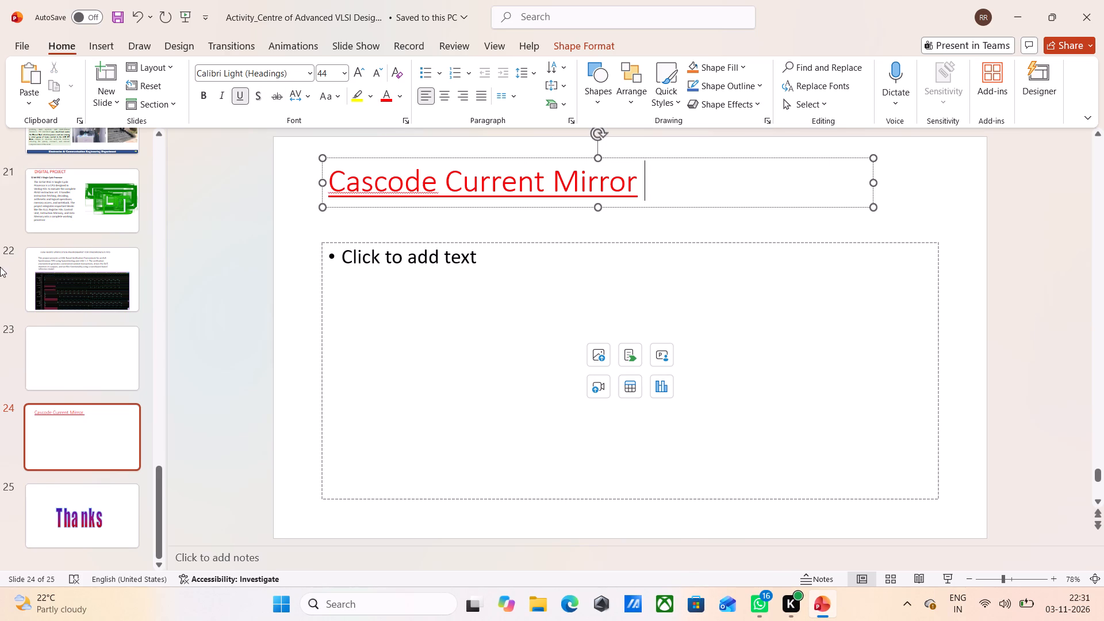
Enter "Differential Active Load" as the title of slide 23.
left_click(60, 358)
left_click(584, 202)
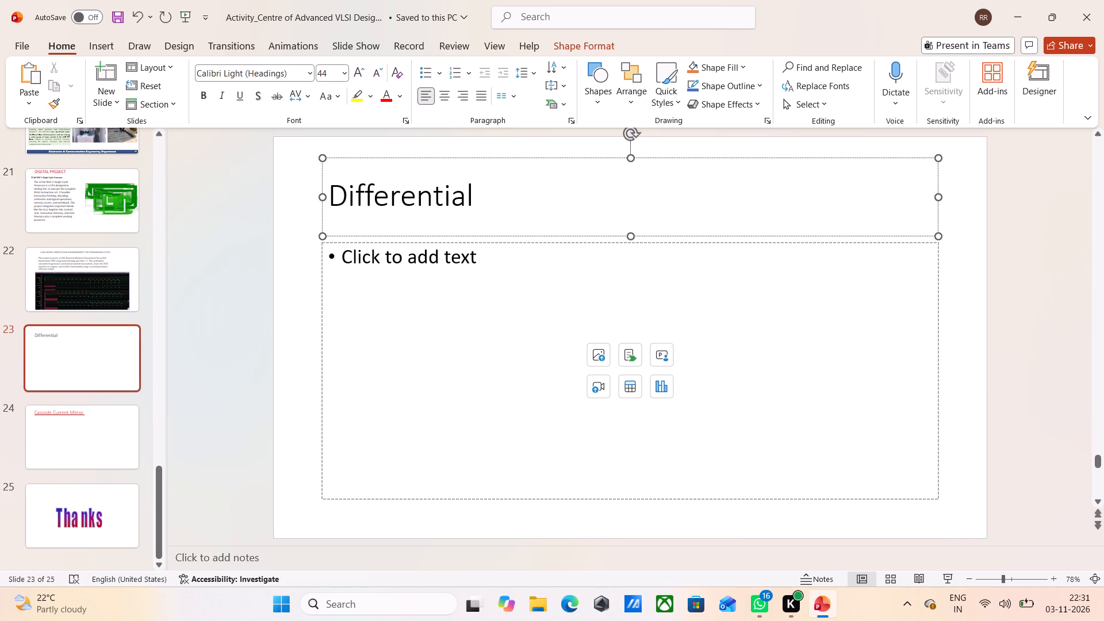
key("a")
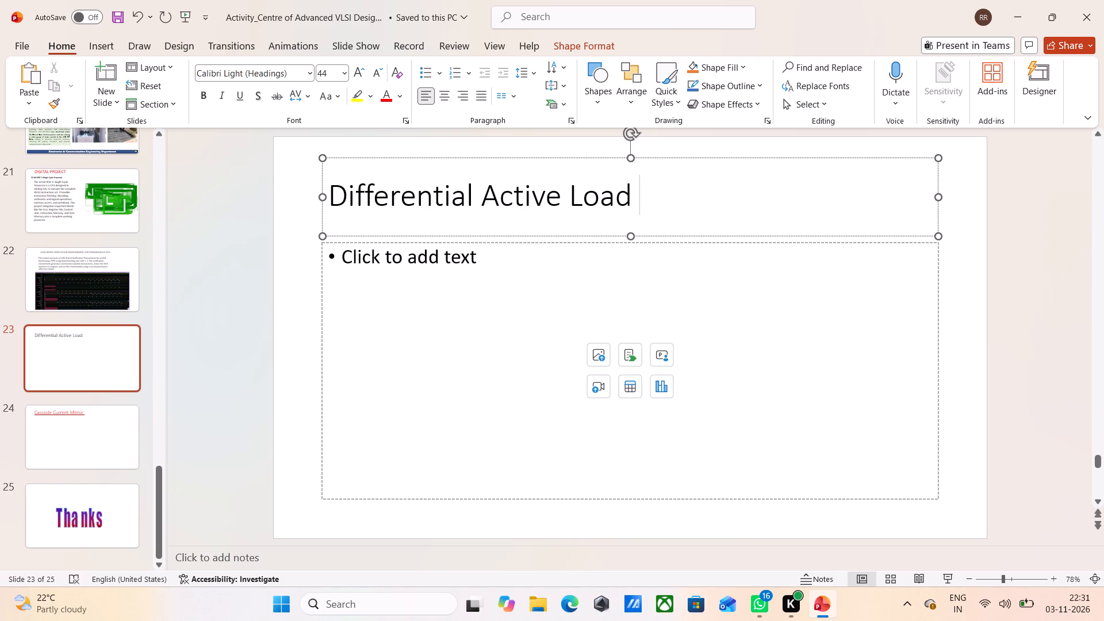
Format the "Differential Active Load" title as red, underlined text at size 40.
left_click_drag(657, 202, 356, 186)
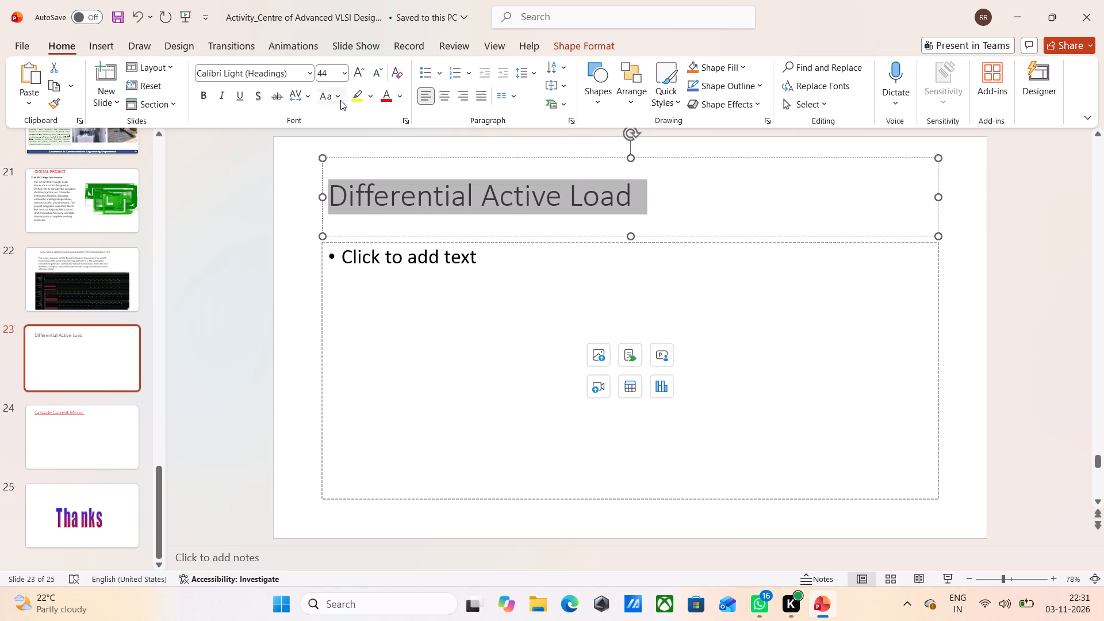
left_click(382, 94)
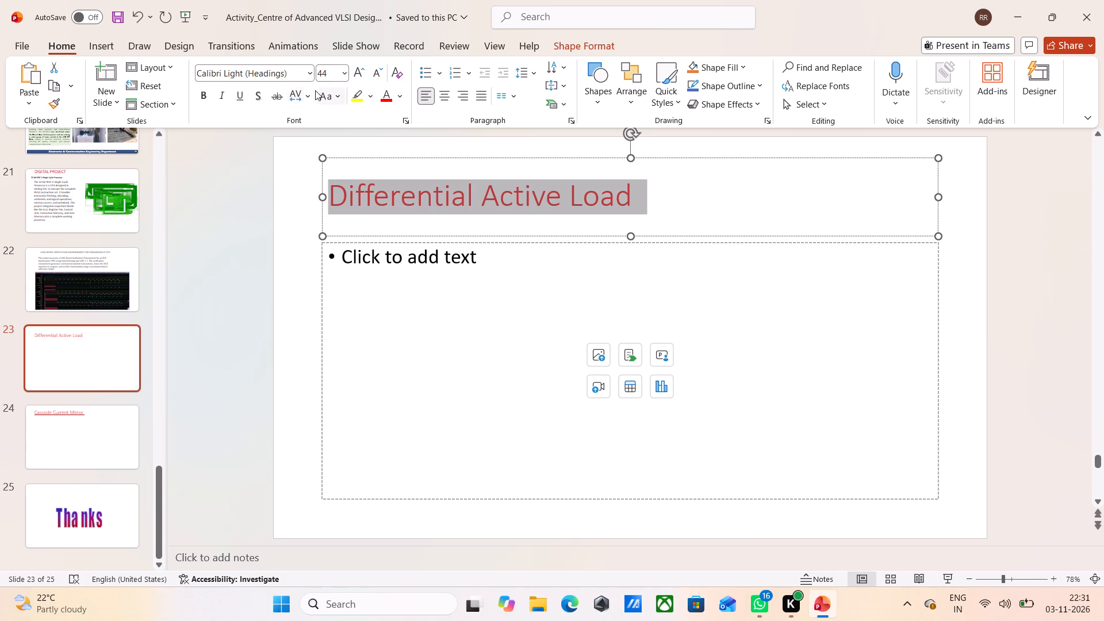
left_click(238, 94)
left_click(345, 76)
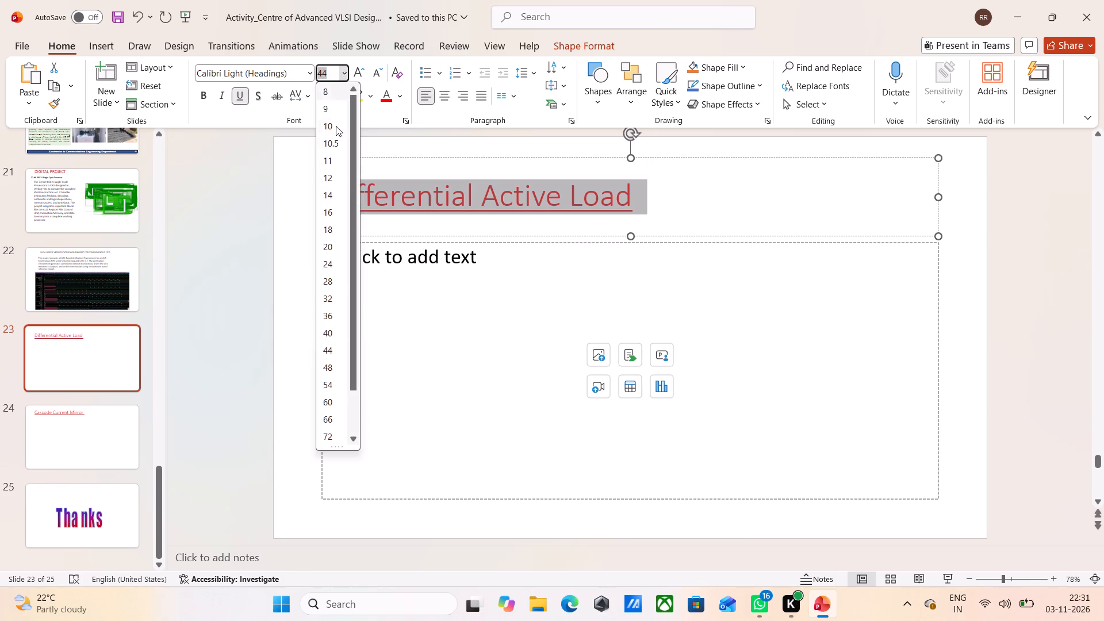
left_click(335, 332)
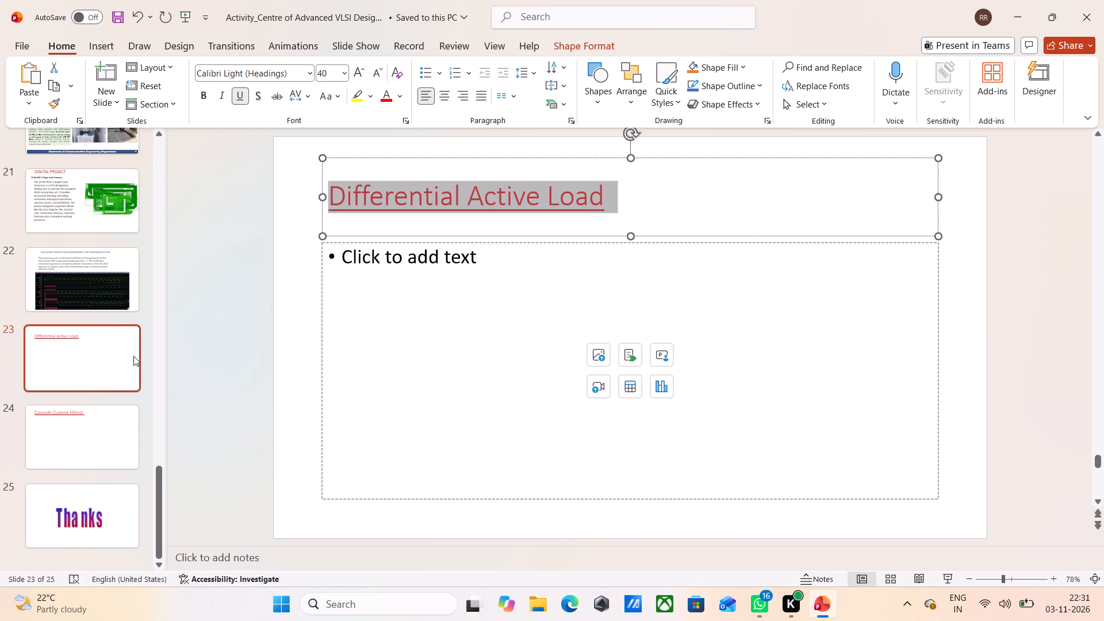
left_click(90, 434)
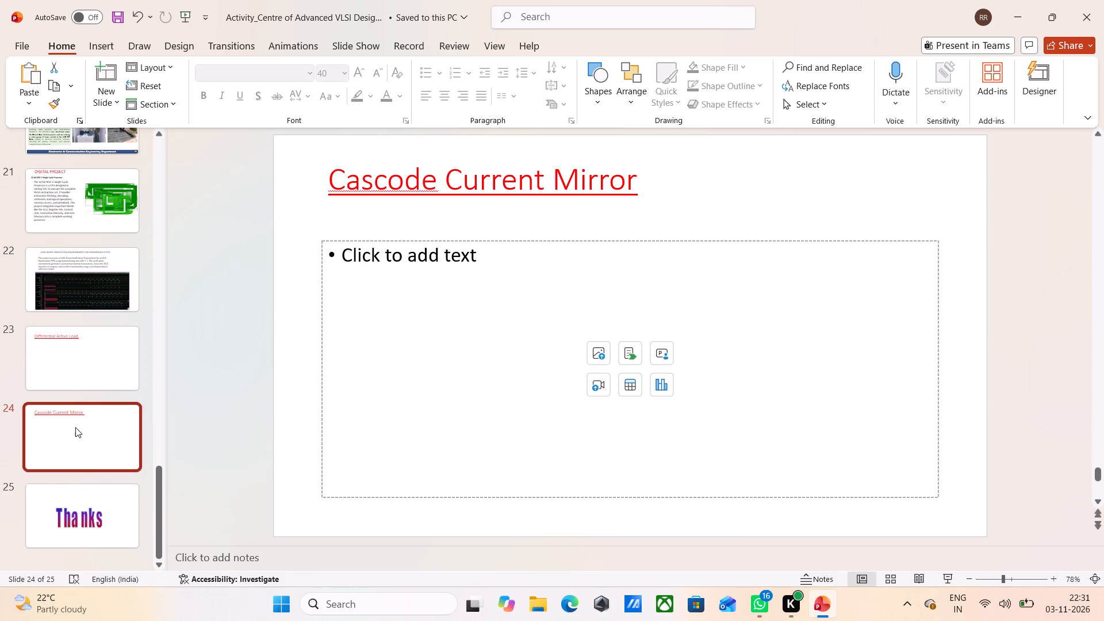
left_click(78, 386)
left_click(641, 193)
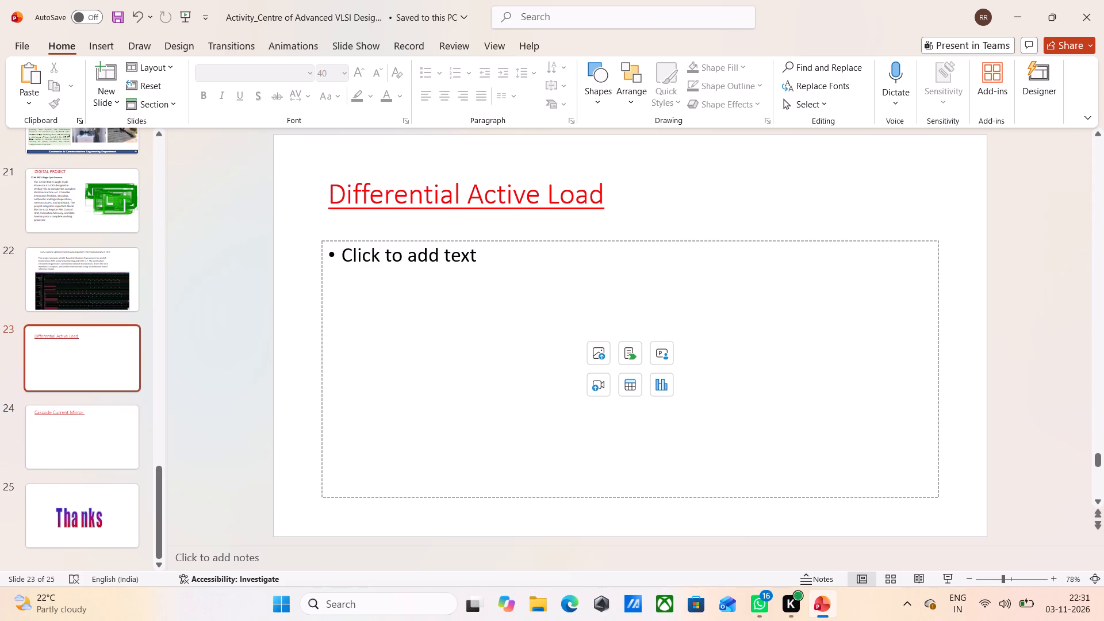
Open the recent PDF Ansh_Differential_New from File Explorer and look through it to the amplifier schematic page.
left_click(557, 309)
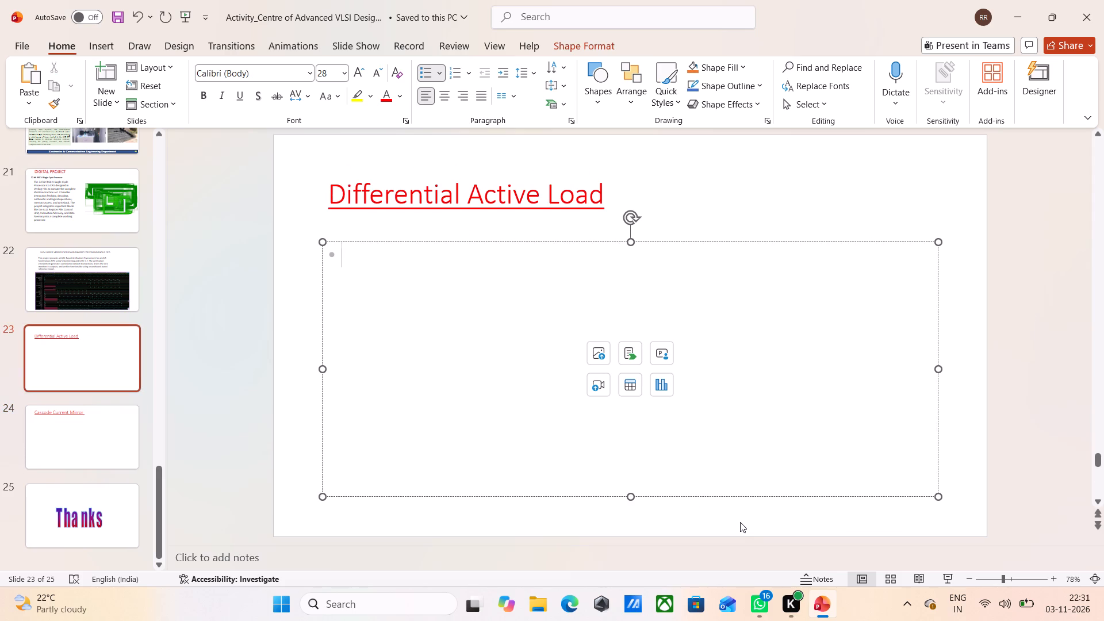
left_click(532, 596)
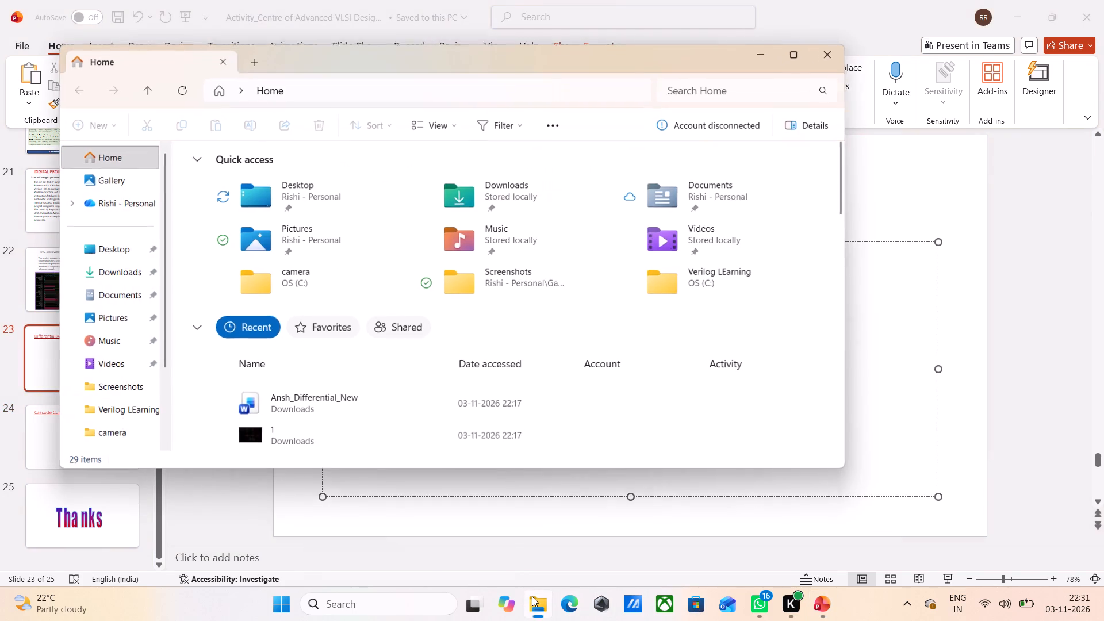
left_click(293, 441)
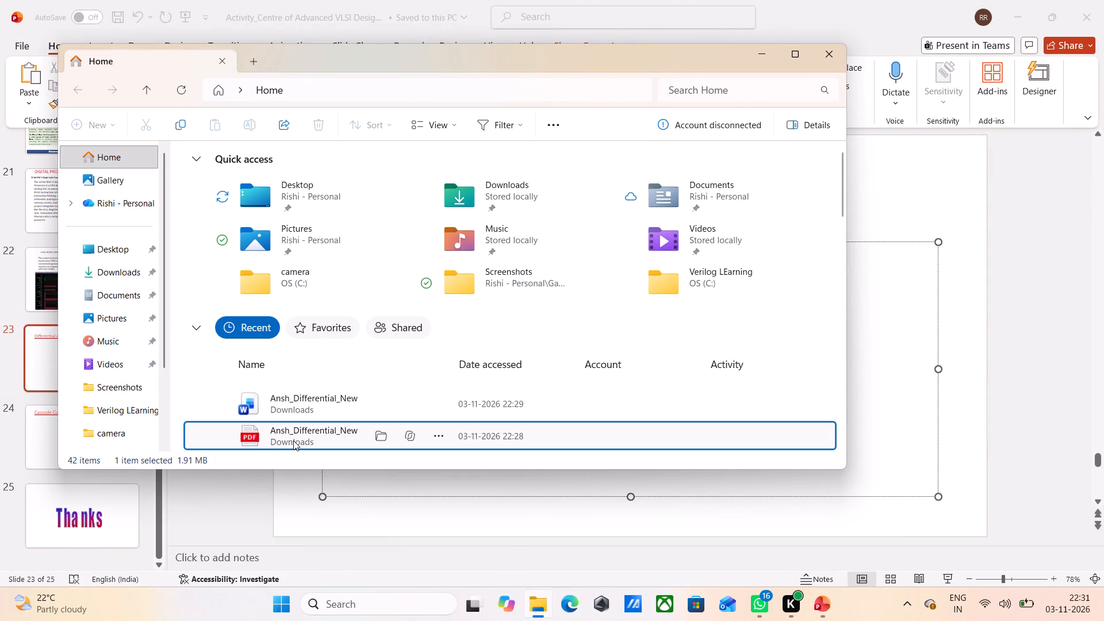
double_click(296, 426)
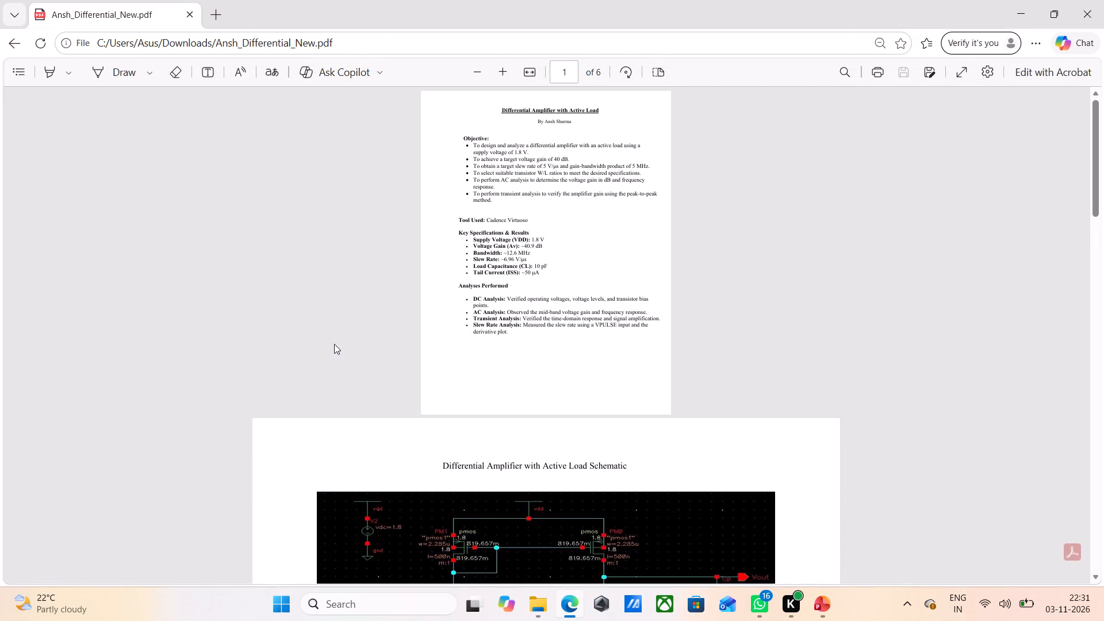
scroll(334, 344, "down", 3)
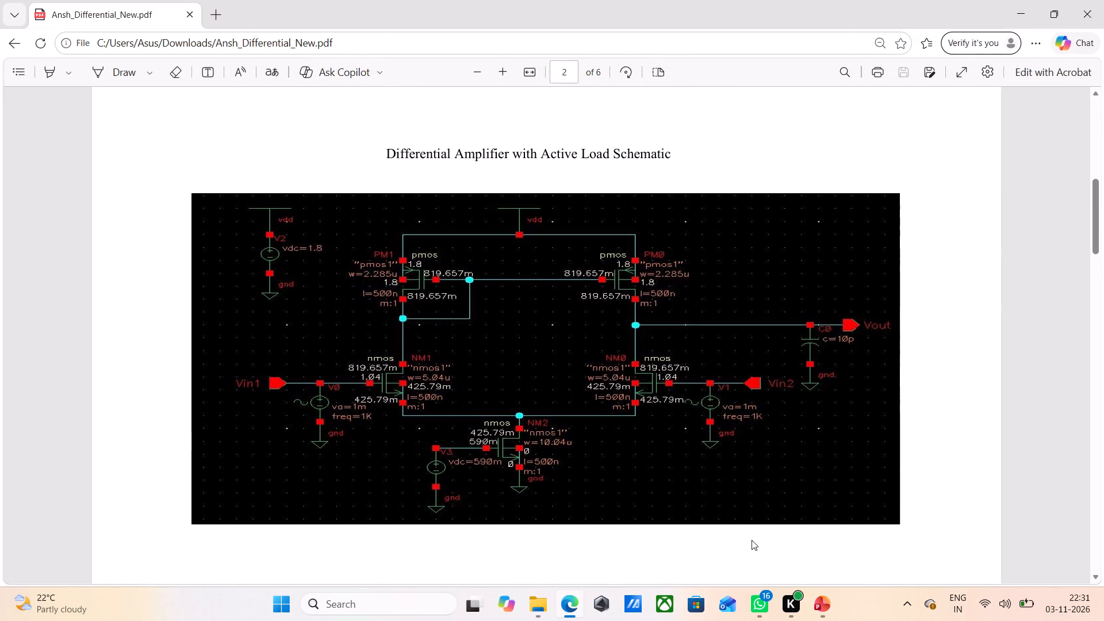
Open the Word document Ansh_Differential_New from File Explorer and copy its Differential Amplifier with Active Load schematic image.
left_click(531, 604)
double_click(320, 443)
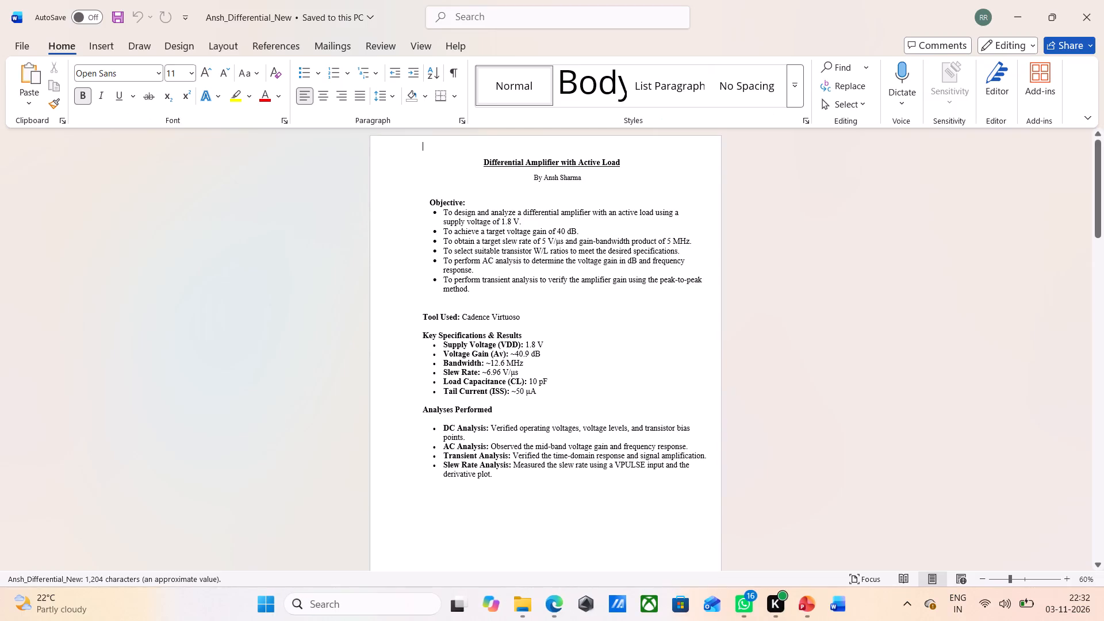
scroll(545, 318, "down", 7)
left_click(544, 394)
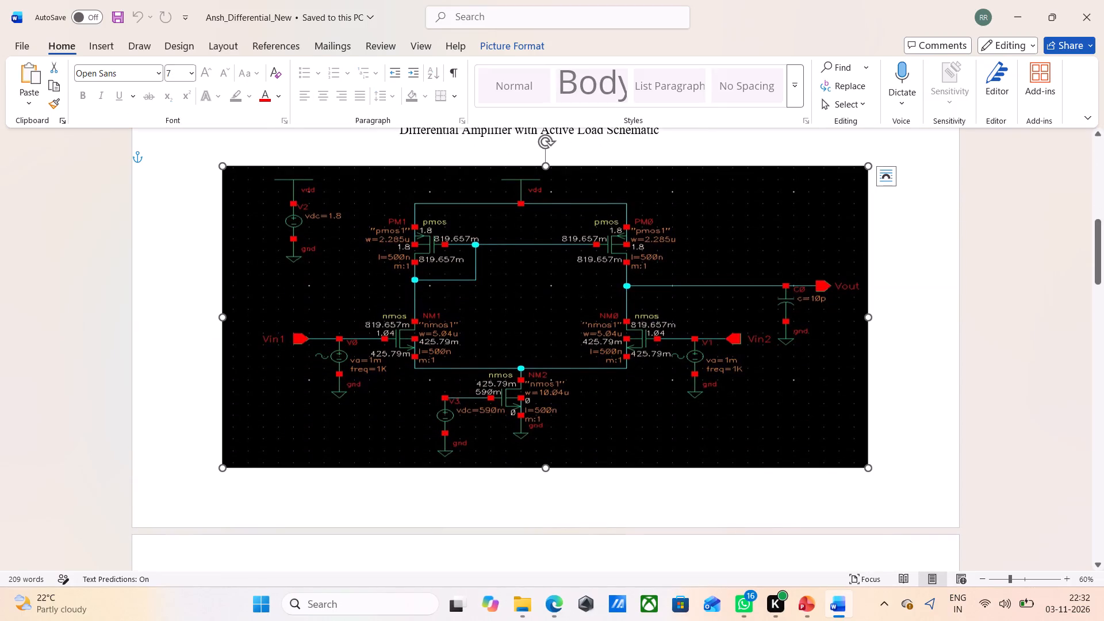
key("ctrl+c")
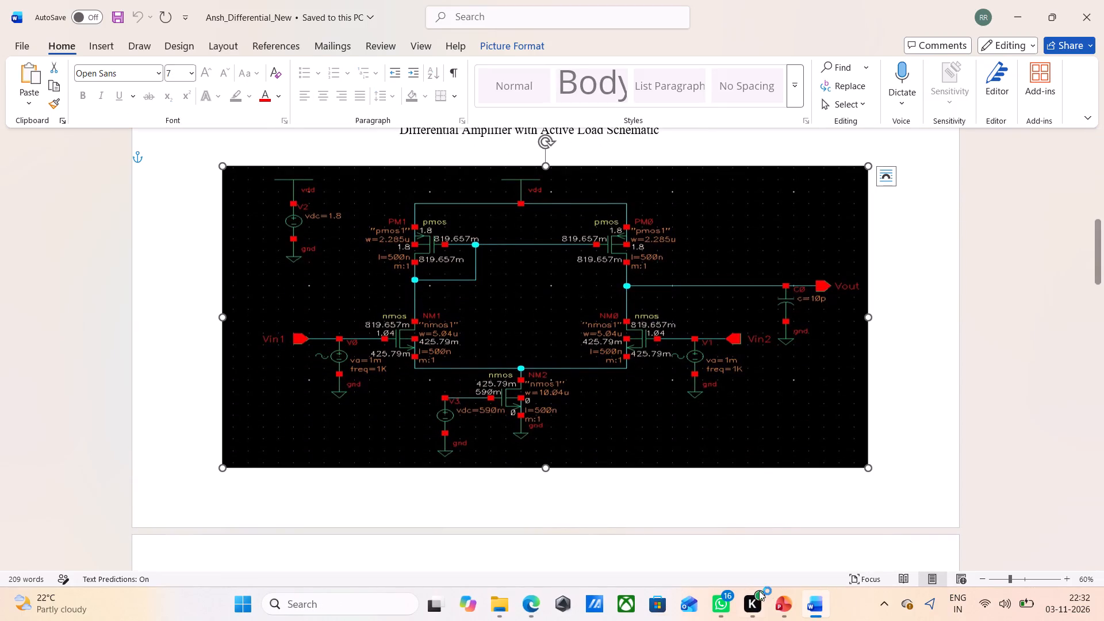
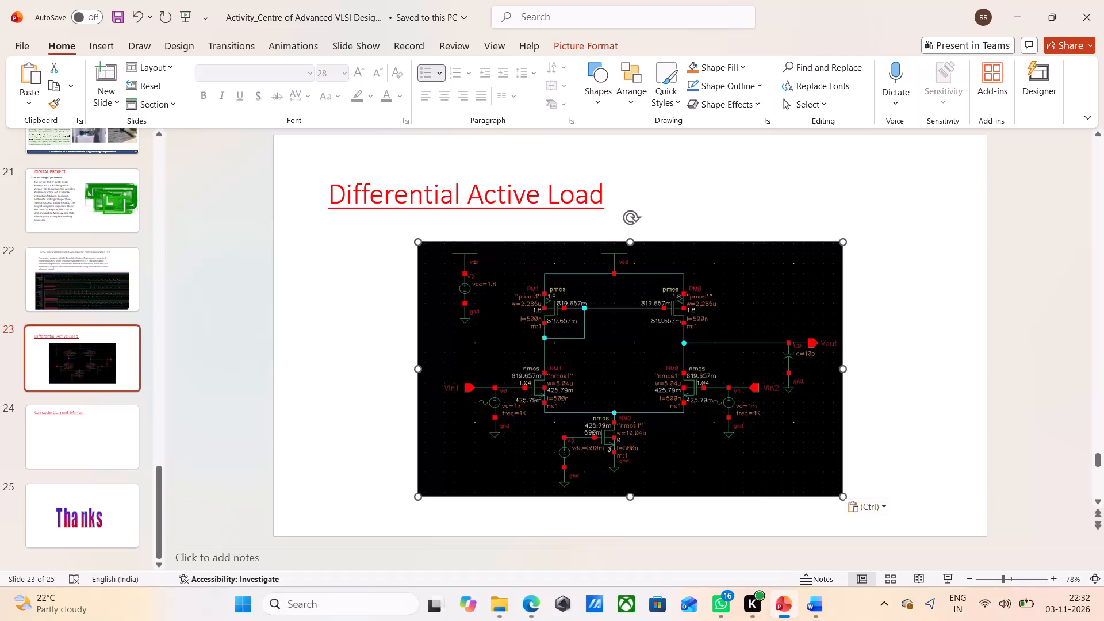
Resize the pasted amplifier schematic on slide 23 and place it in the slide's right half below the title.
left_click_drag(842, 494, 865, 500)
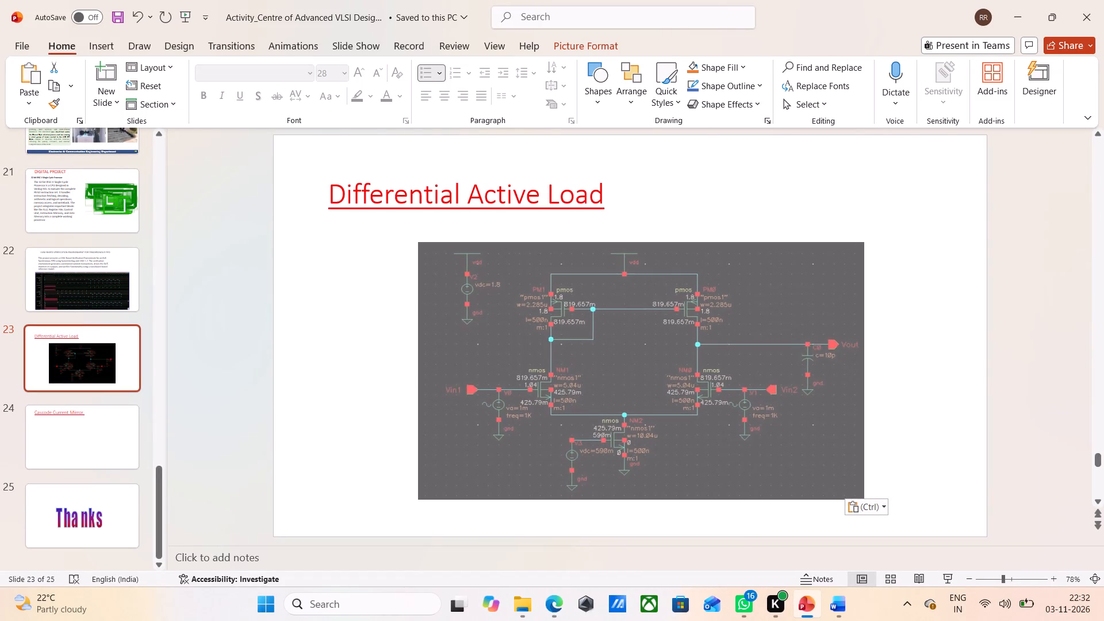
left_click_drag(865, 500, 860, 500)
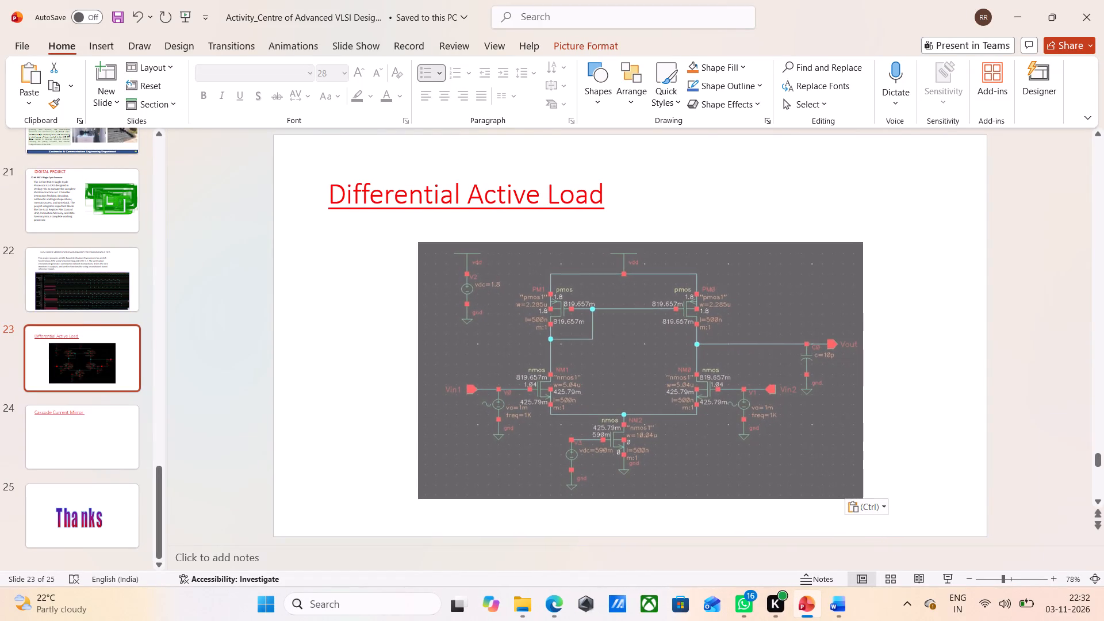
left_click_drag(860, 500, 746, 493)
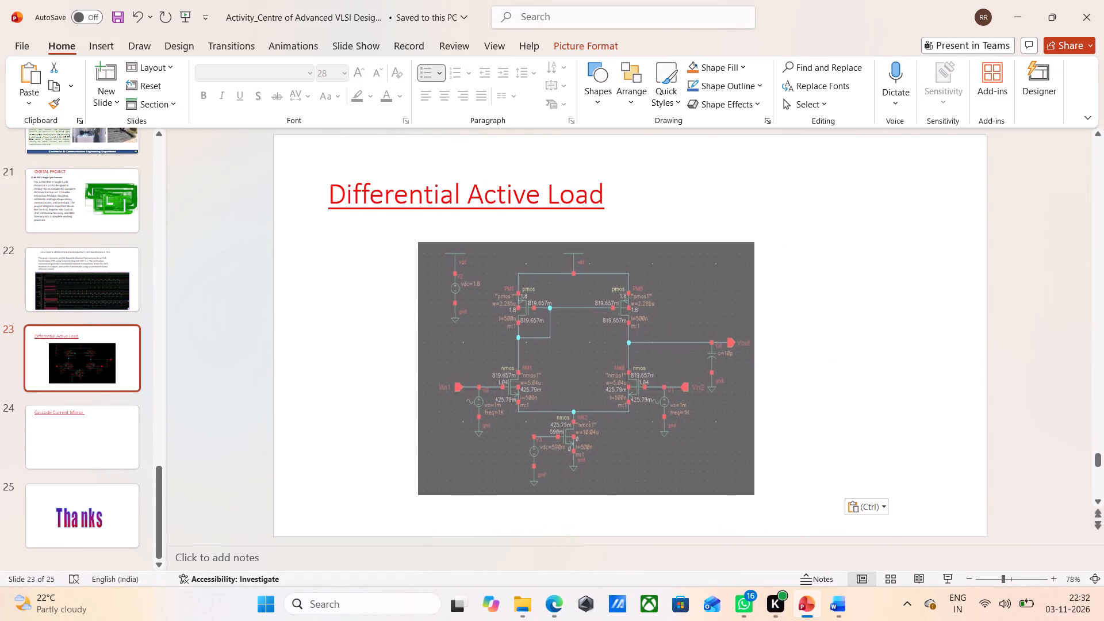
left_click_drag(746, 493, 725, 492)
left_click_drag(672, 451, 841, 478)
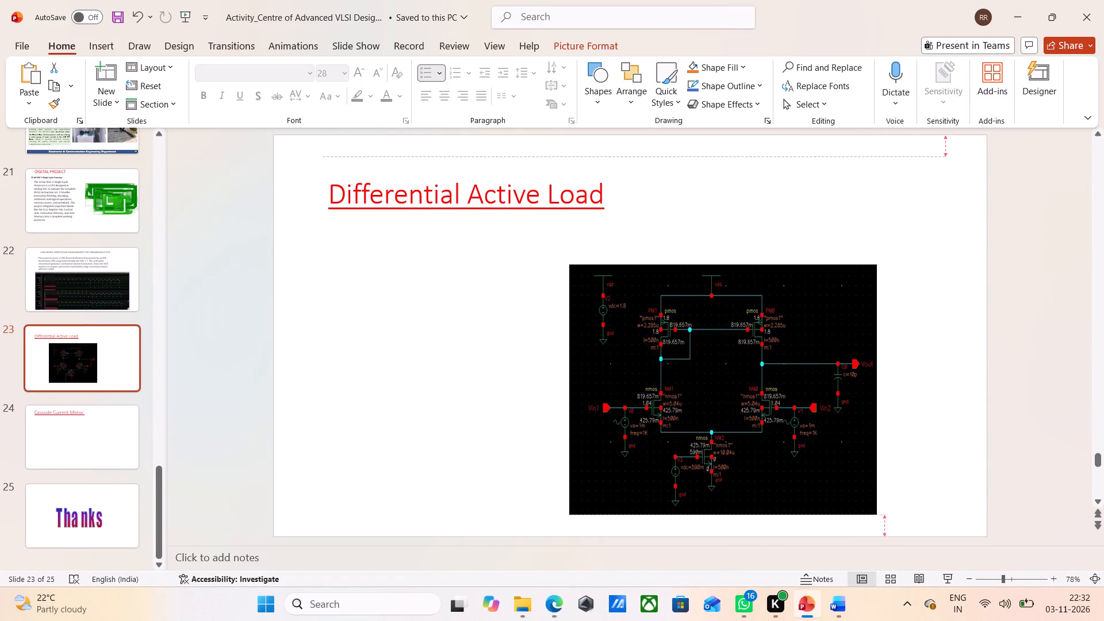
left_click_drag(841, 478, 894, 440)
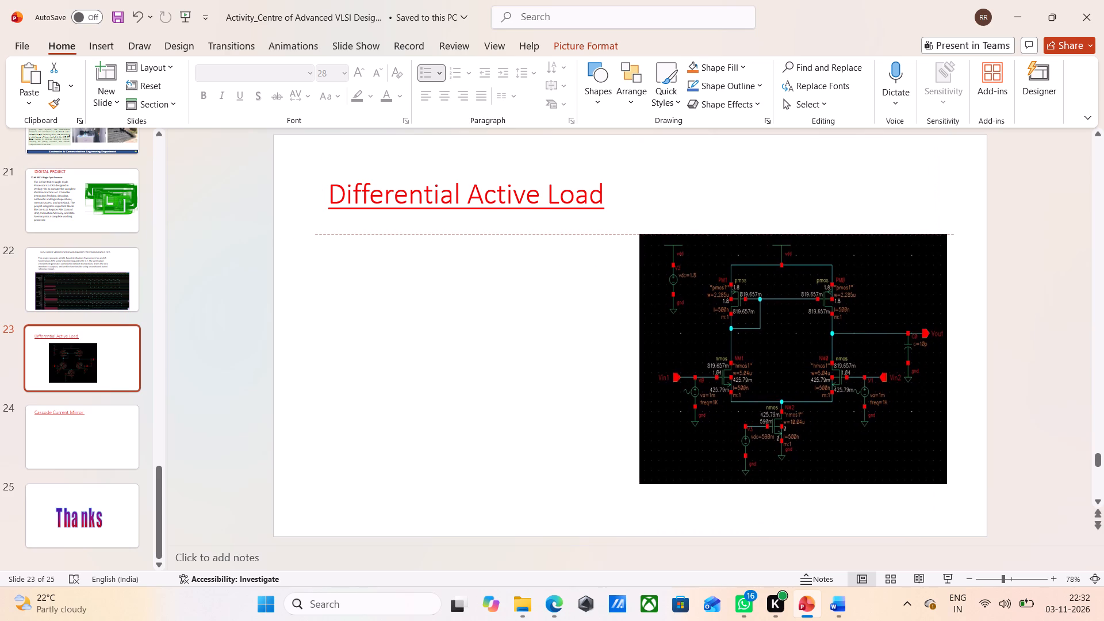
left_click_drag(894, 440, 900, 438)
left_click_drag(642, 477, 629, 497)
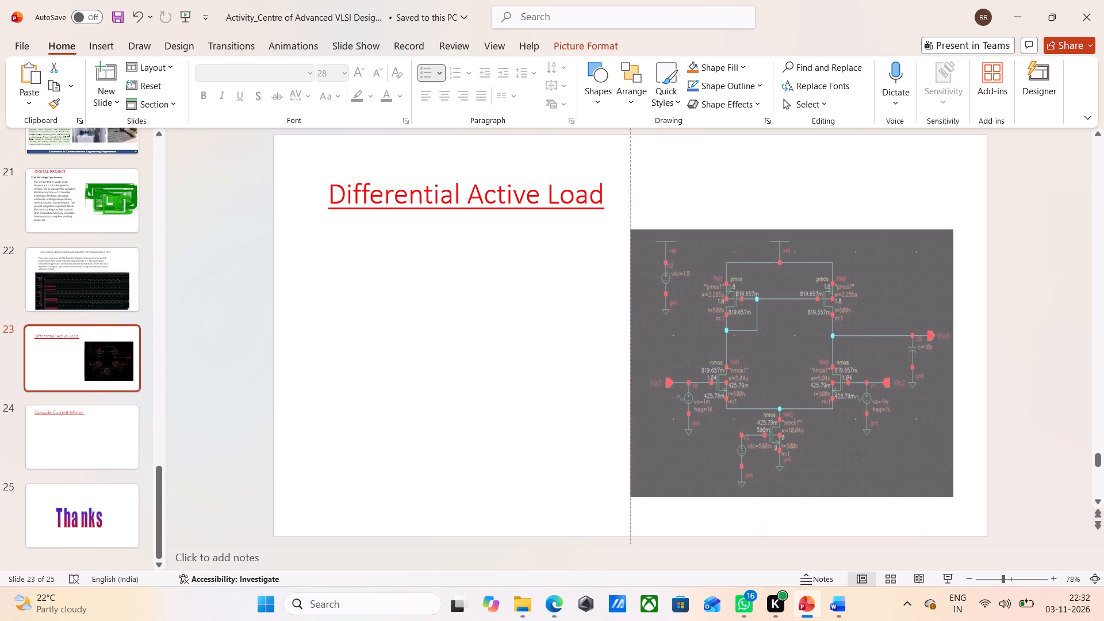
left_click_drag(629, 497, 631, 515)
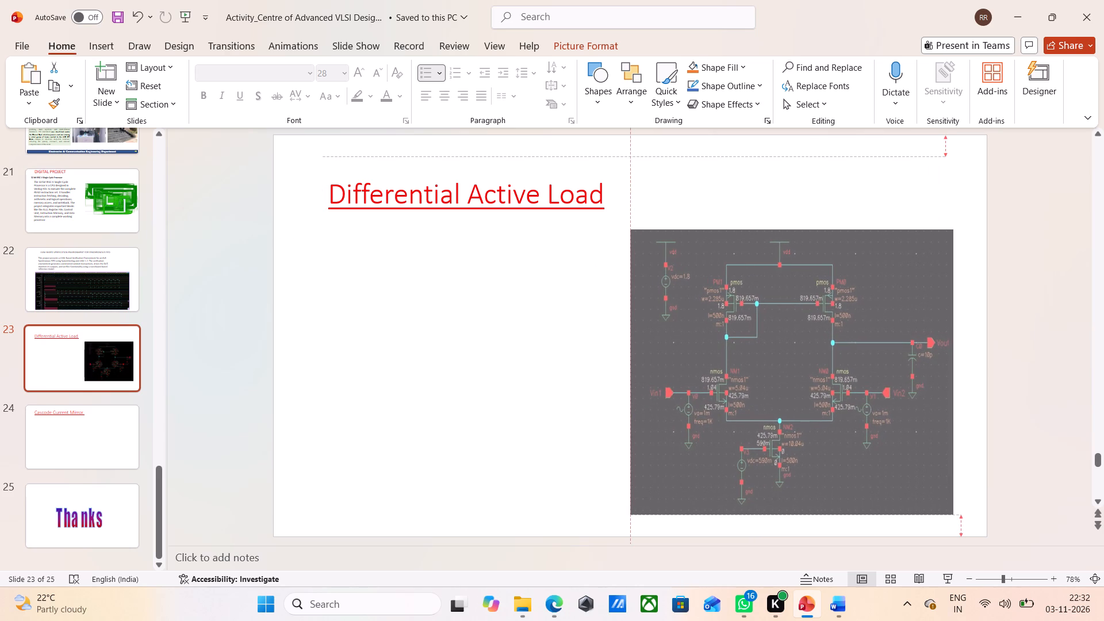
left_click_drag(631, 515, 632, 516)
left_click(450, 404)
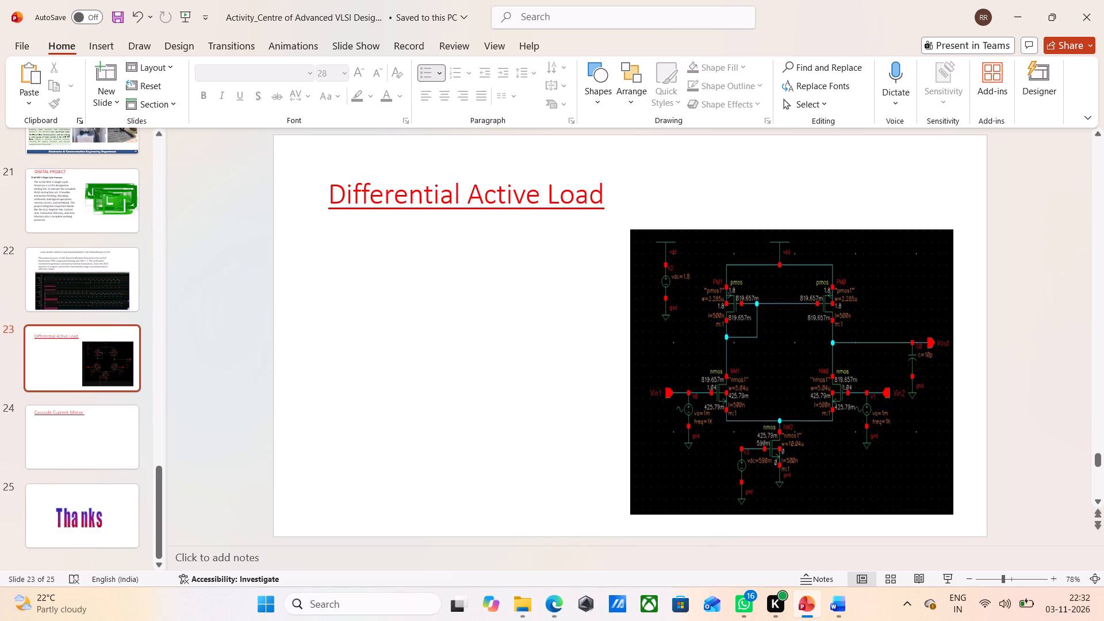
Copy the Objective heading and its bullet points from the Ansh_Differential_New Word document, and return to the PowerPoint presentation.
left_click(832, 534)
scroll(508, 306, "up", 3)
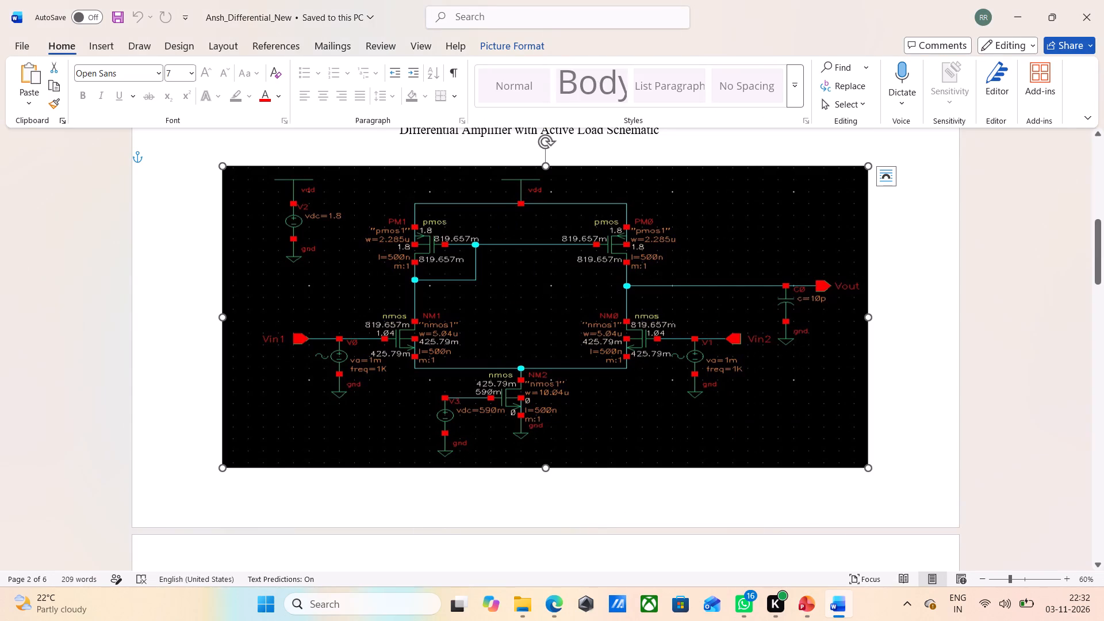
scroll(508, 306, "up", 6)
scroll(511, 319, "down", 1)
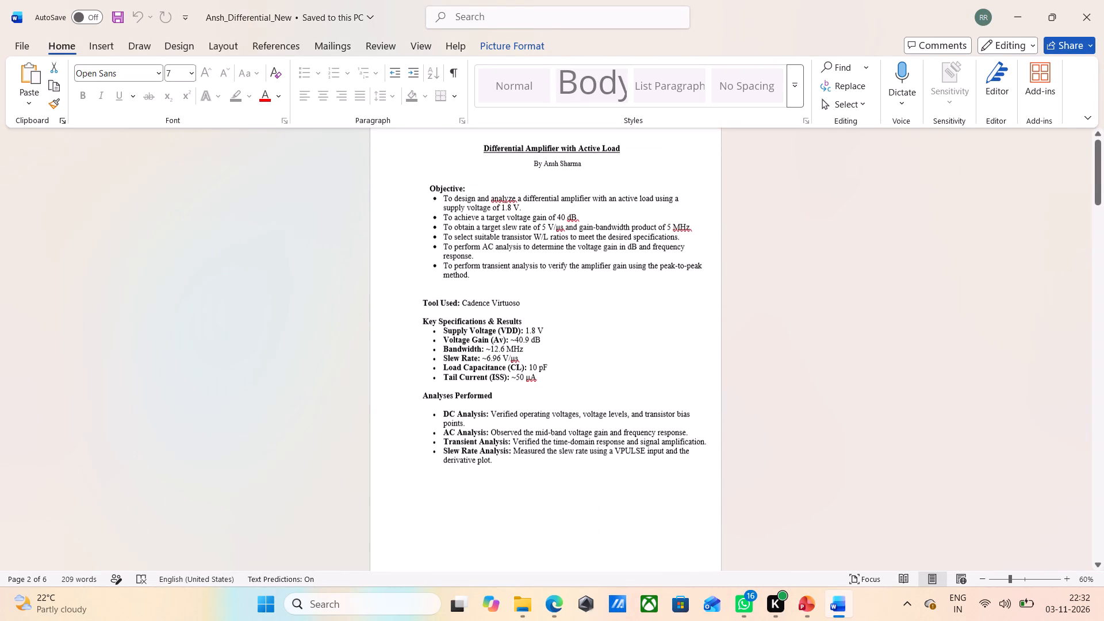
scroll(508, 313, "down", 1)
left_click_drag(471, 289, 415, 203)
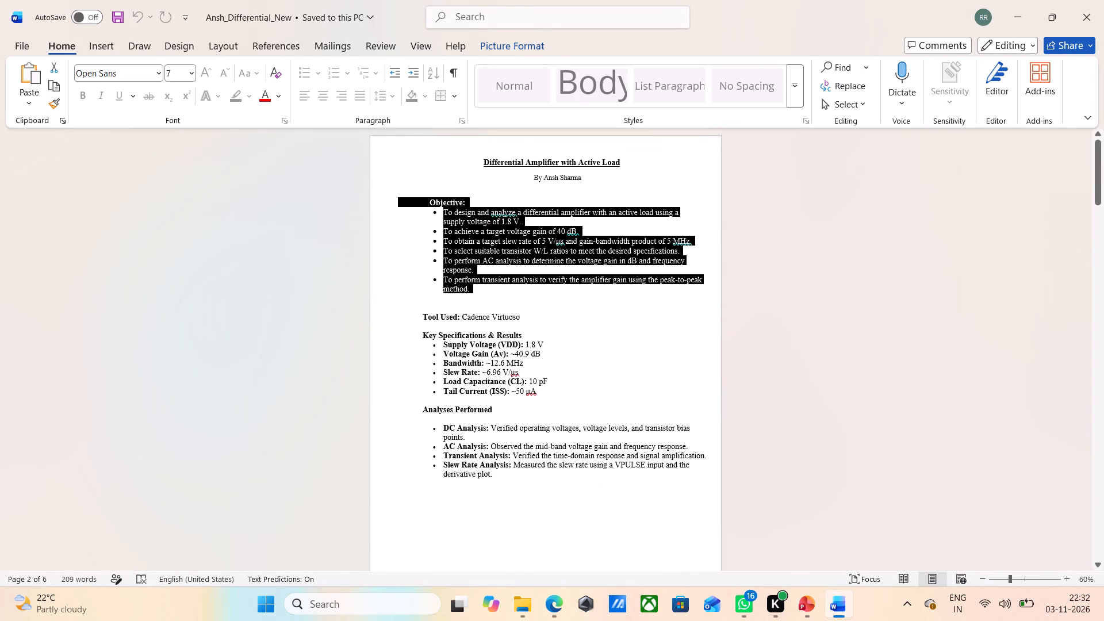
left_click_drag(415, 203, 427, 204)
key("ctrl+c")
left_click(799, 596)
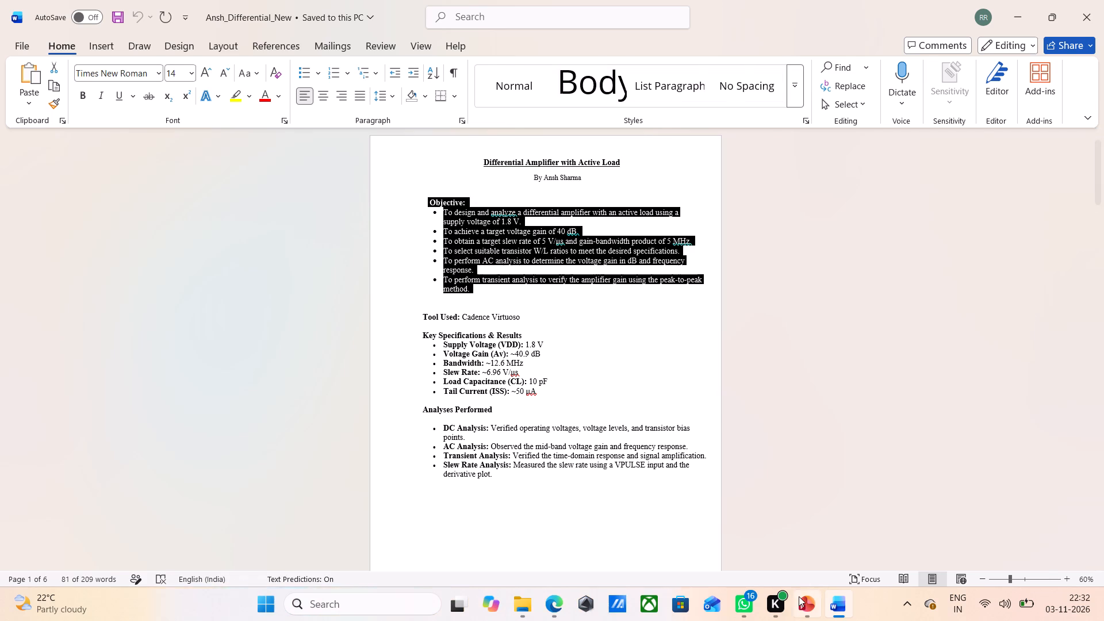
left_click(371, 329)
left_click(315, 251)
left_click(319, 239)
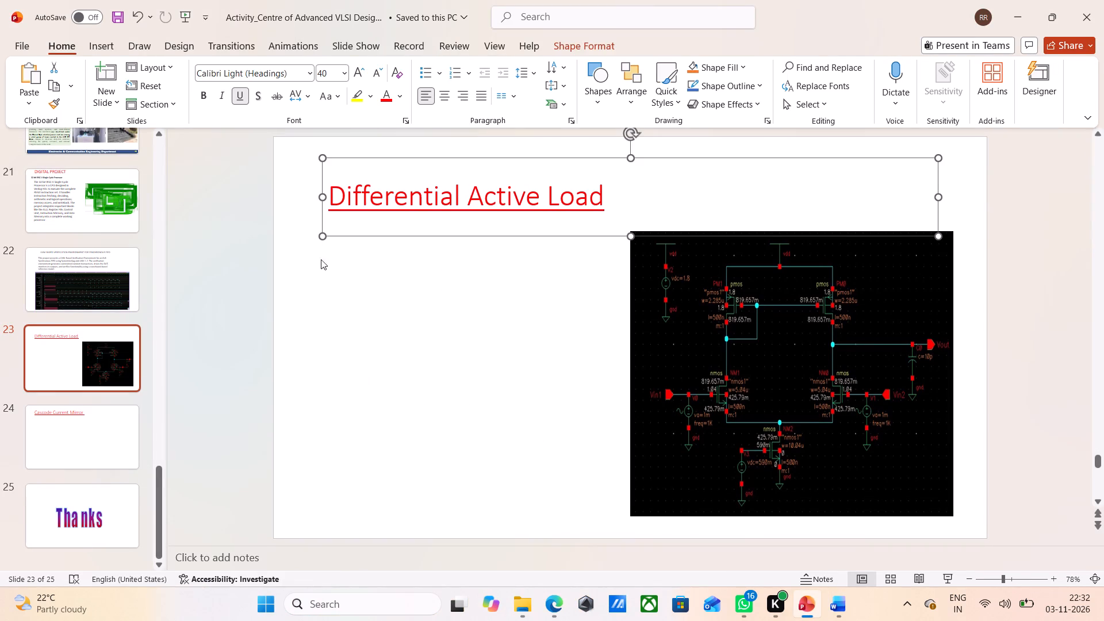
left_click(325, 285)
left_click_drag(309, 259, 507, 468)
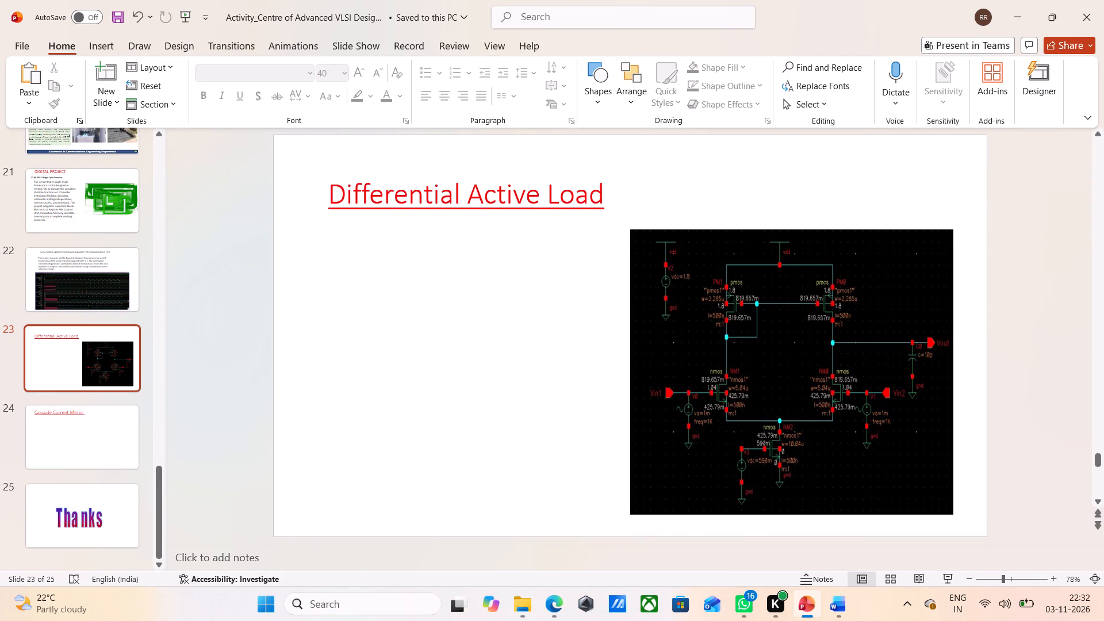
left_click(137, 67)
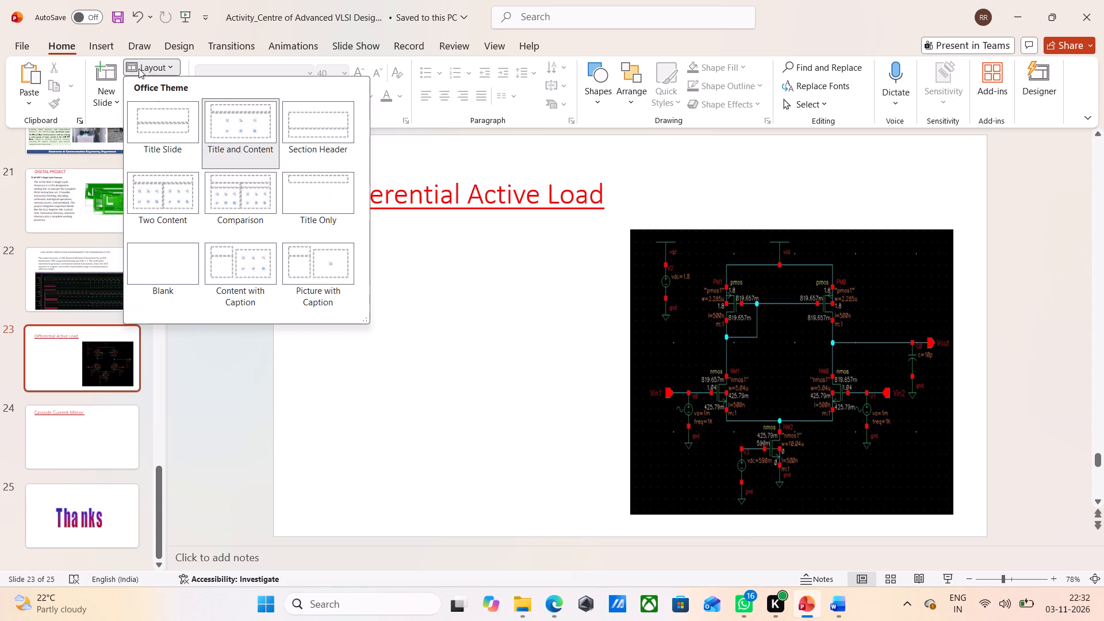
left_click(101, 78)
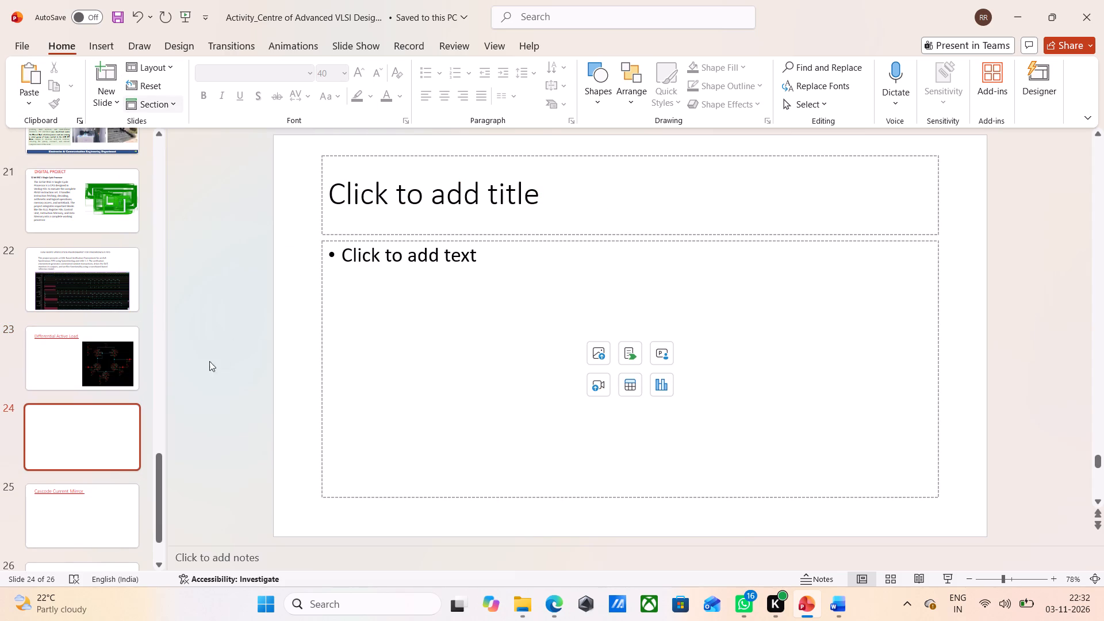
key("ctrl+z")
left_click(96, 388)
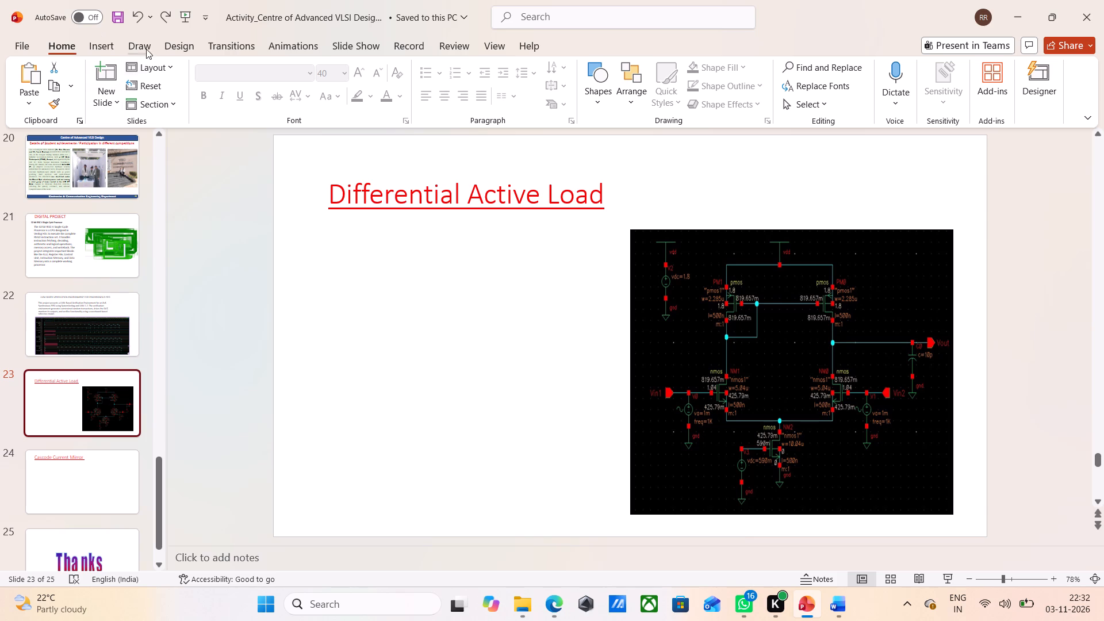
Insert a text box filling the empty area left of the schematic on slide 23 and paste the copied Objective text into it.
left_click(103, 52)
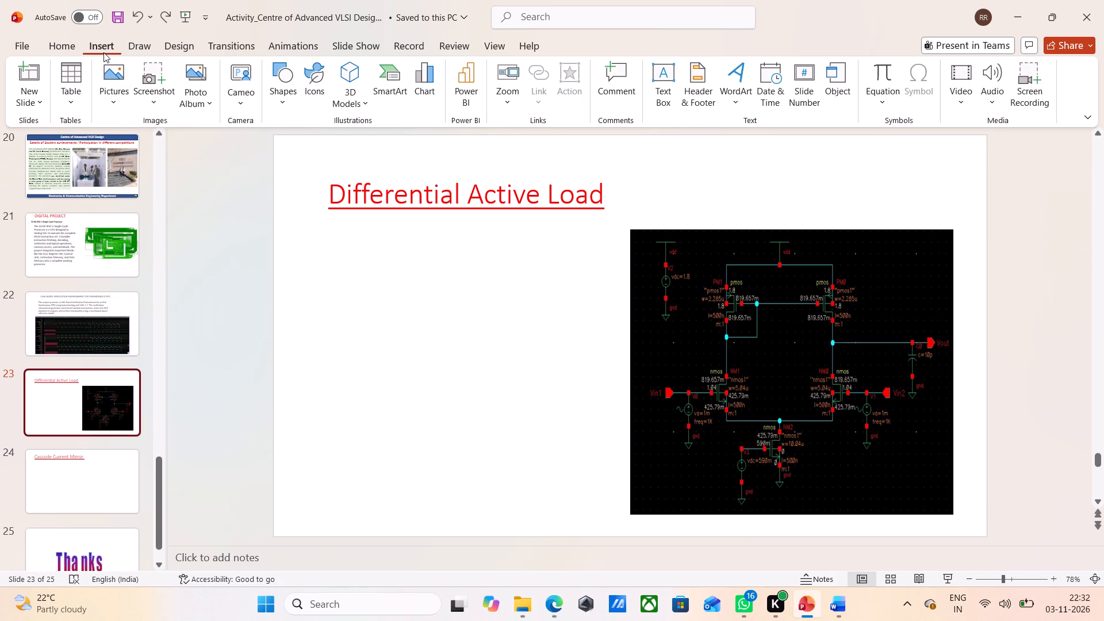
left_click(133, 45)
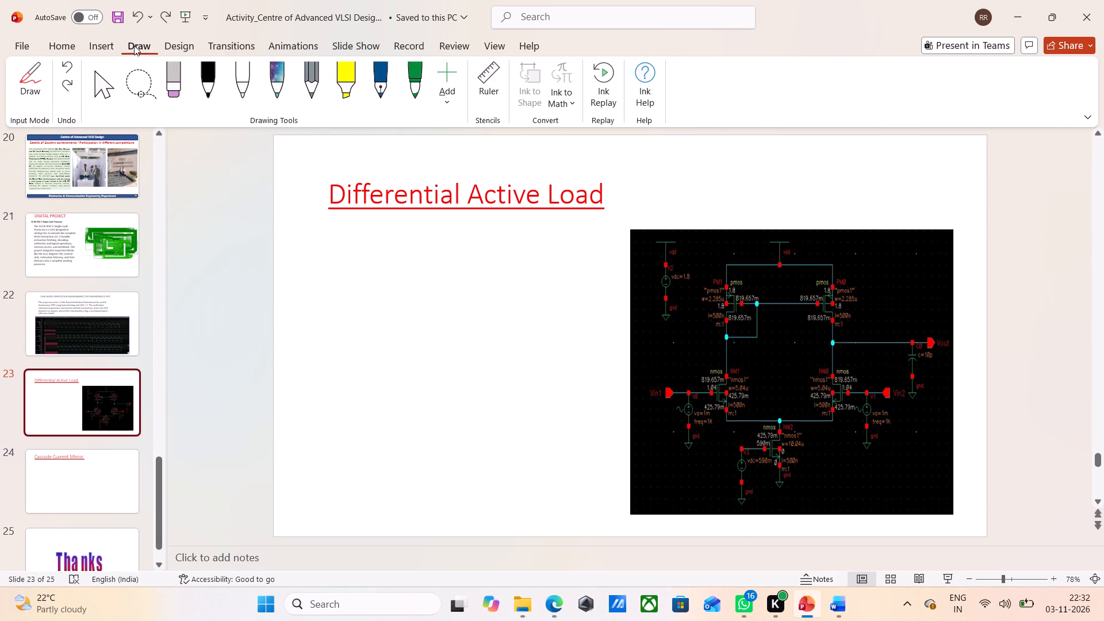
left_click(90, 46)
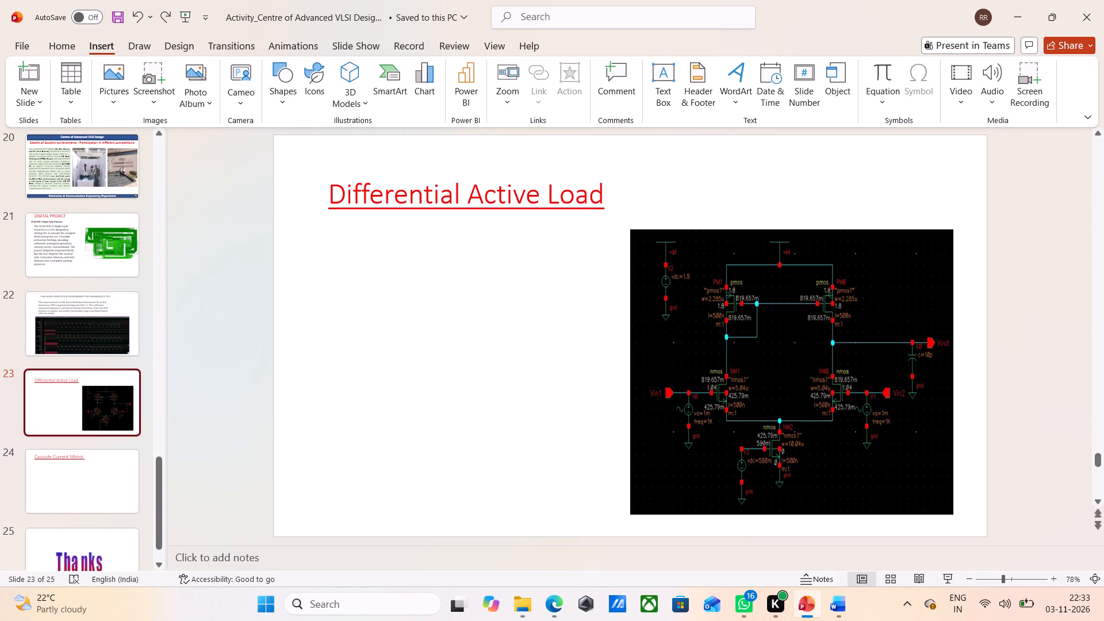
left_click(670, 87)
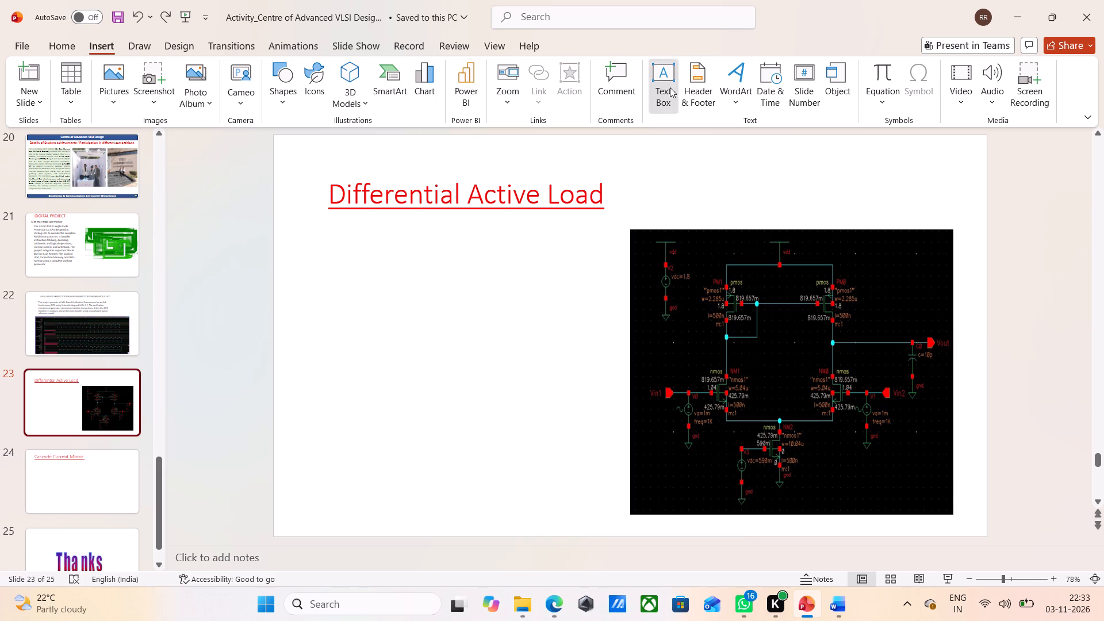
left_click(311, 241)
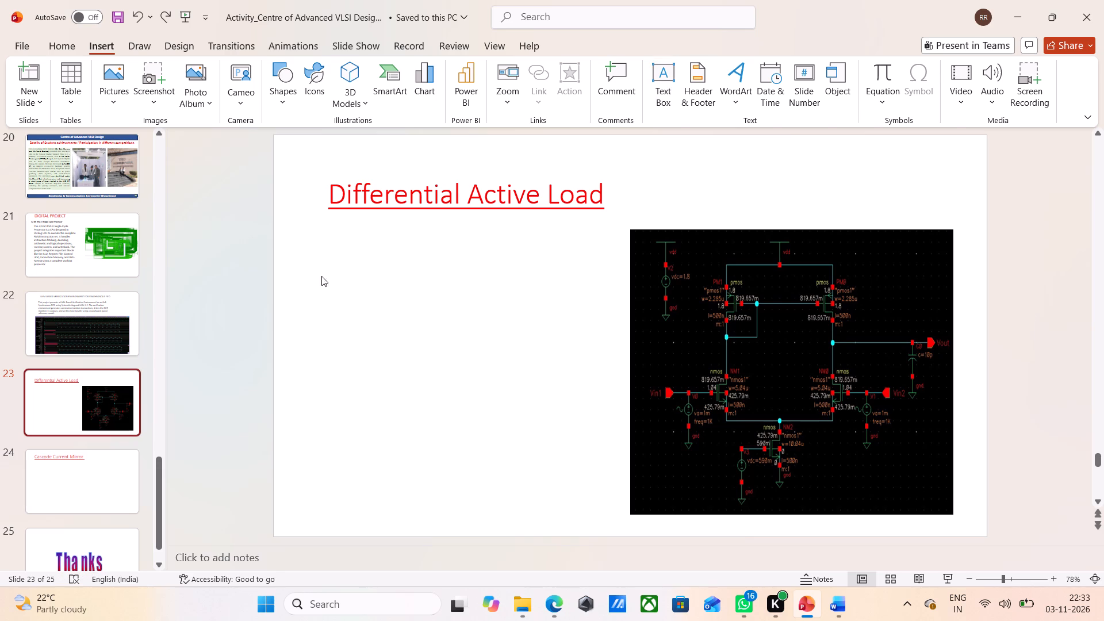
left_click_drag(320, 263, 373, 333)
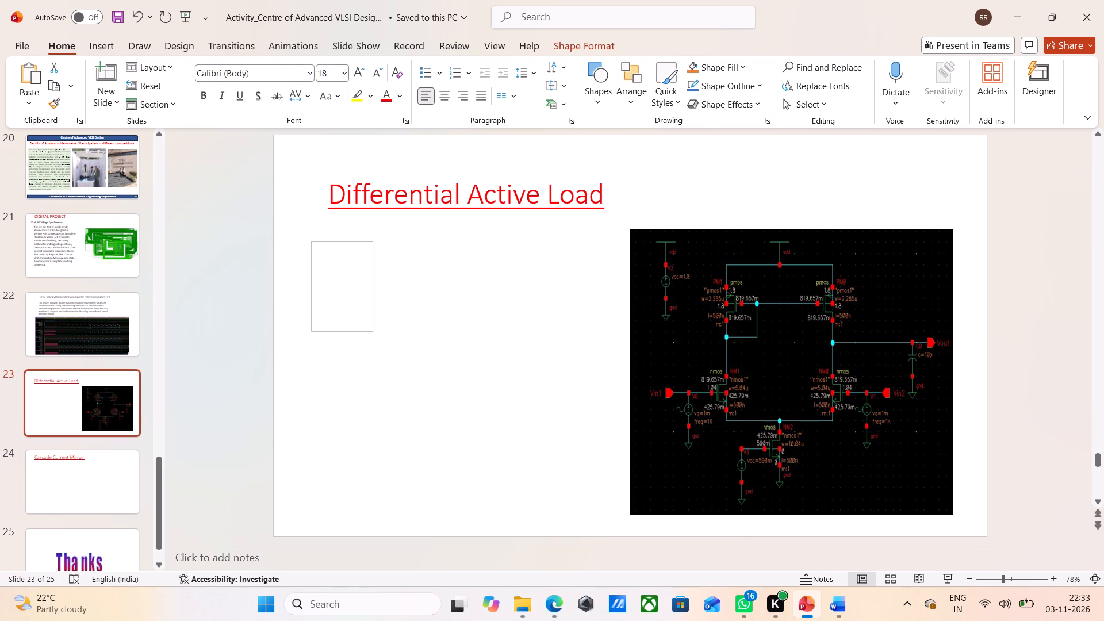
left_click_drag(373, 333, 612, 519)
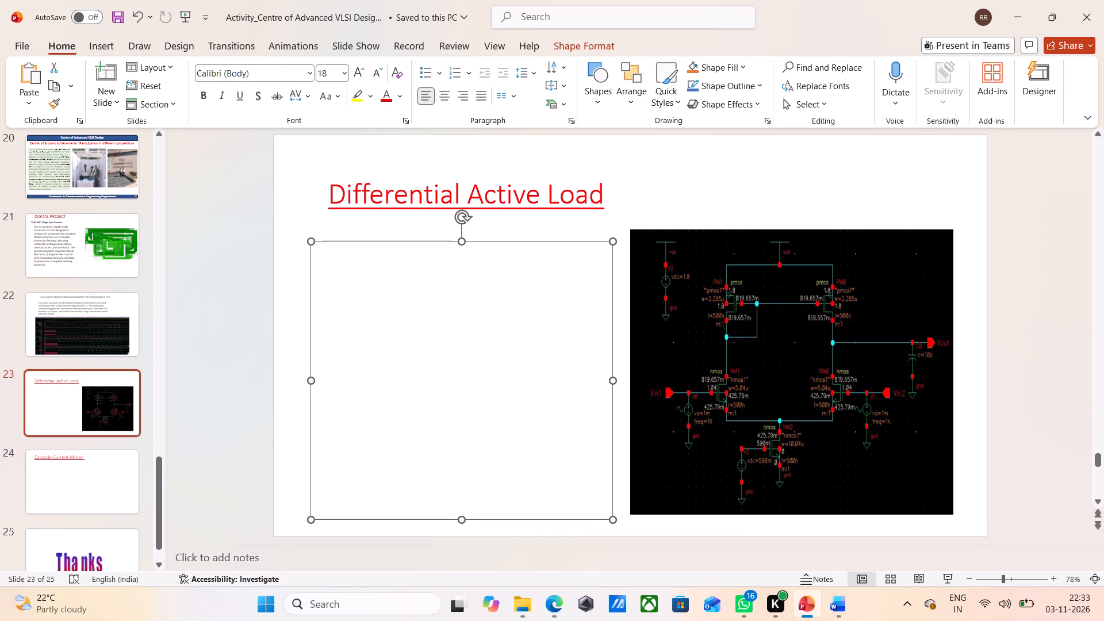
left_click(379, 303)
key("ctrl+v")
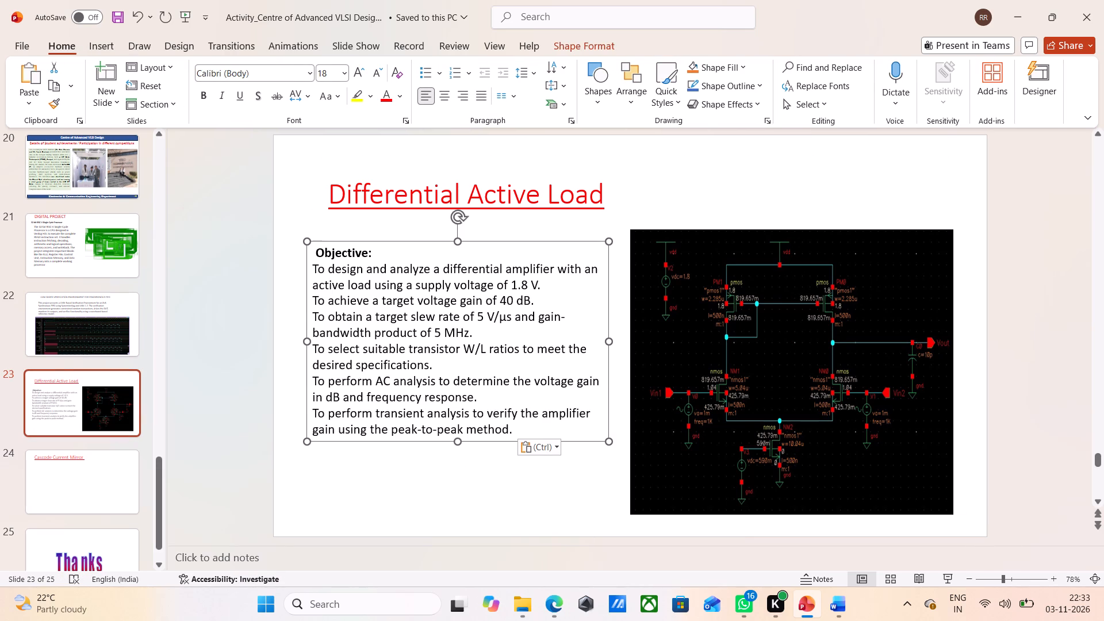
Apply bullets to all the objective statements below the "Objective:" heading.
left_click(377, 260)
left_click_drag(517, 435, 399, 331)
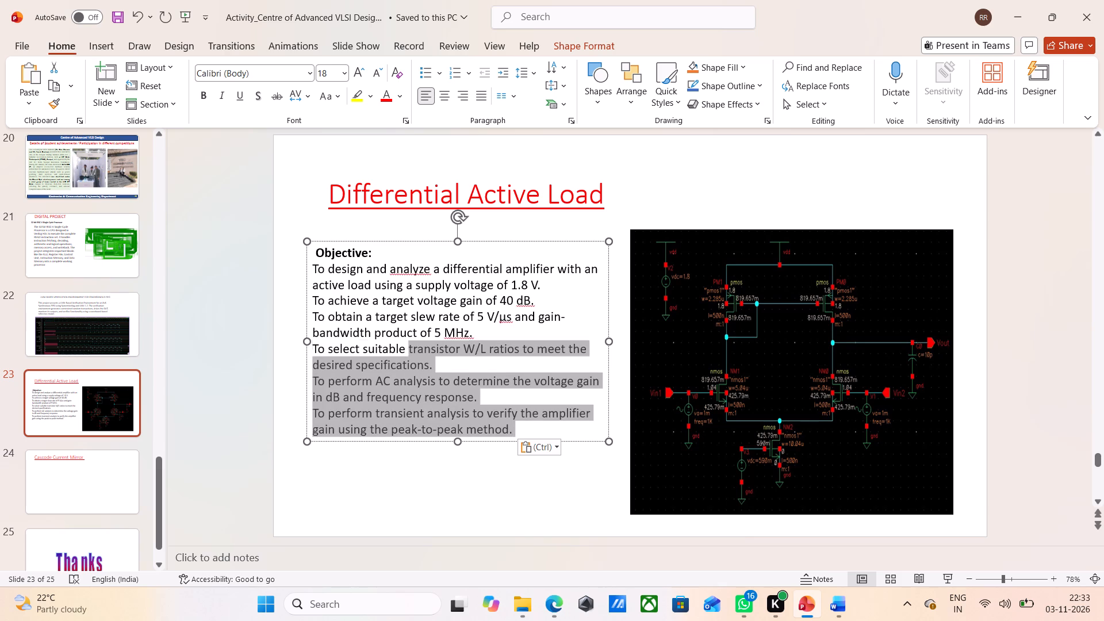
left_click_drag(399, 331, 322, 269)
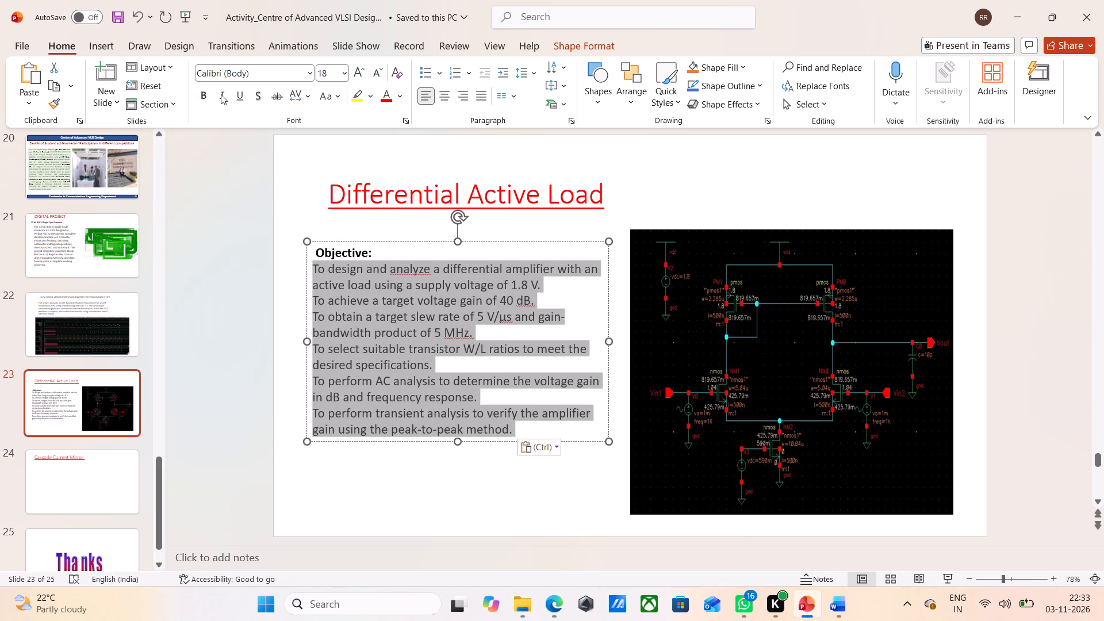
left_click(421, 71)
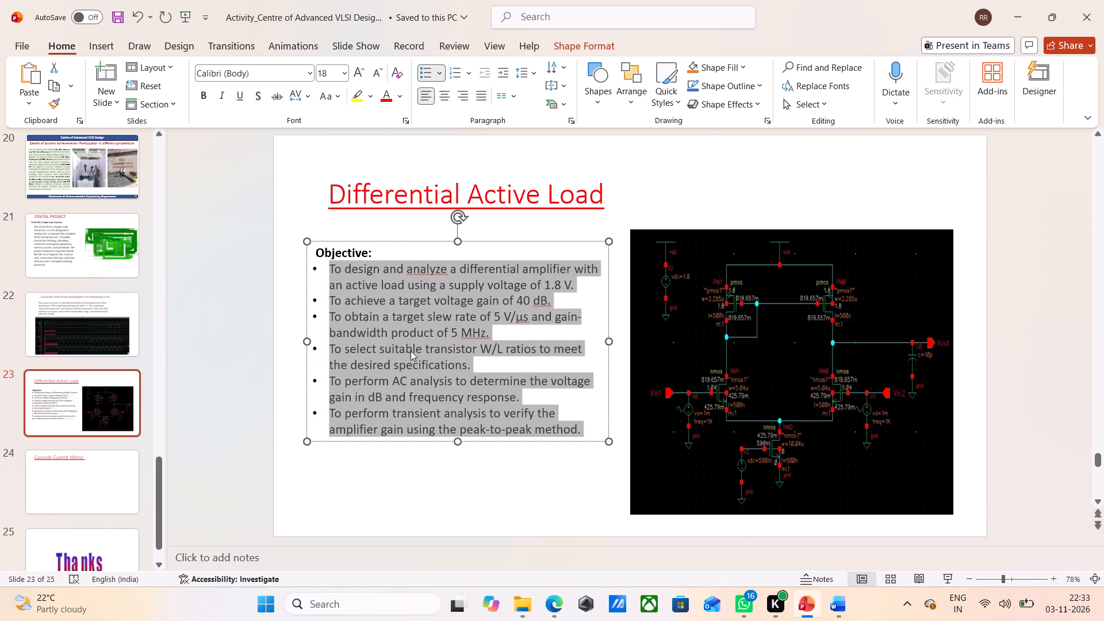
left_click(403, 470)
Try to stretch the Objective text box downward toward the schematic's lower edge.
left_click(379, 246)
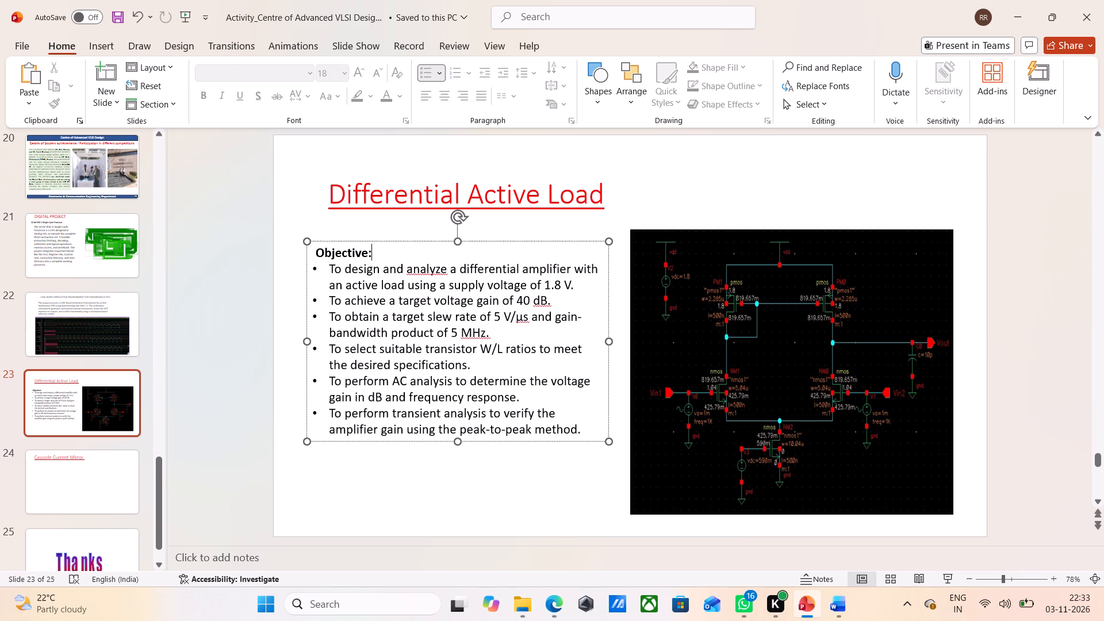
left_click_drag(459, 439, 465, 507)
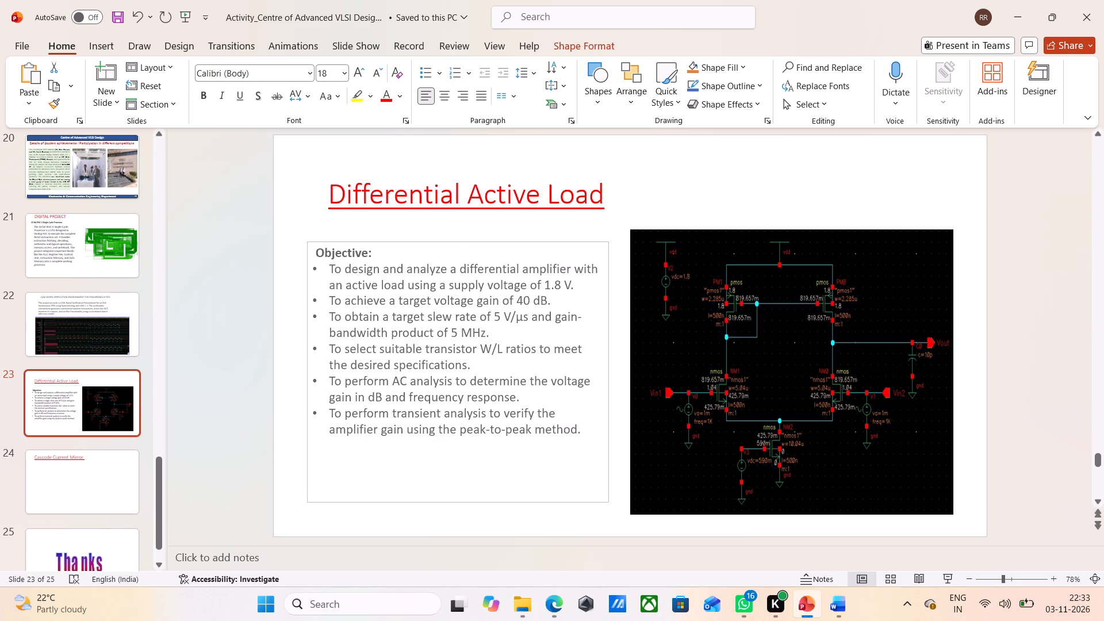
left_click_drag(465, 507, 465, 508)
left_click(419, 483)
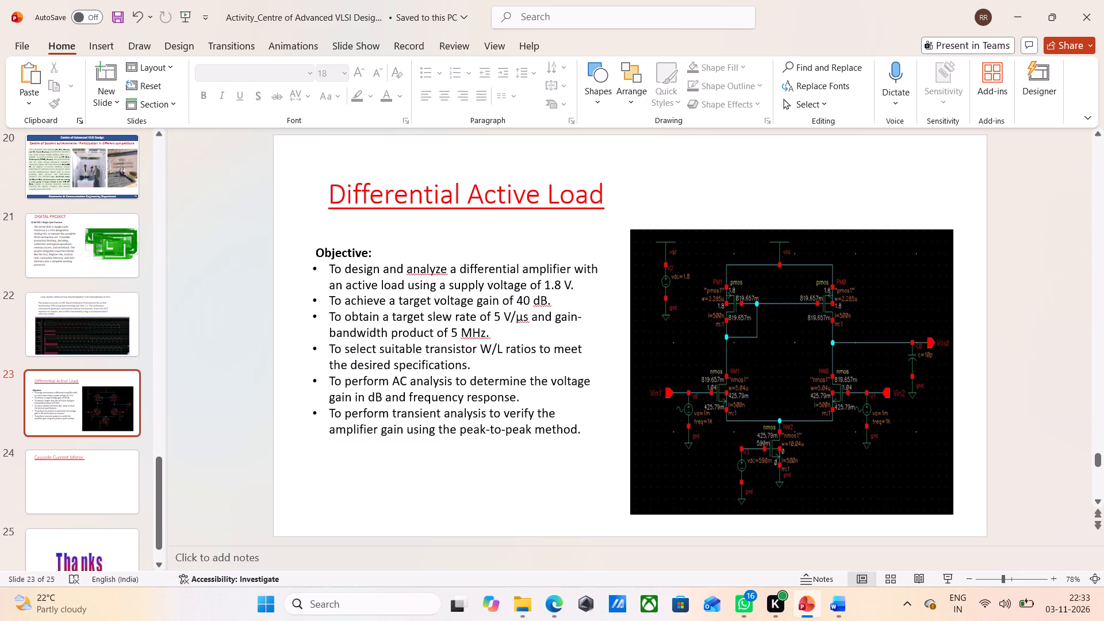
Justify the bulleted objective statements.
left_click_drag(328, 266, 581, 430)
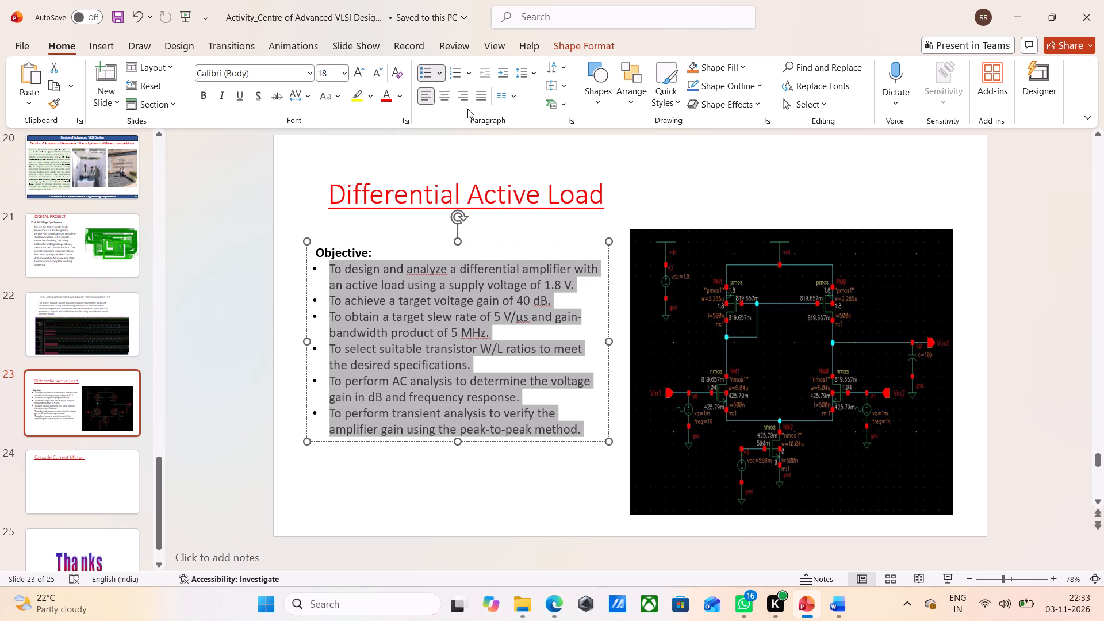
left_click(478, 95)
left_click(476, 483)
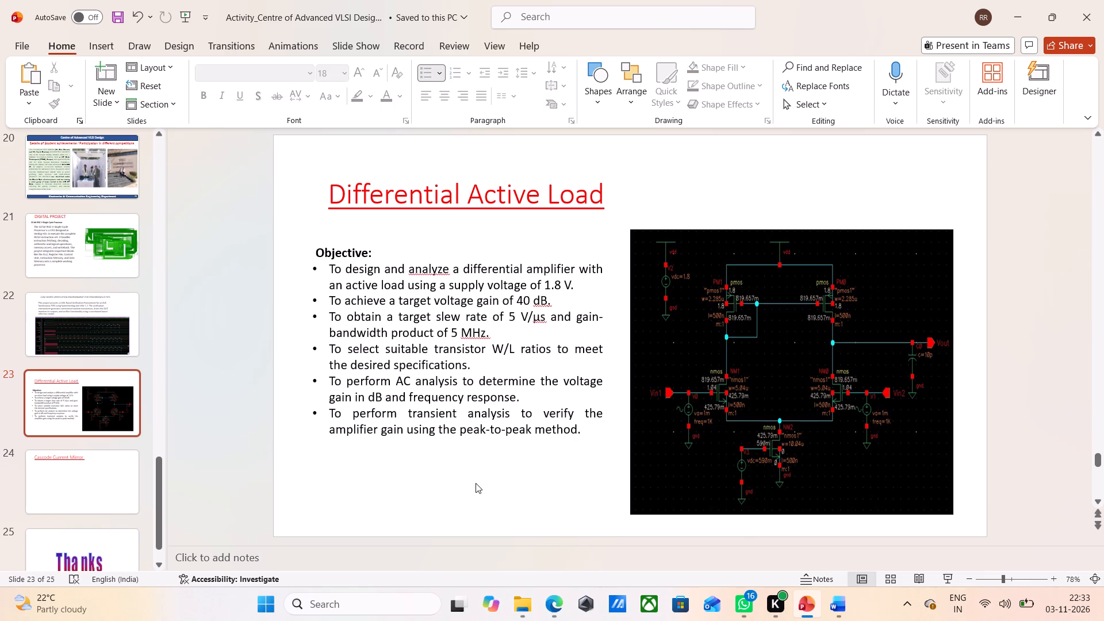
Move the Objective text box up so its top sits just below the title, near the schematic's upper edge.
left_click(403, 358)
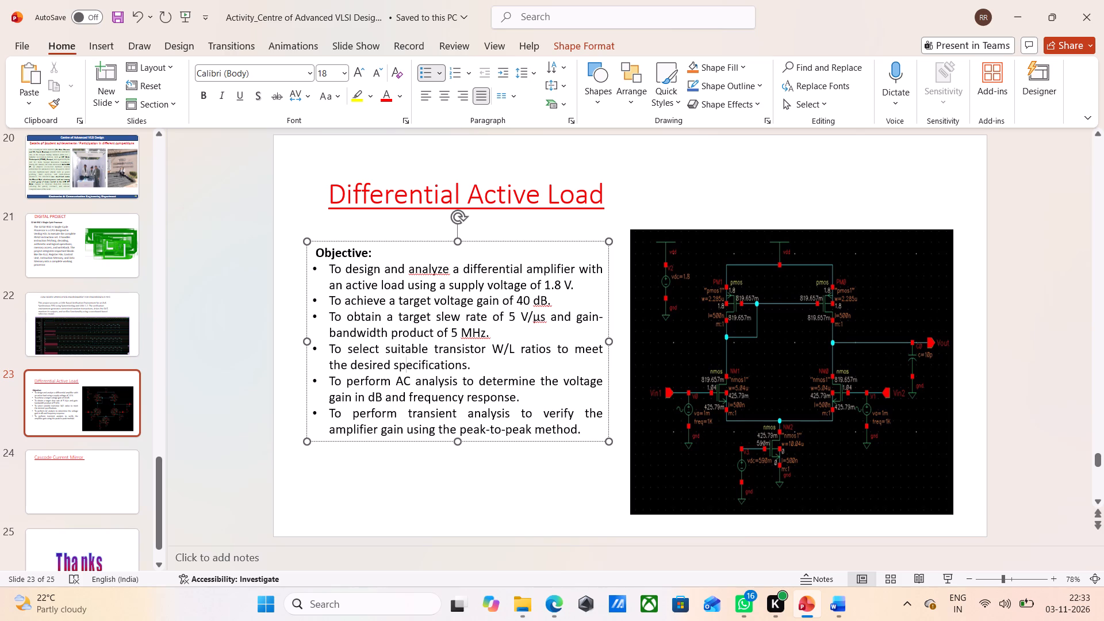
left_click_drag(398, 239, 398, 222)
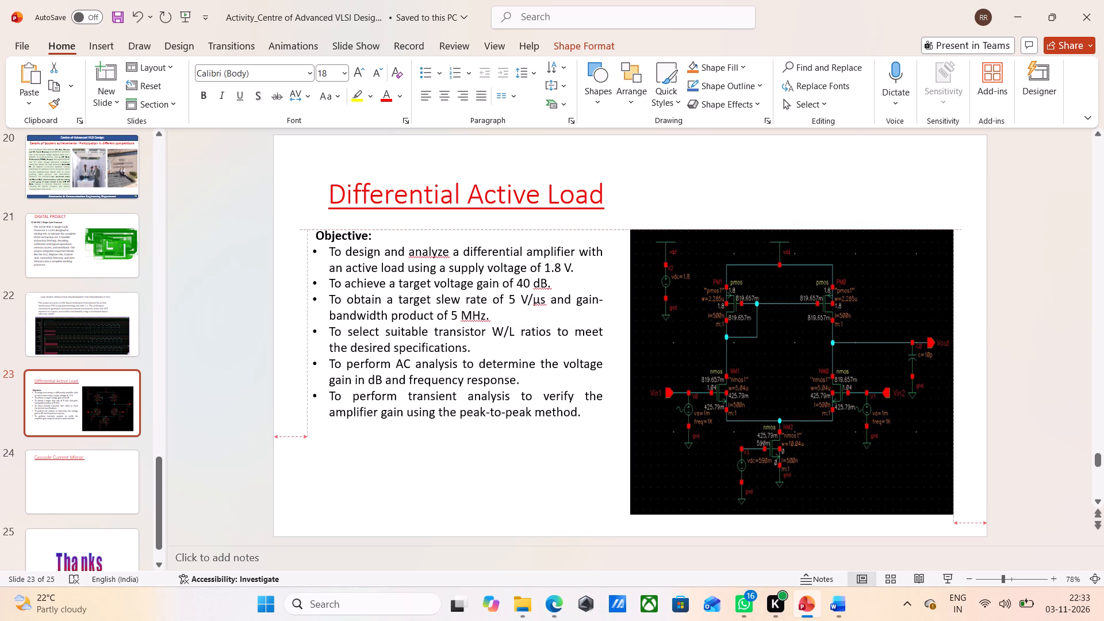
left_click_drag(398, 222, 398, 221)
left_click(438, 497)
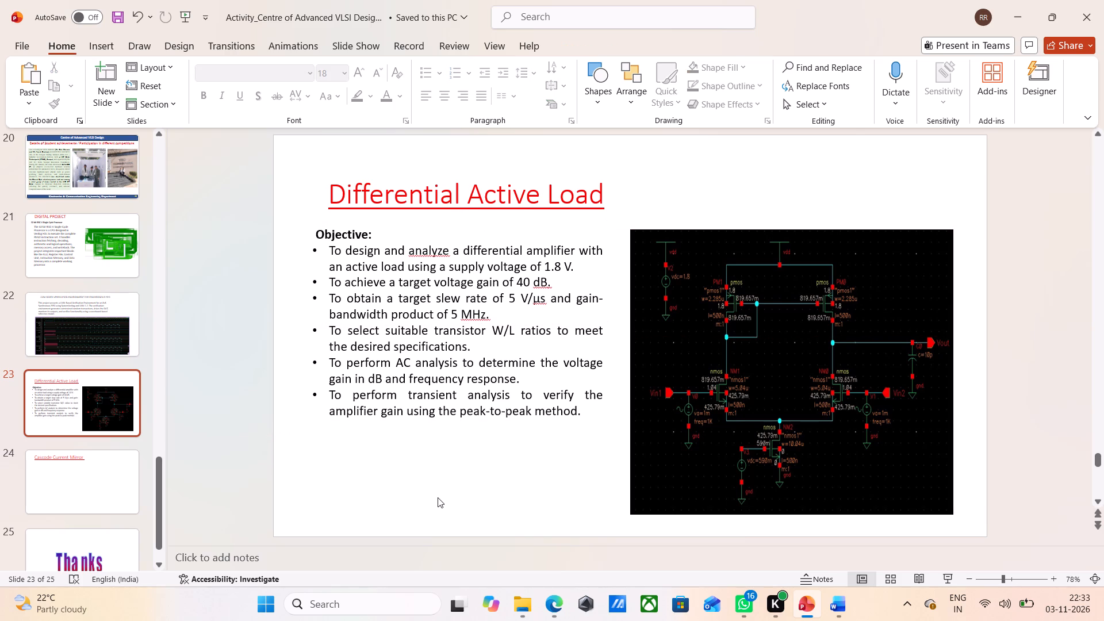
left_click(465, 413)
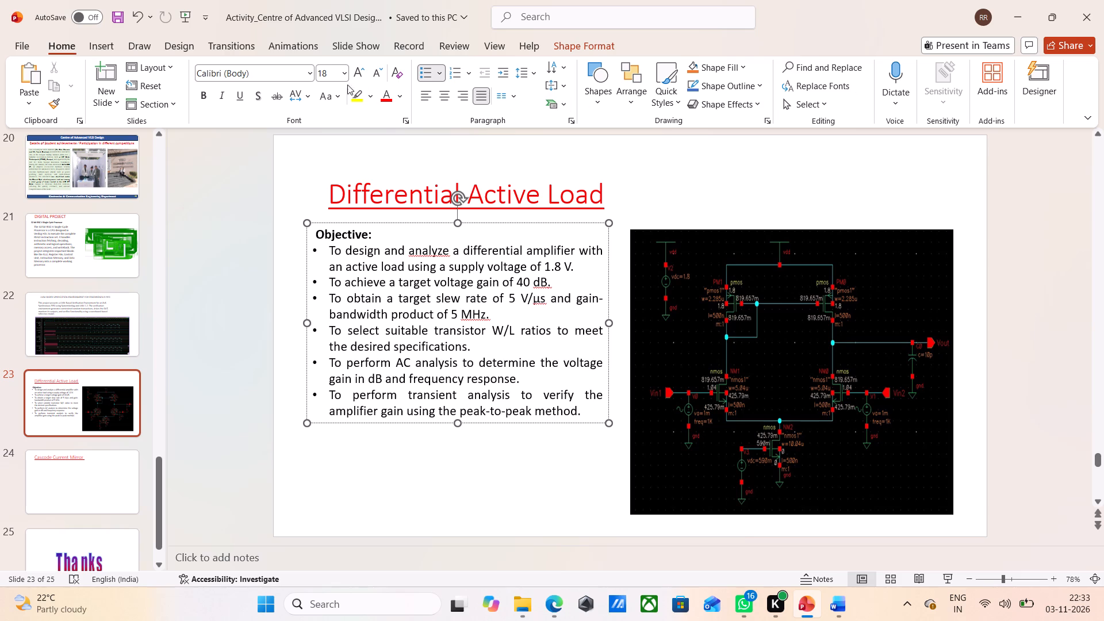
Switch to the Word report and copy the "Analyses Performed" heading with all four analysis bullets.
left_click(839, 541)
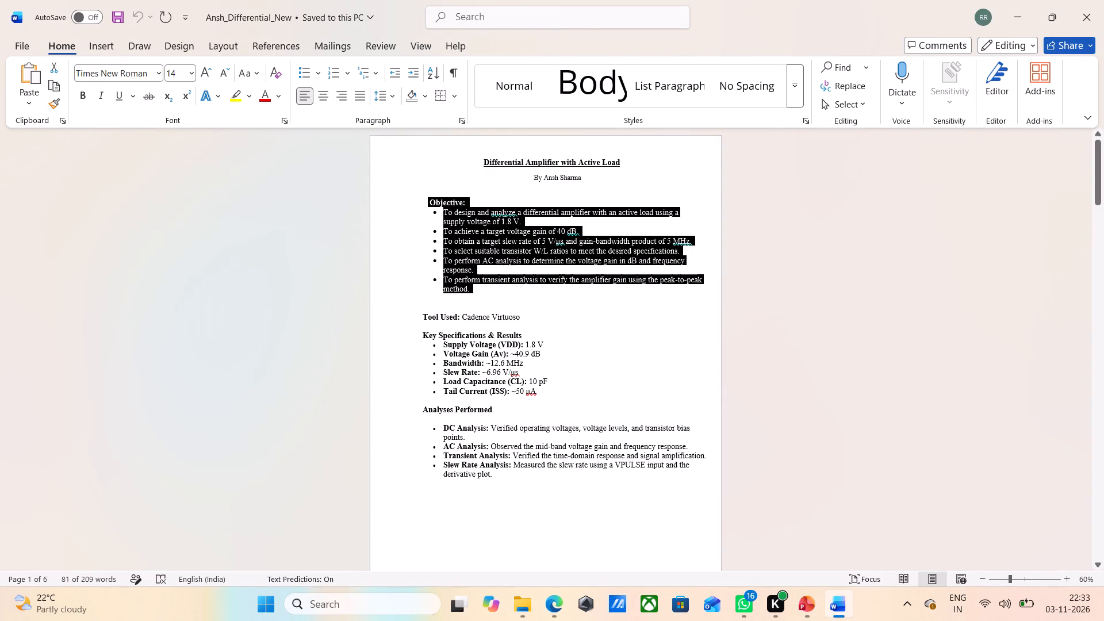
left_click(524, 503)
left_click_drag(505, 478, 470, 453)
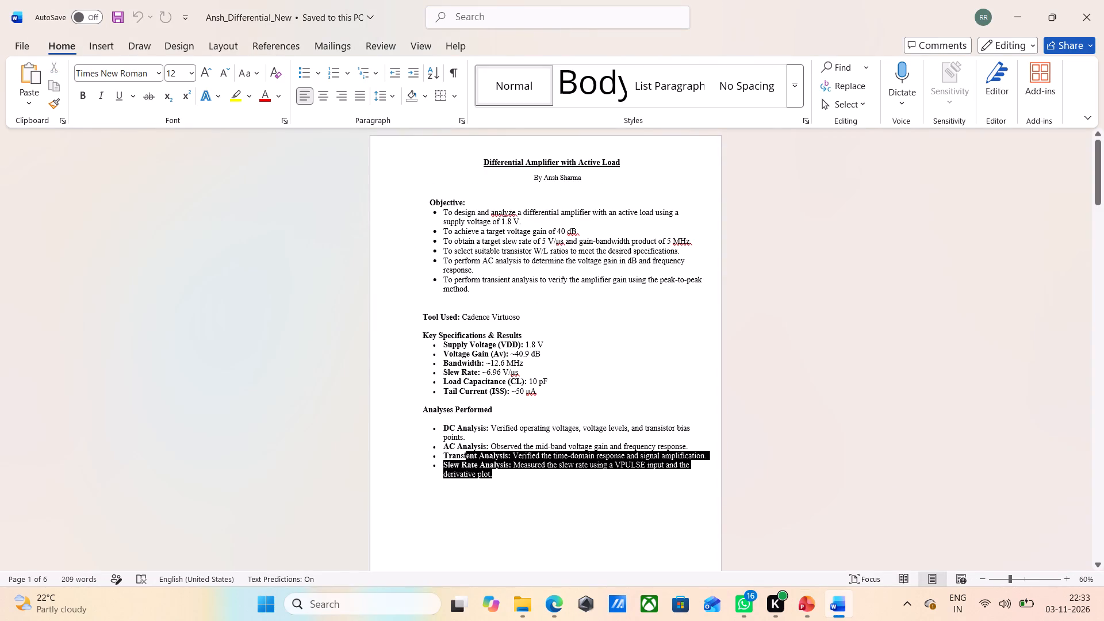
left_click_drag(470, 453, 440, 427)
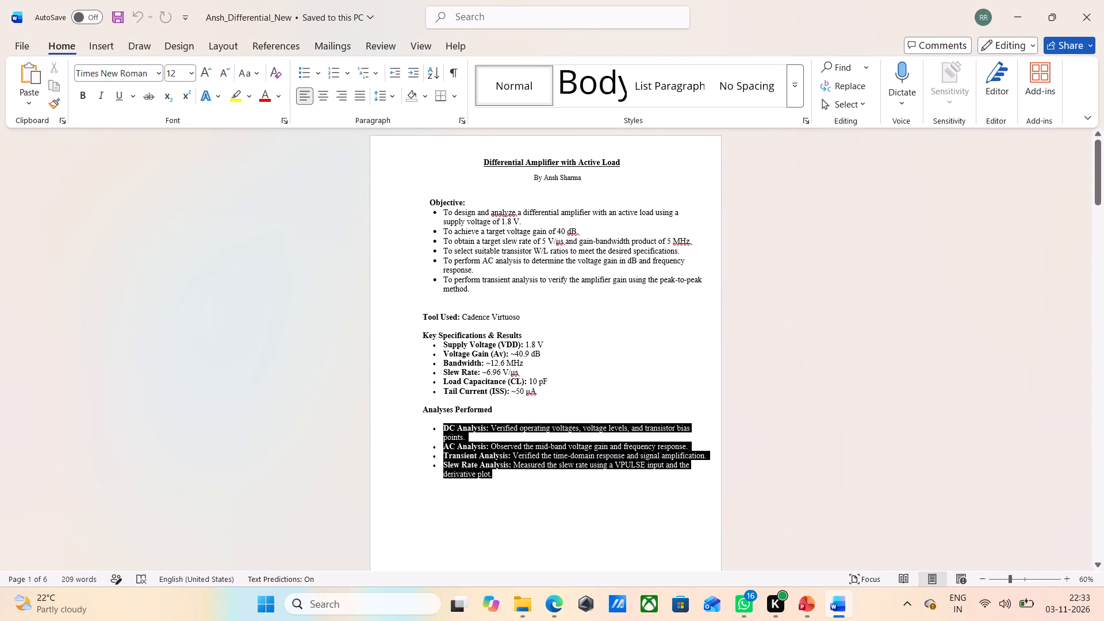
left_click_drag(440, 427, 423, 409)
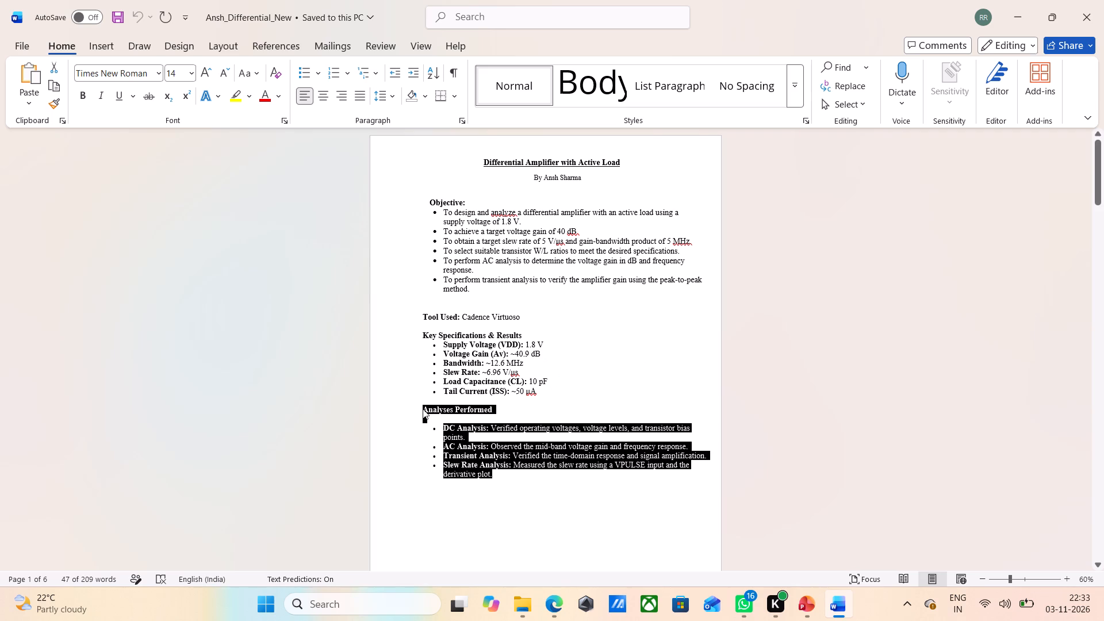
key("ctrl+c")
left_click(490, 504)
Back in PowerPoint, insert a text box below the Objective text on slide 23 and paste the copied analyses section into it.
left_click(800, 606)
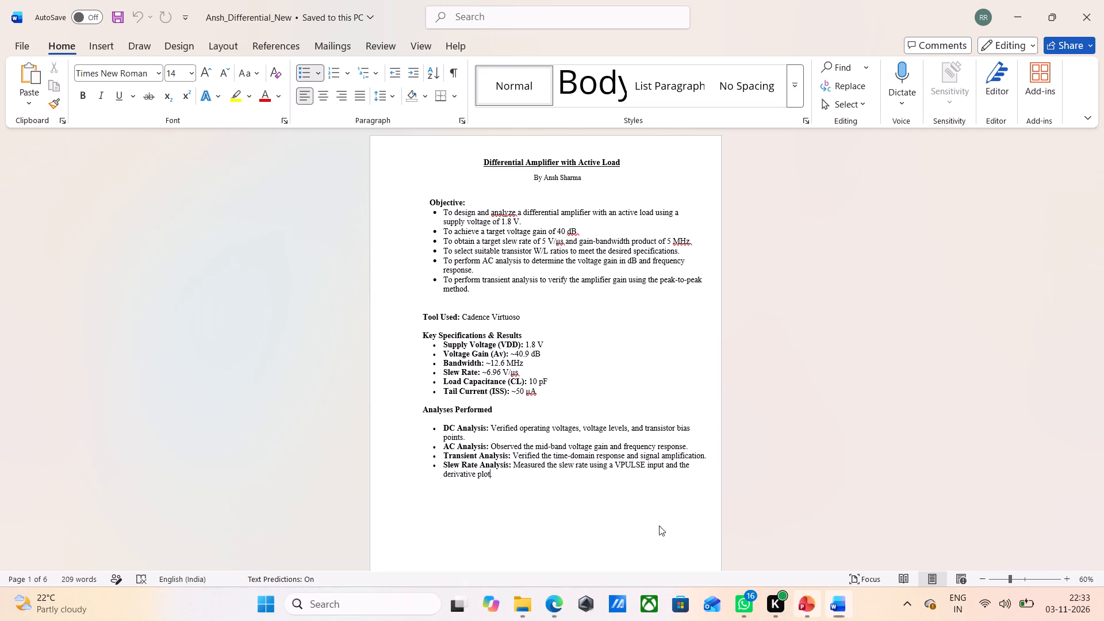
left_click(411, 462)
left_click(103, 46)
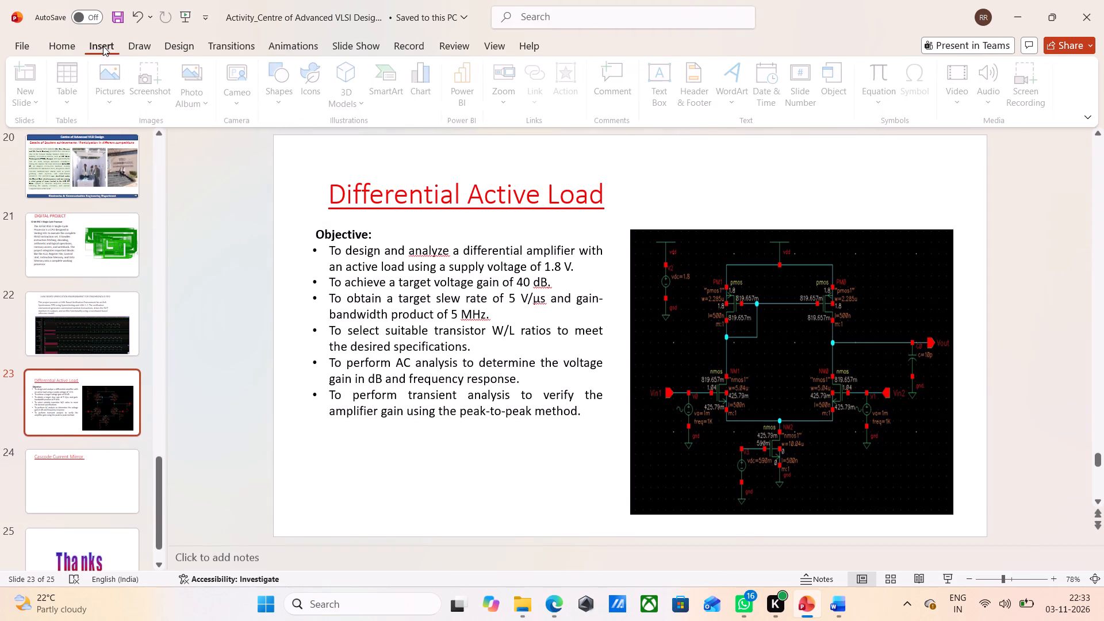
left_click(661, 79)
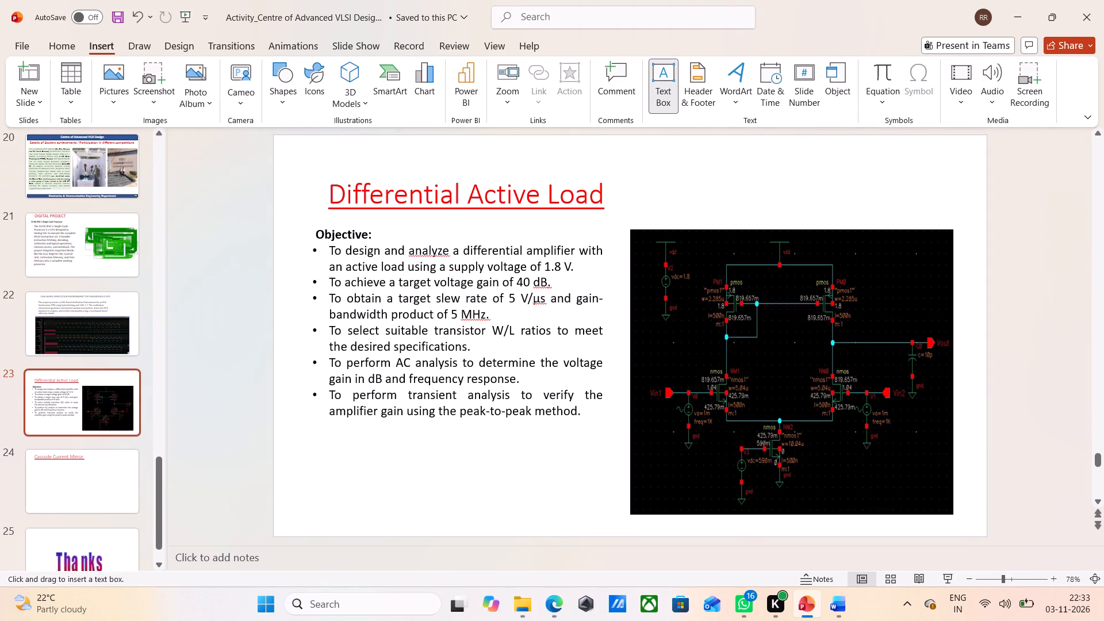
left_click(312, 439)
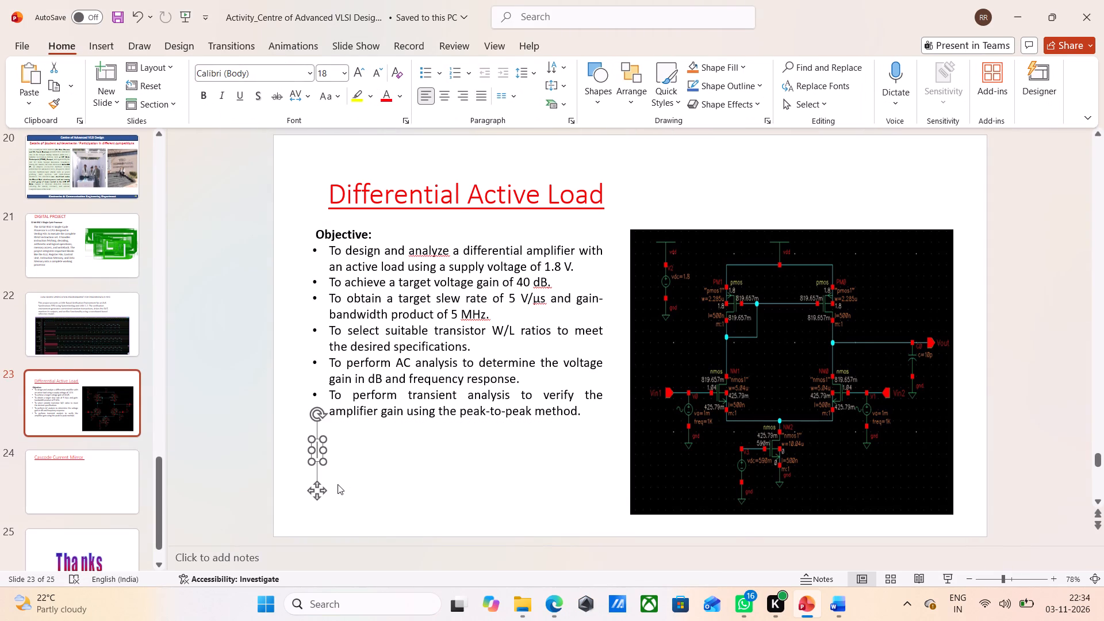
left_click_drag(321, 458, 588, 521)
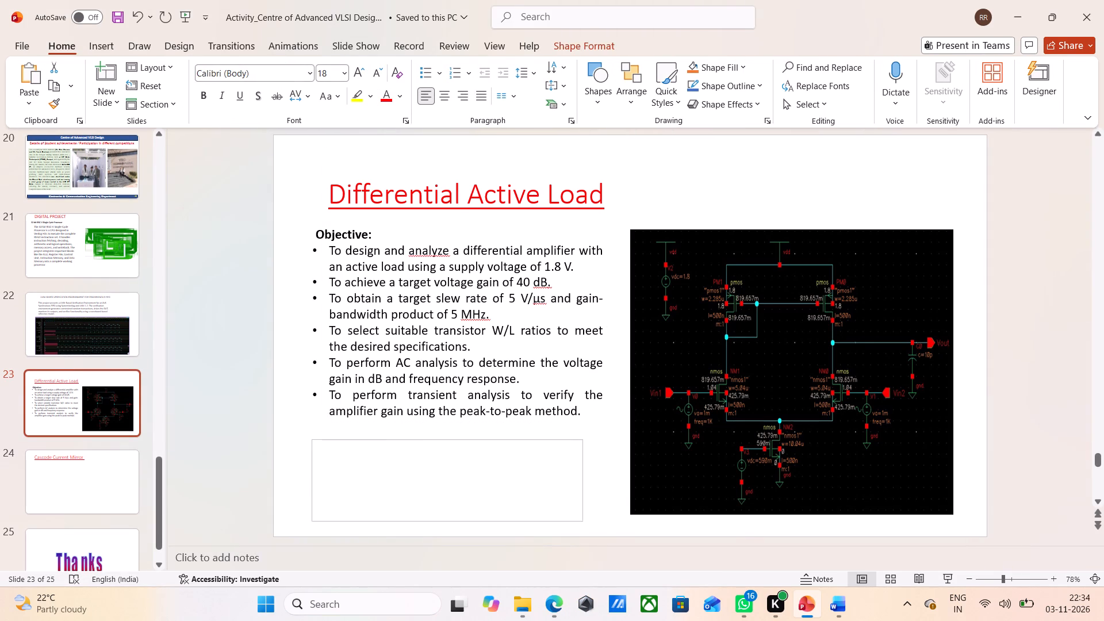
left_click_drag(588, 521, 601, 516)
left_click(417, 480)
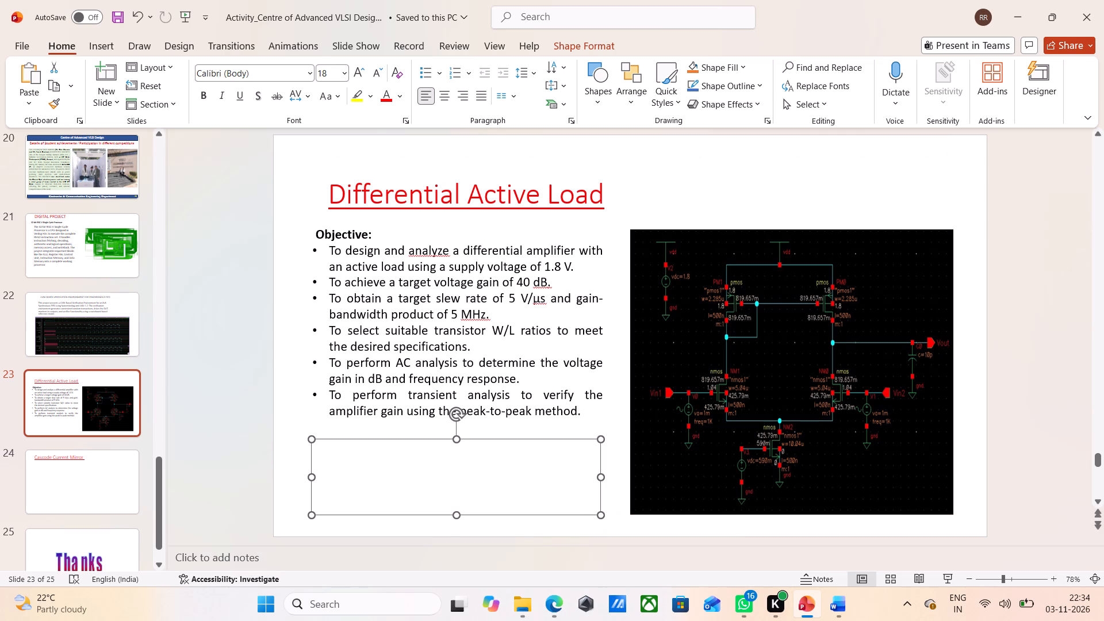
key("ctrl+v")
Extend the Analyses Performed text box up to the end of the Objective text and align its left edge with the Objective box.
scroll(425, 473, "down", 3)
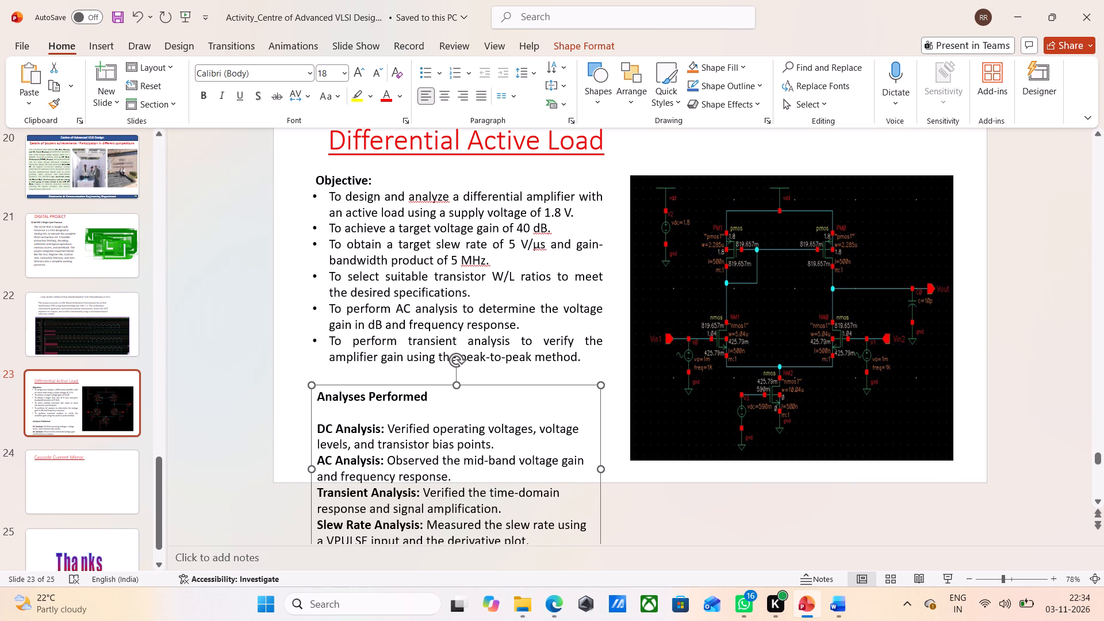
left_click_drag(313, 385, 312, 370)
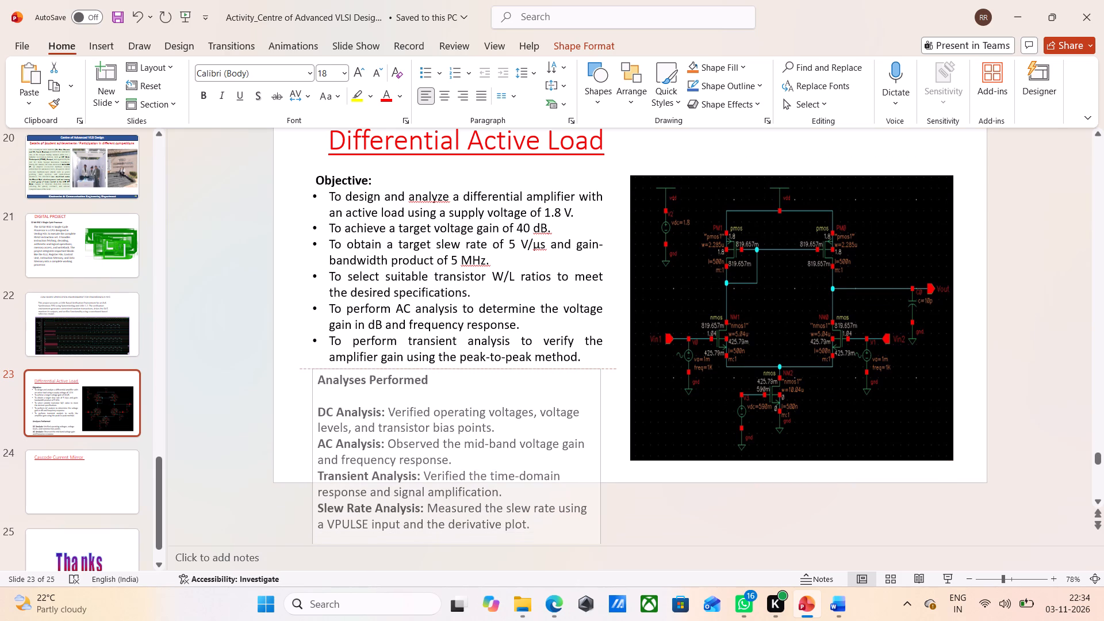
left_click_drag(312, 370, 310, 370)
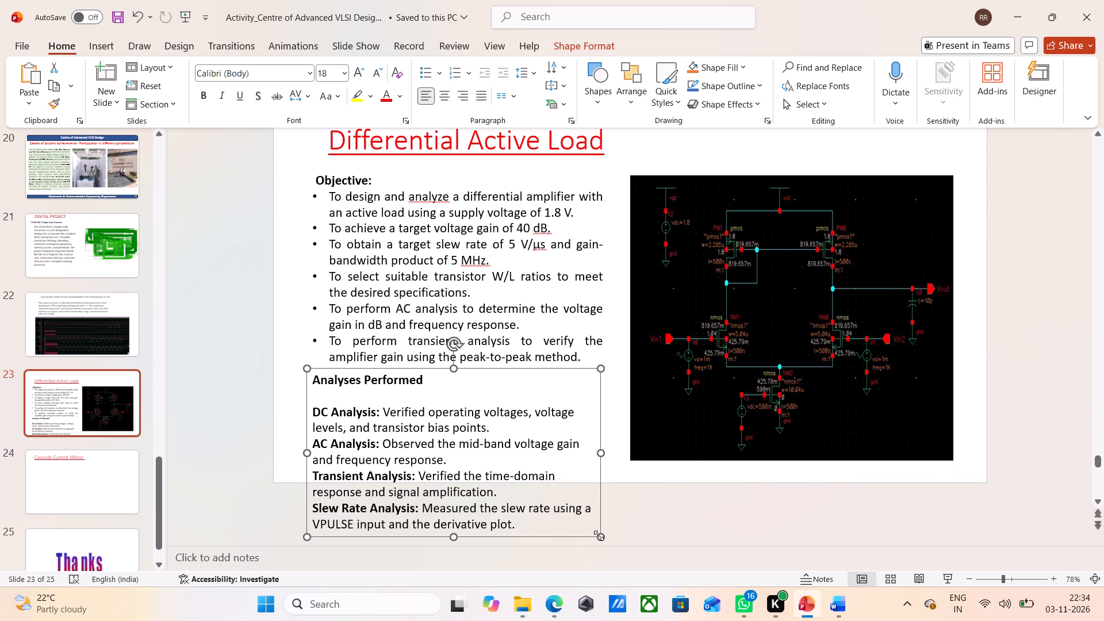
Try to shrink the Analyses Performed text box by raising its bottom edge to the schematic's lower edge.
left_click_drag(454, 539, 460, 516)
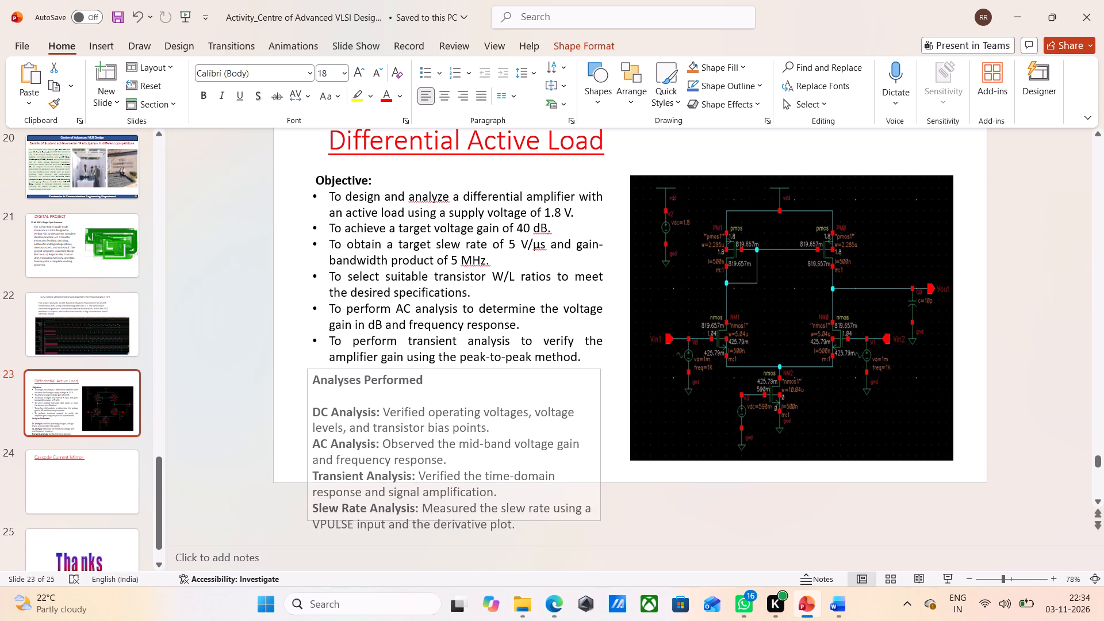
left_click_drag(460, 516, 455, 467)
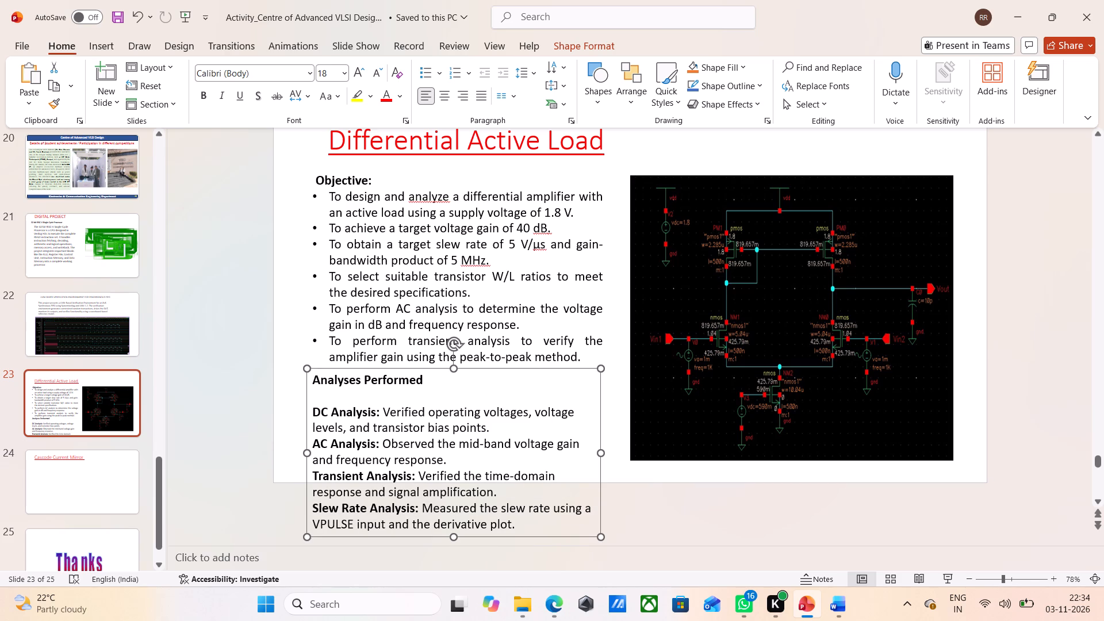
Delete the colon and description after "DC Analysis", joining it to the "AC Analysis" line with four spaces between the two names.
left_click_drag(377, 412, 478, 425)
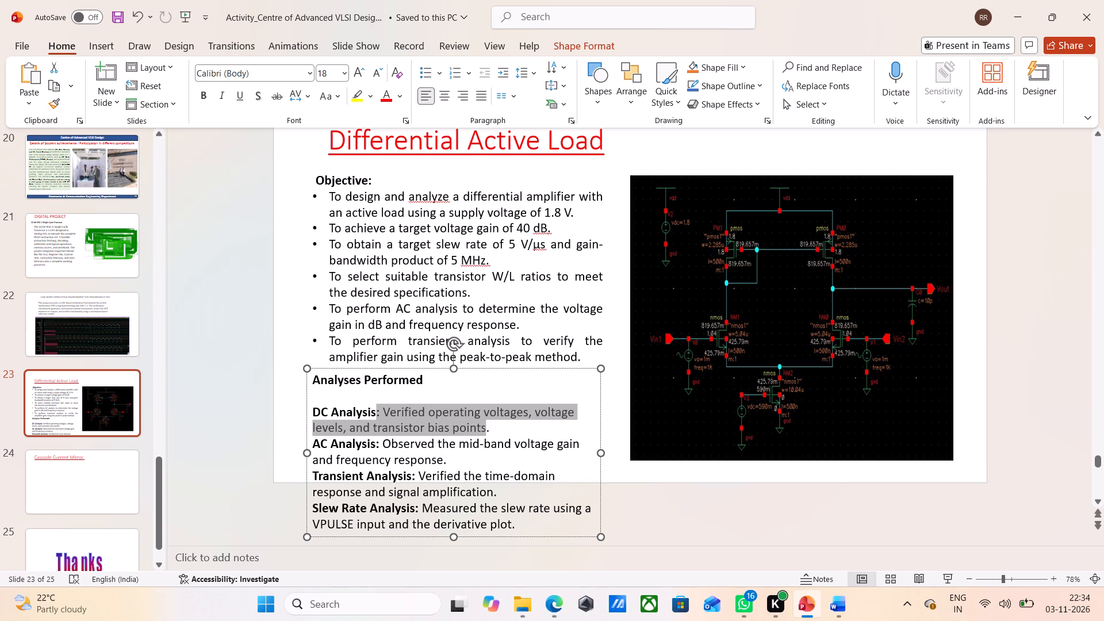
left_click_drag(478, 425, 499, 425)
key("BackSpace")
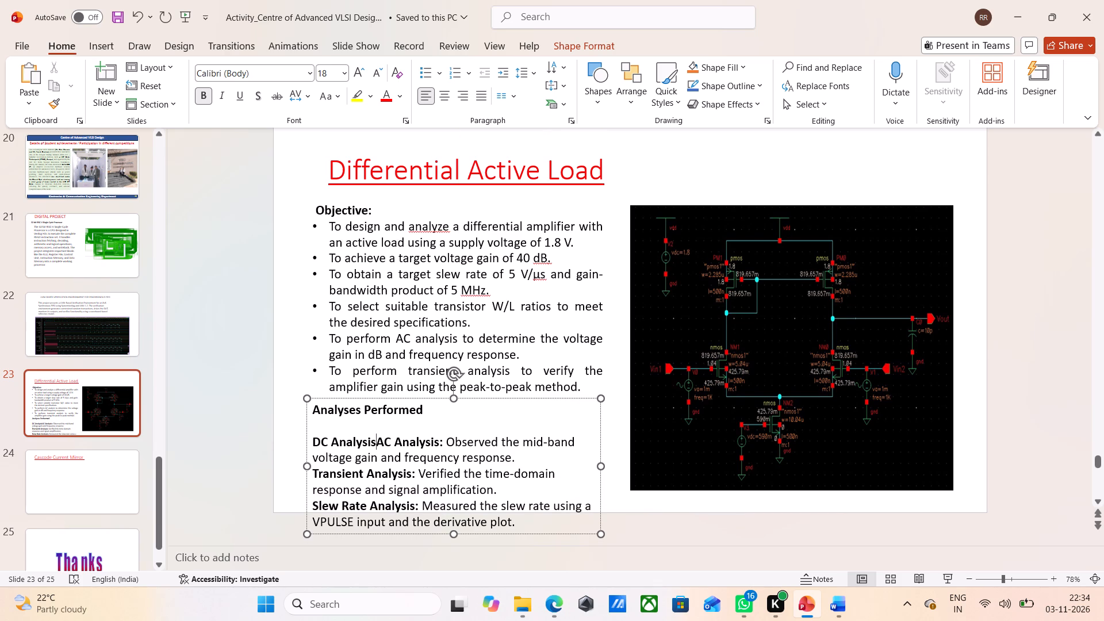
key("comma")
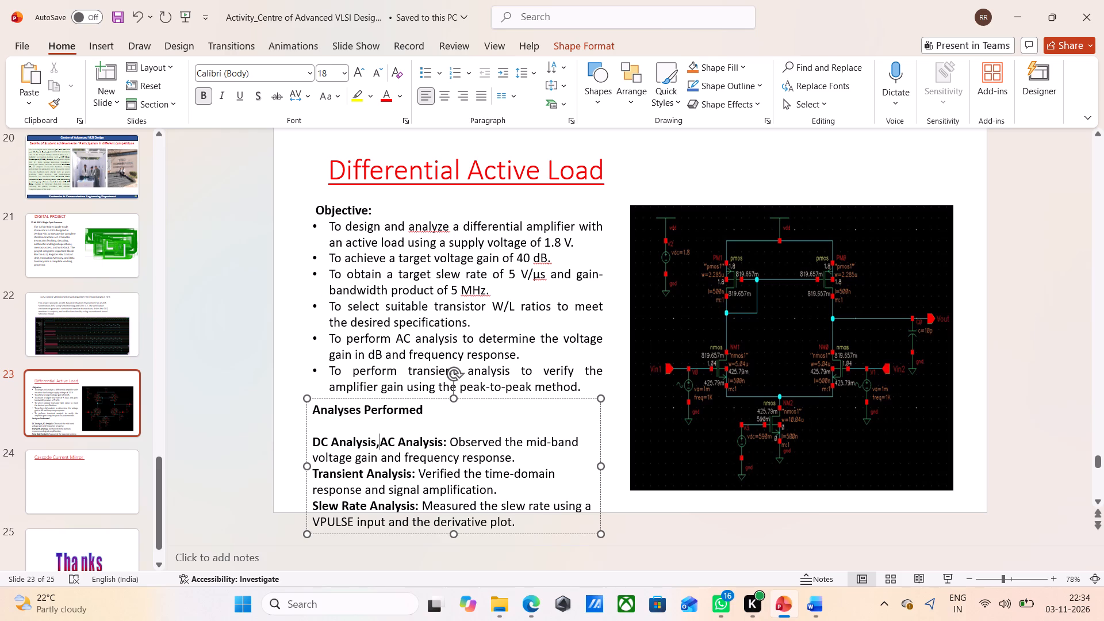
key("BackSpace")
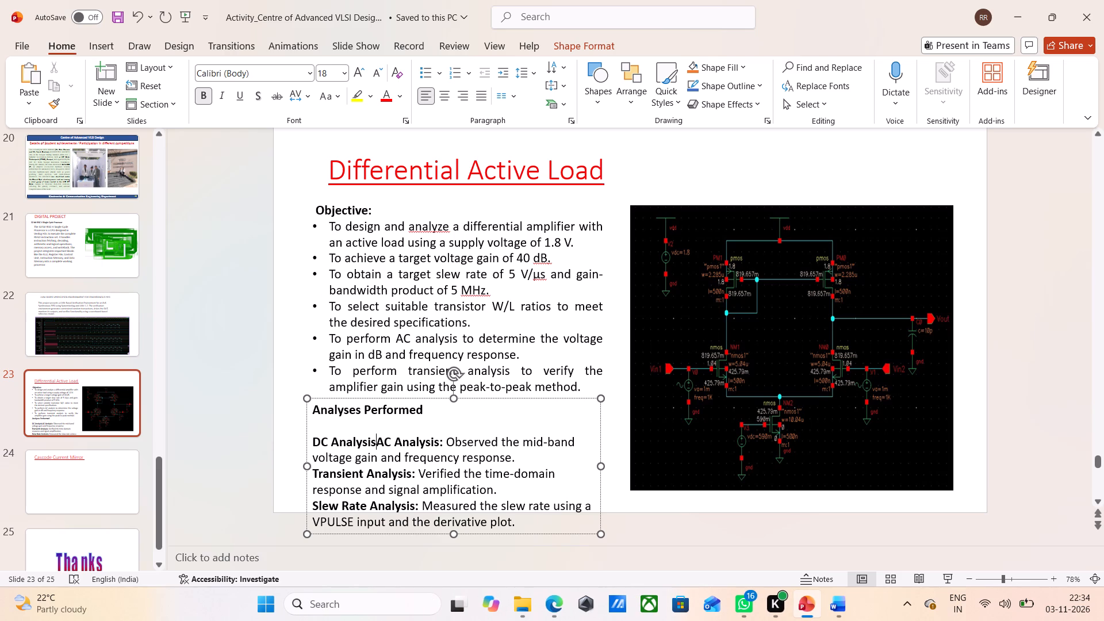
key("space")
key("space")
key("space")
key("space")
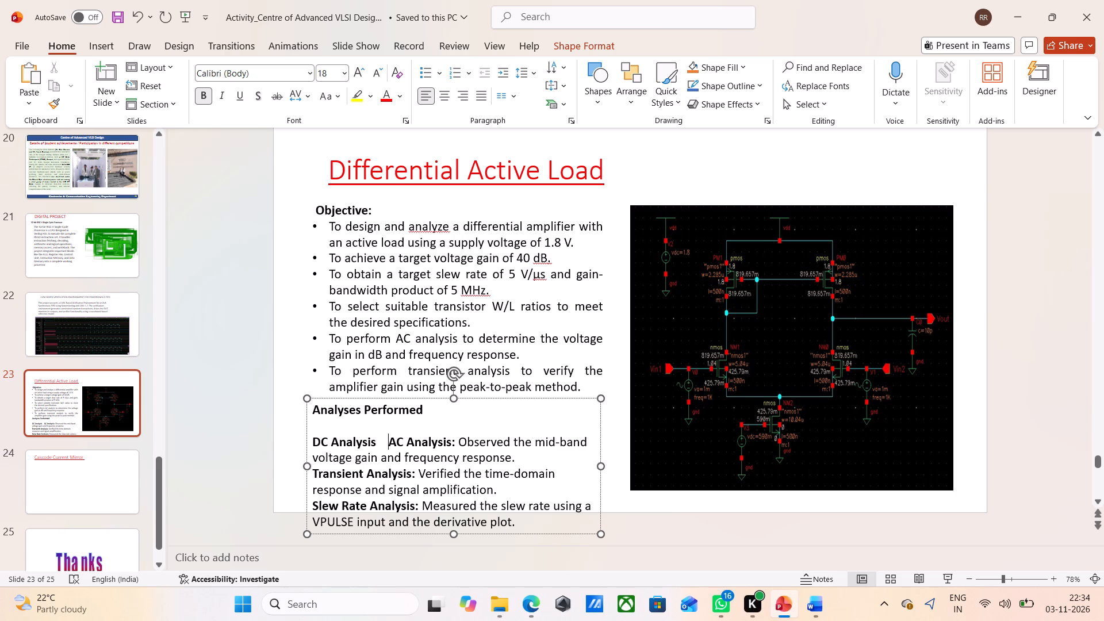
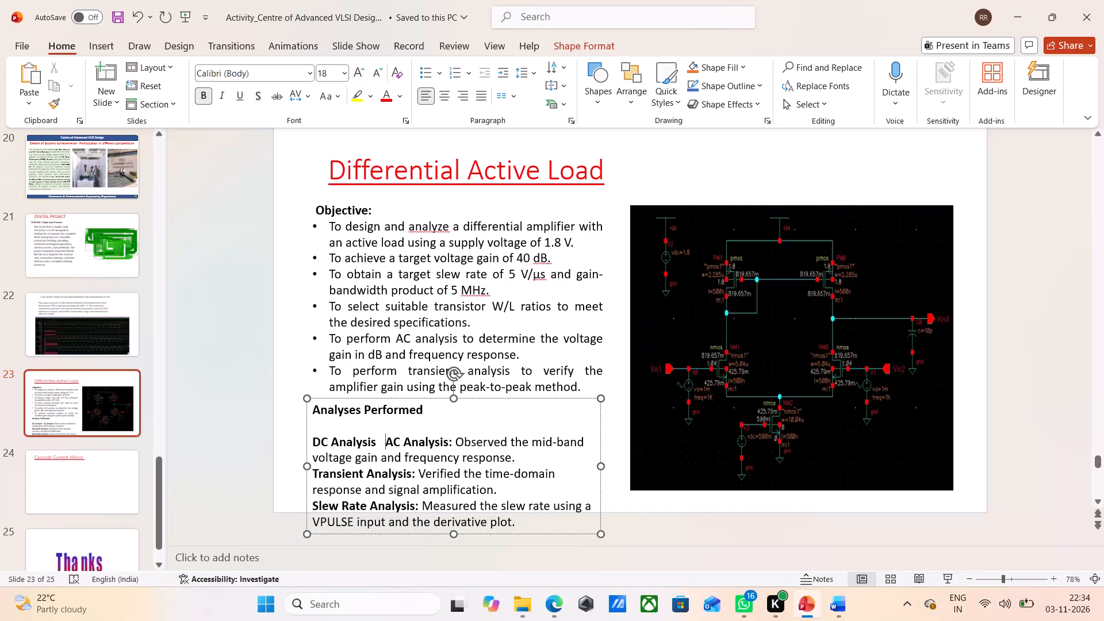
Replace the spaces between "DC Analysis" and "AC Analysis" with a comma.
key("BackSpace")
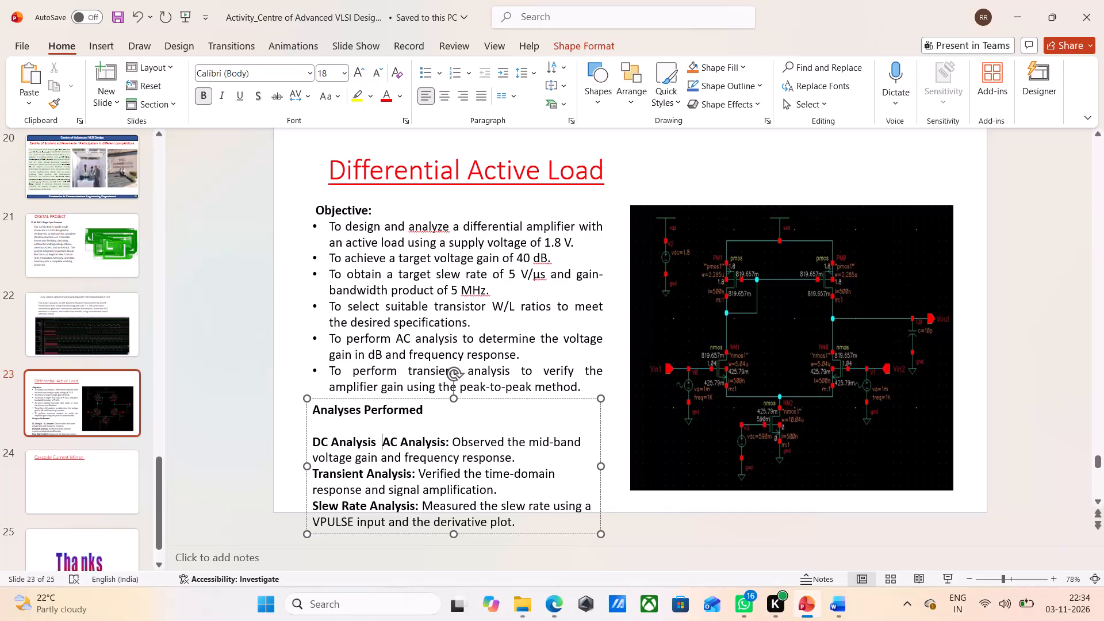
key("BackSpace")
key("BackSpace")
key("comma")
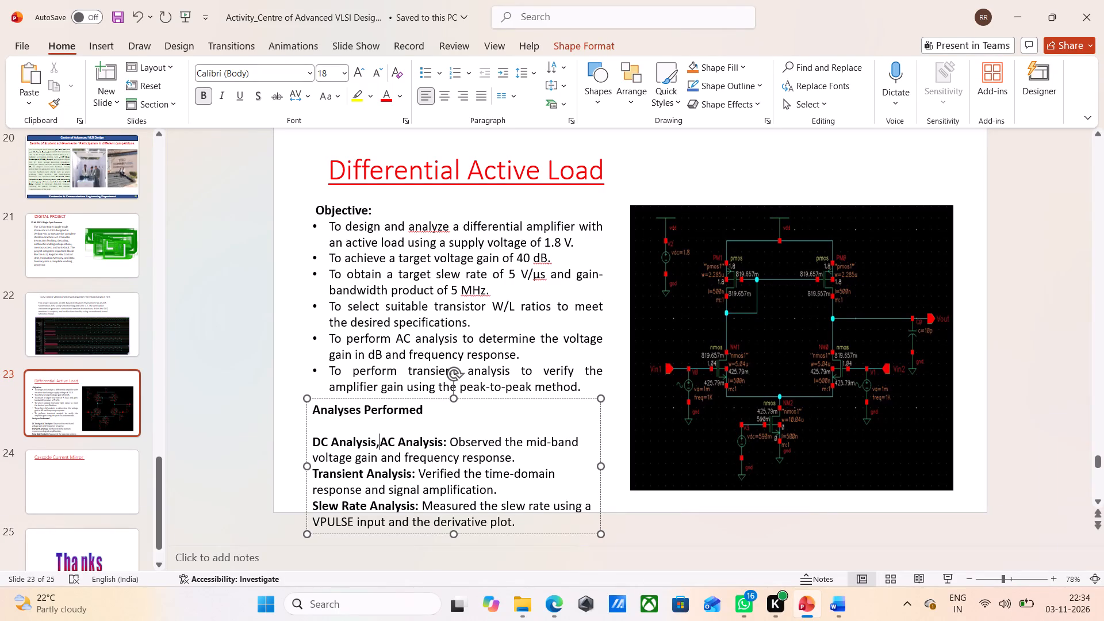
Delete the colons and descriptions after AC, Transient and Slew Rate Analysis, joining the remaining names into one comma-separated list.
left_click(444, 440)
left_click_drag(444, 440, 518, 462)
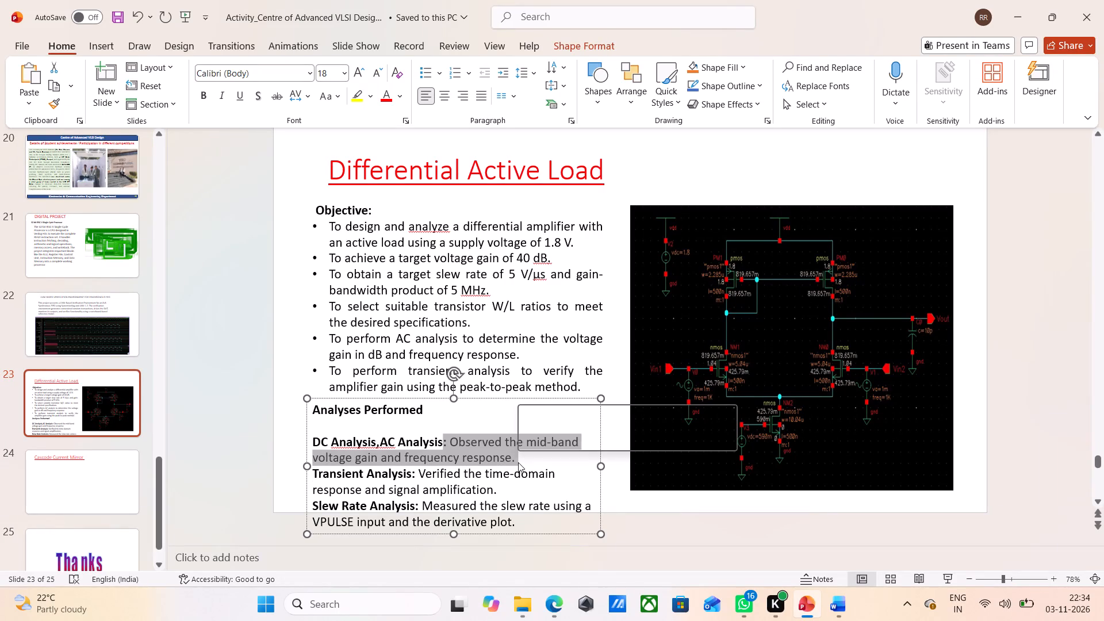
key("BackSpace")
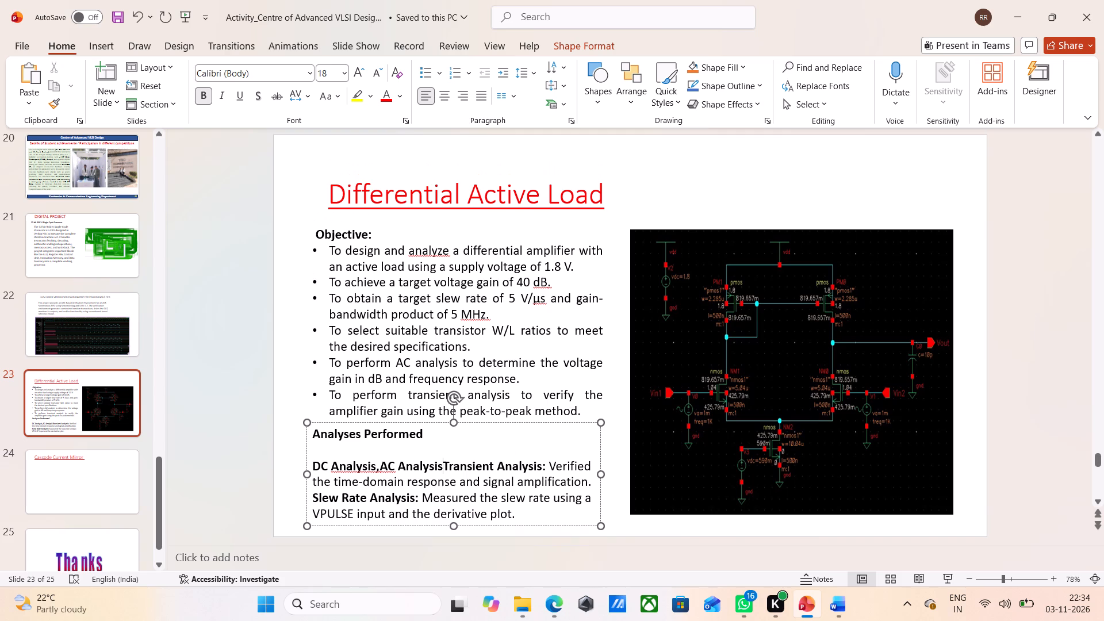
key("comma")
left_click_drag(544, 467, 559, 489)
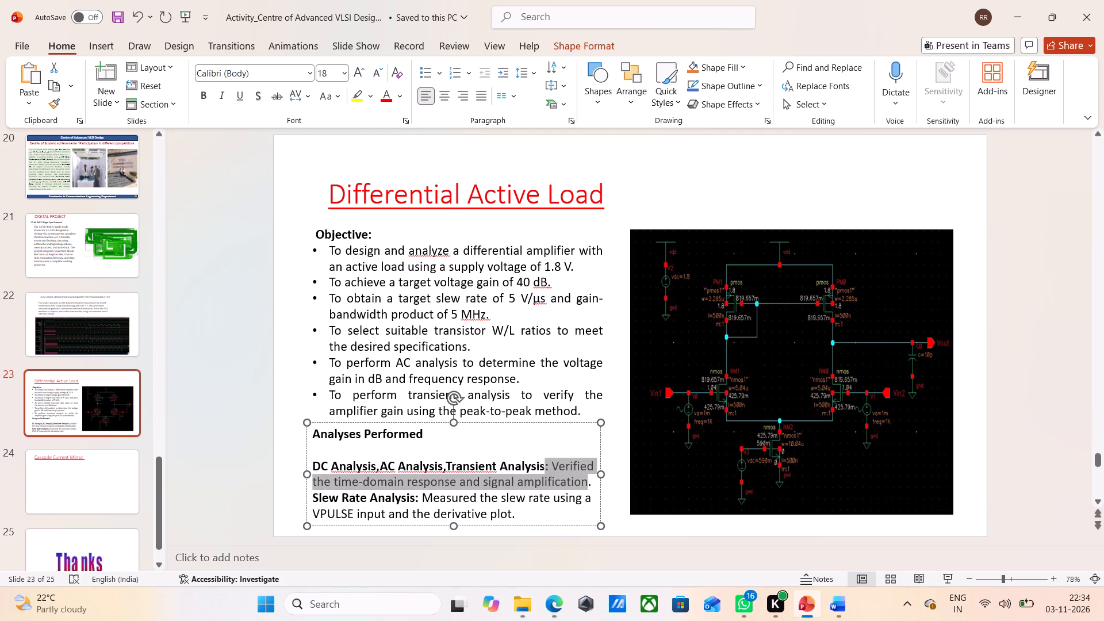
left_click_drag(559, 489, 591, 481)
key("BackSpace")
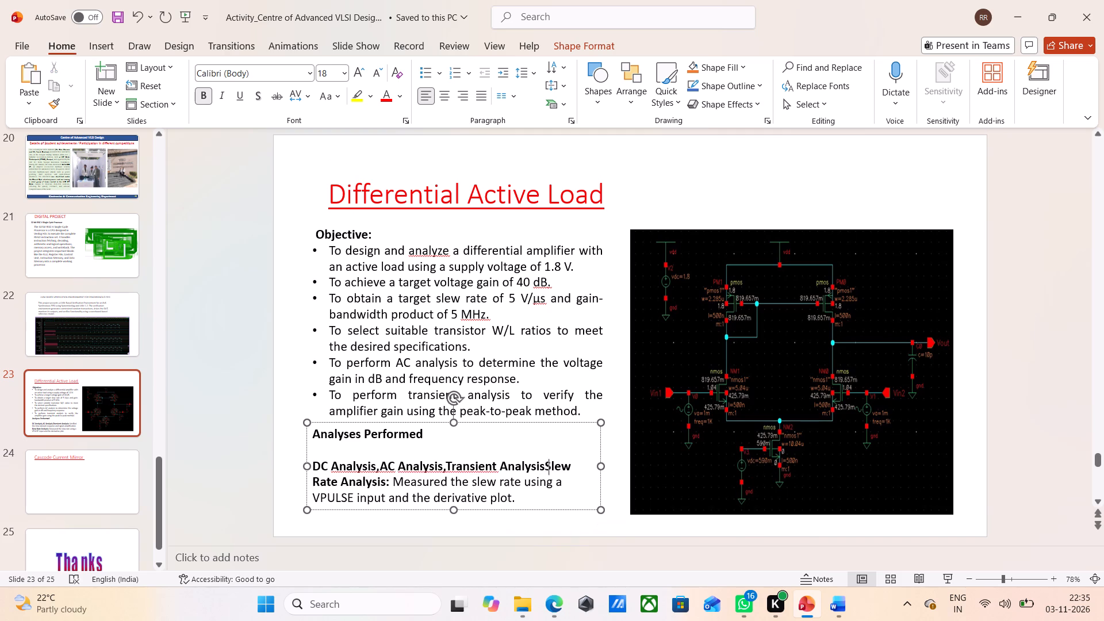
key("comma")
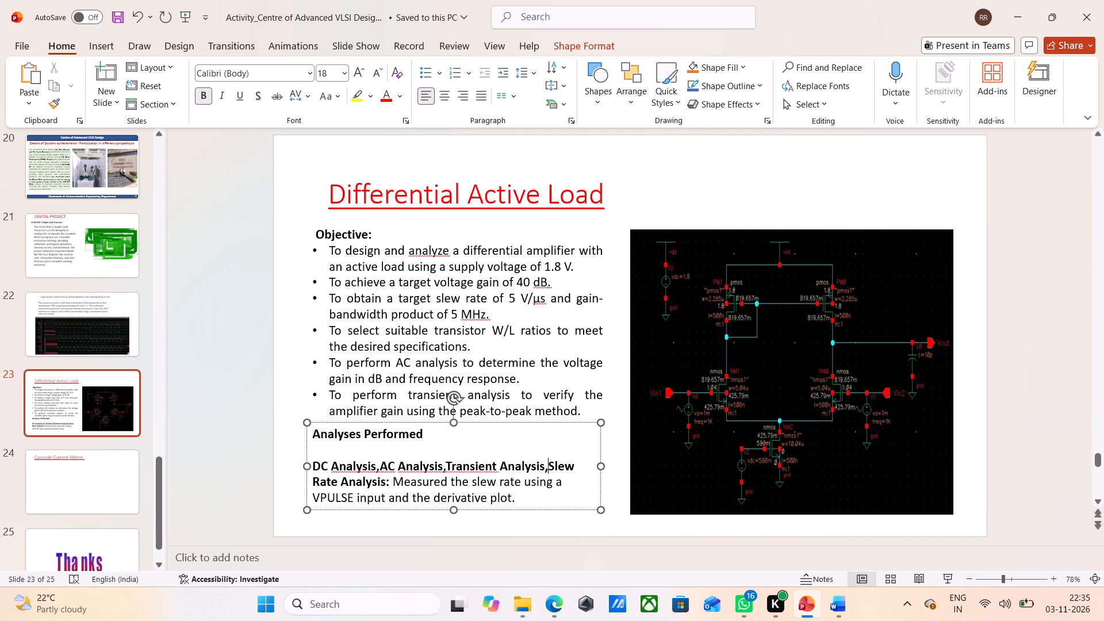
left_click_drag(386, 481, 458, 492)
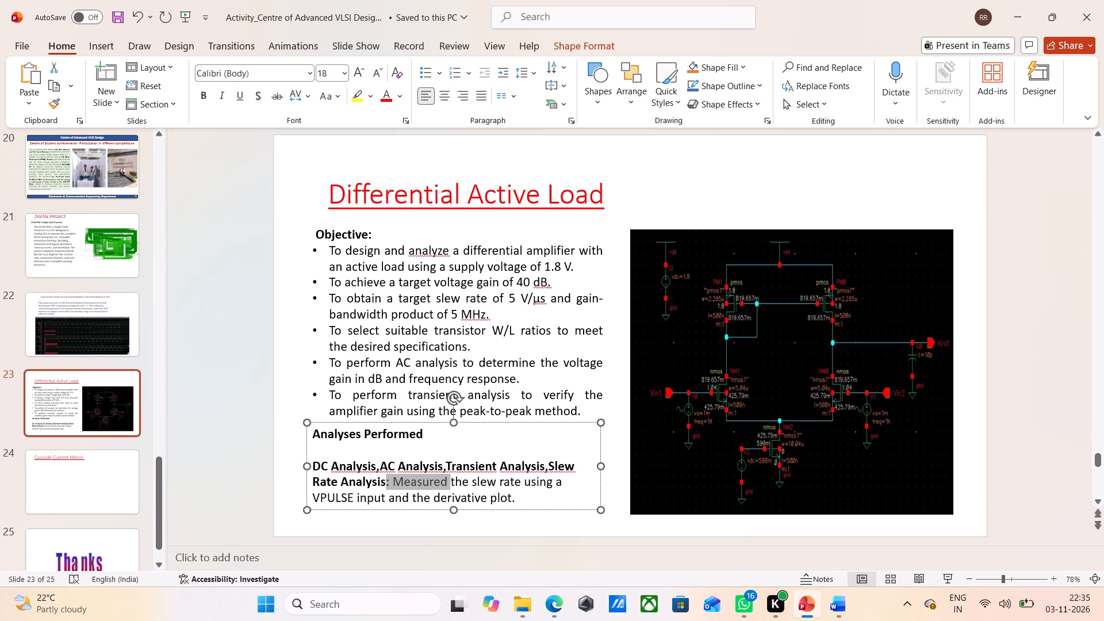
left_click_drag(458, 492, 522, 500)
key("BackSpace")
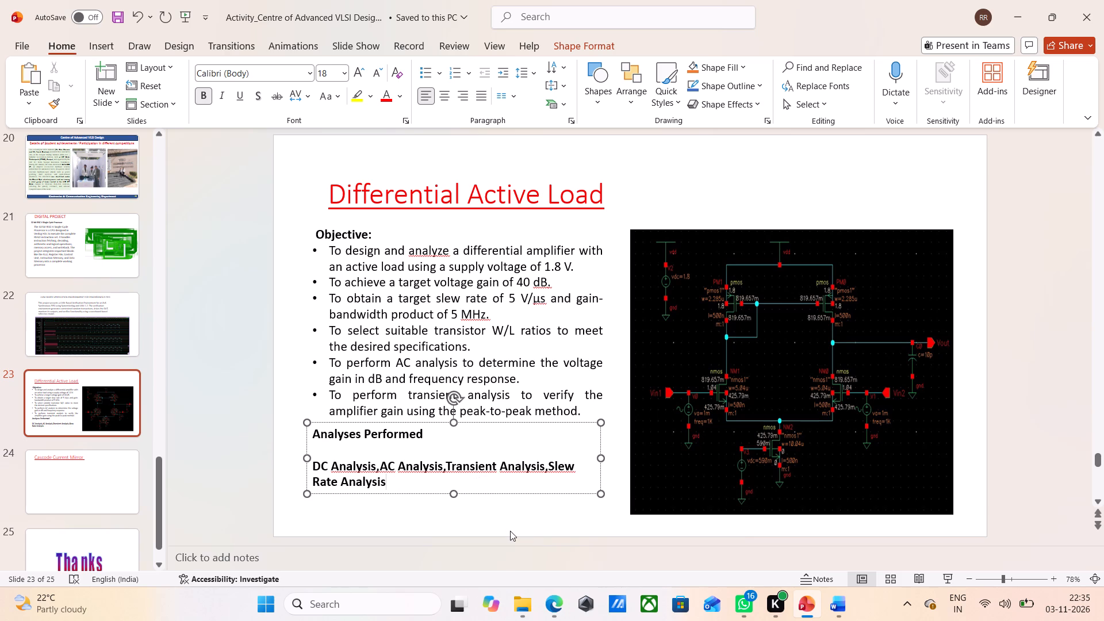
left_click(404, 506)
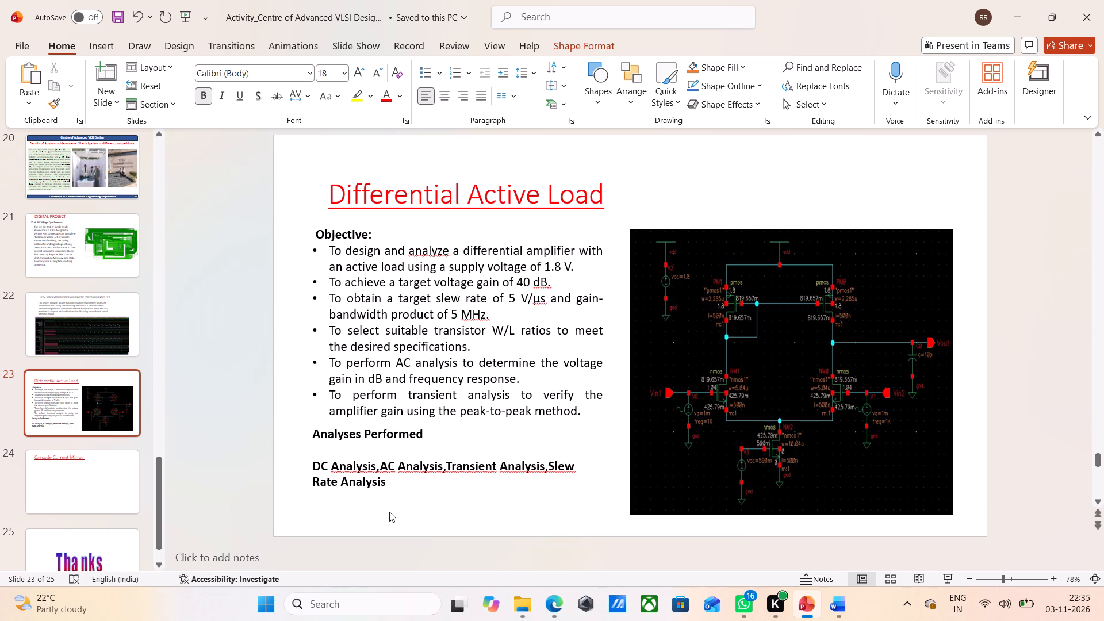
Add a space after the comma following "DC Analysis" and before the commas following "AC Analysis" and "Transient Analysis".
left_click(377, 470)
left_click(381, 470)
key("space")
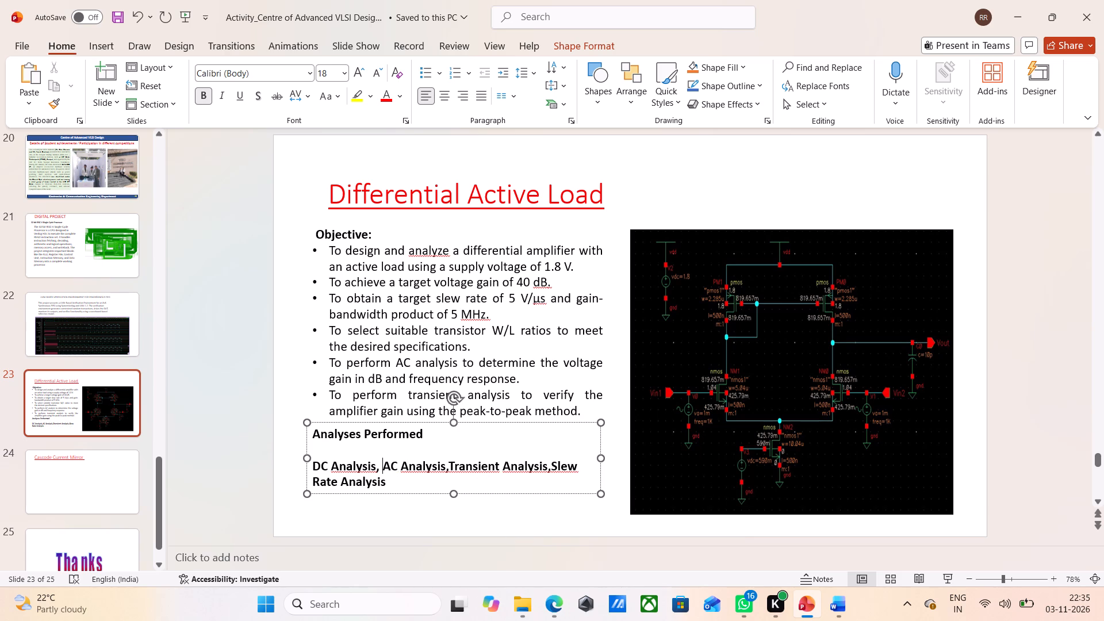
left_click(444, 470)
key("space")
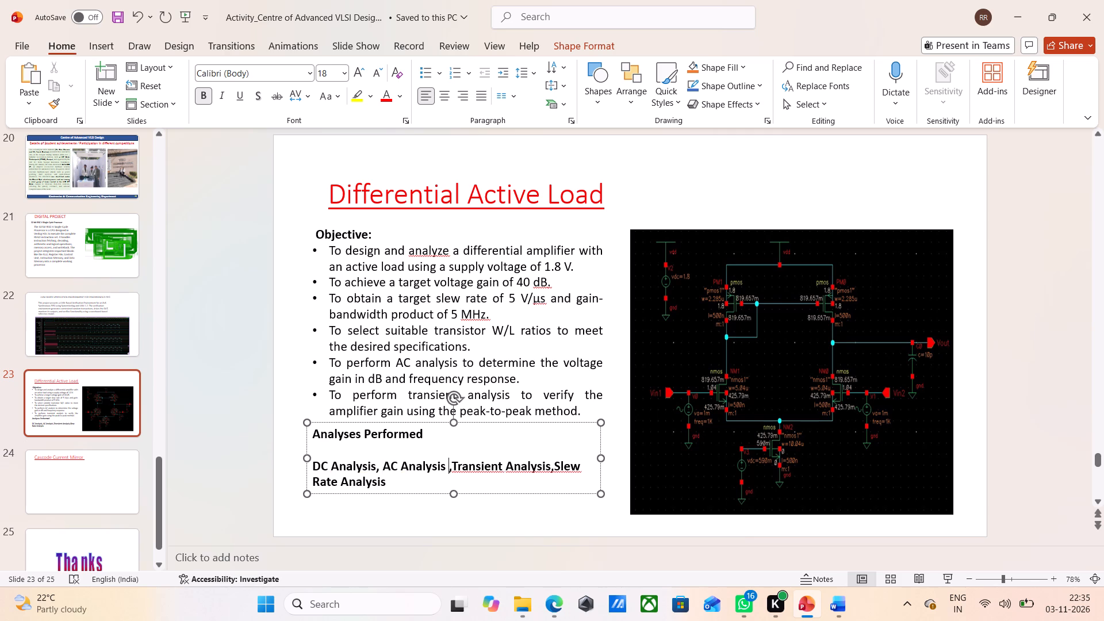
left_click(551, 469)
key("space")
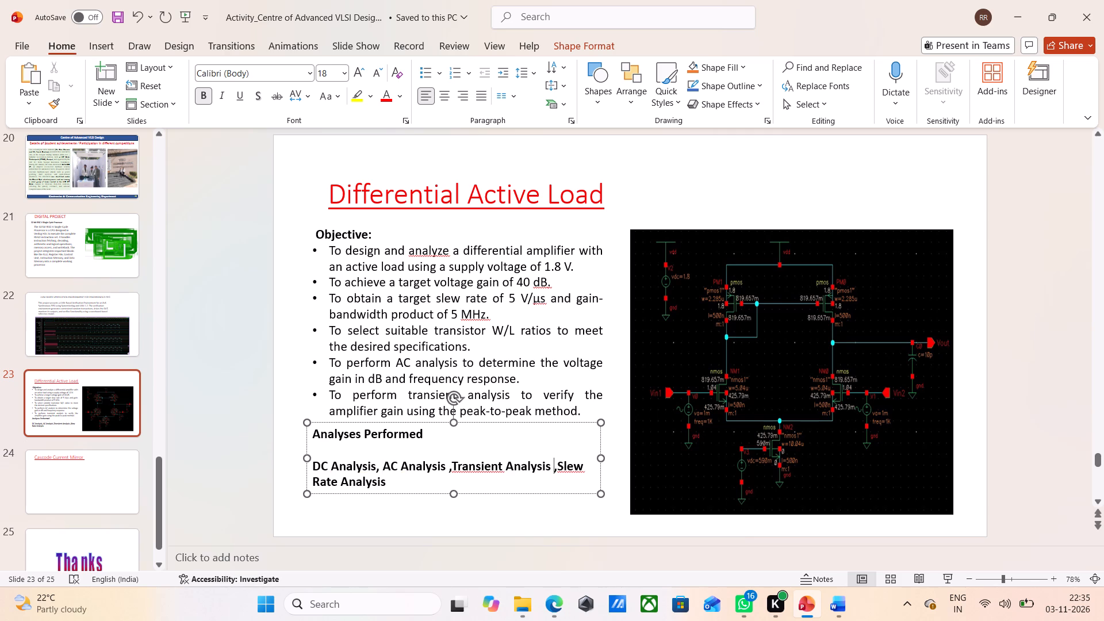
left_click(557, 473)
key("space")
key("BackSpace")
left_click(527, 485)
left_click(521, 514)
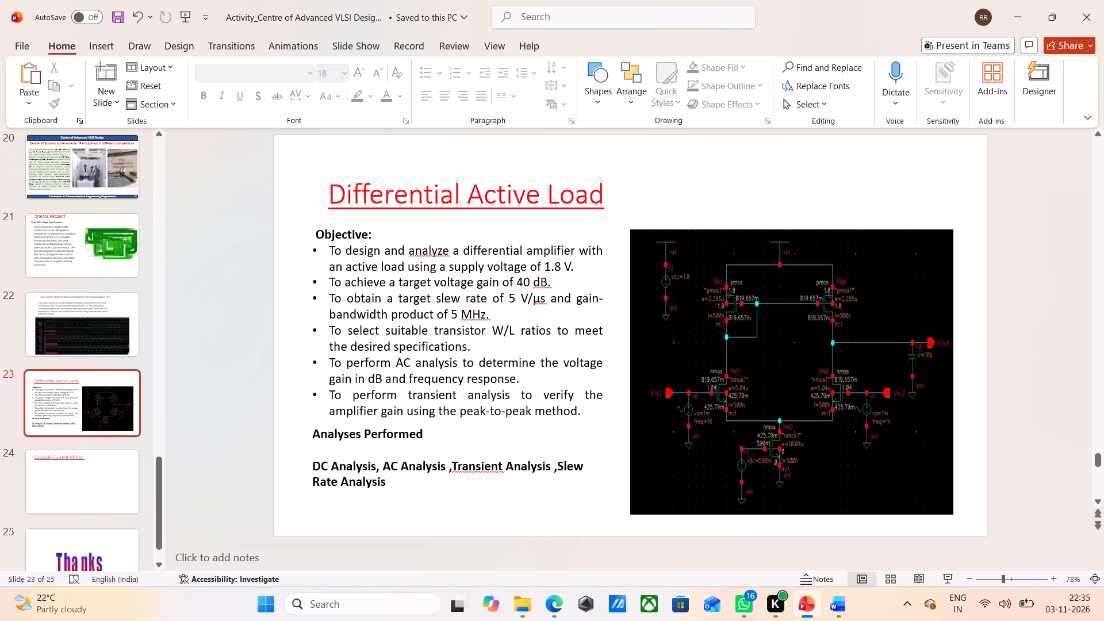
Add a colon after the "Analyses Performed" heading.
left_click(437, 441)
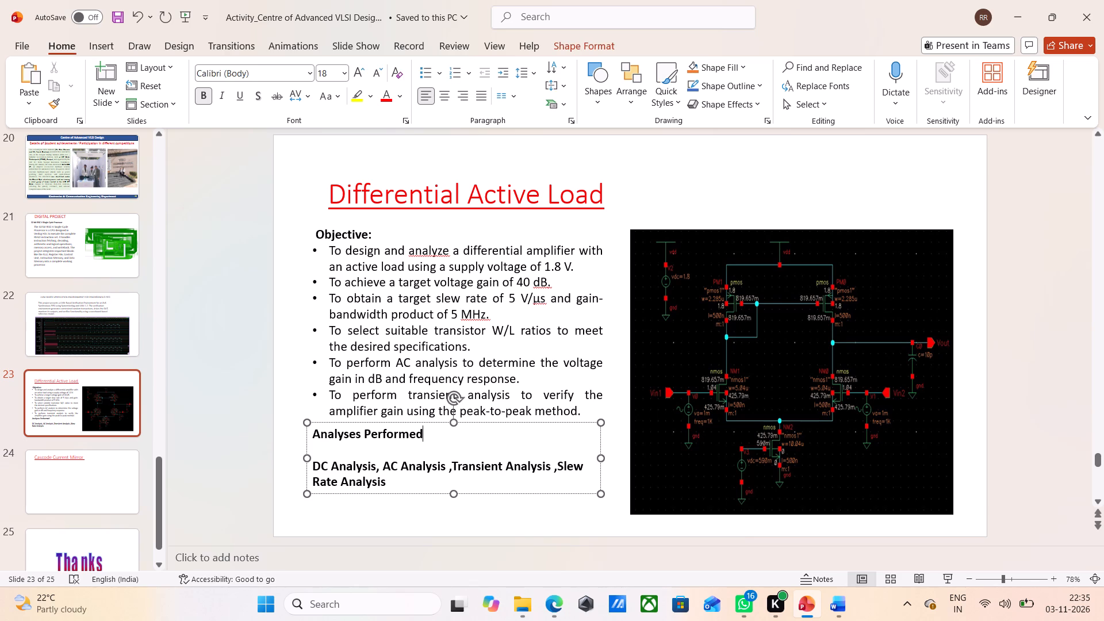
key("shift+colon")
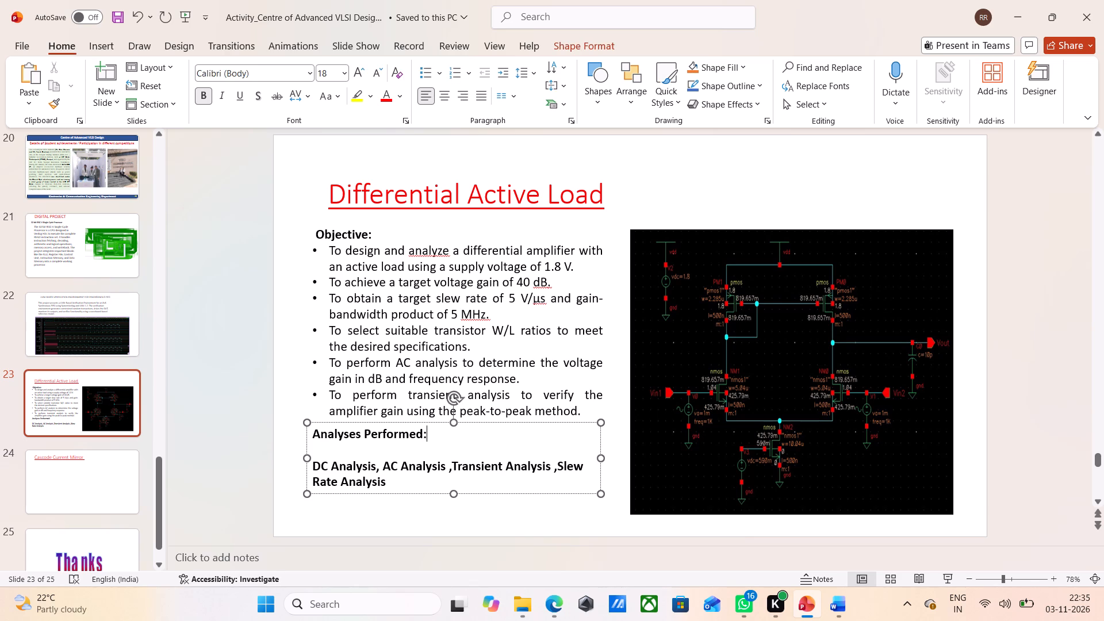
left_click(459, 440)
left_click(425, 513)
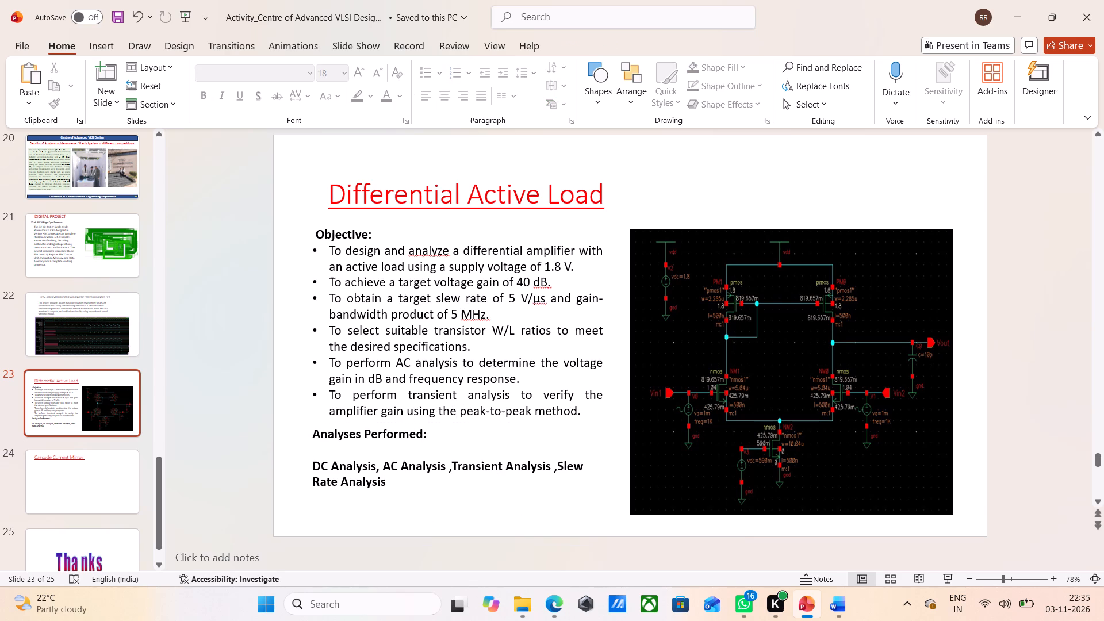
Remove the bold formatting from the list of analyses, leaving the heading bold.
left_click_drag(405, 486, 319, 469)
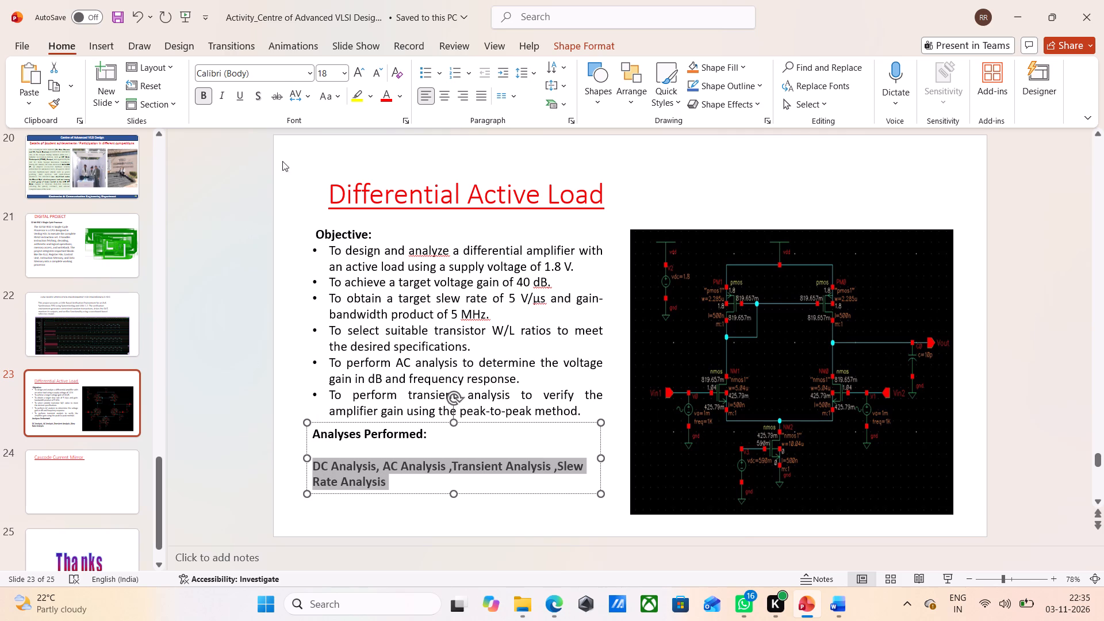
left_click(200, 98)
left_click(422, 511)
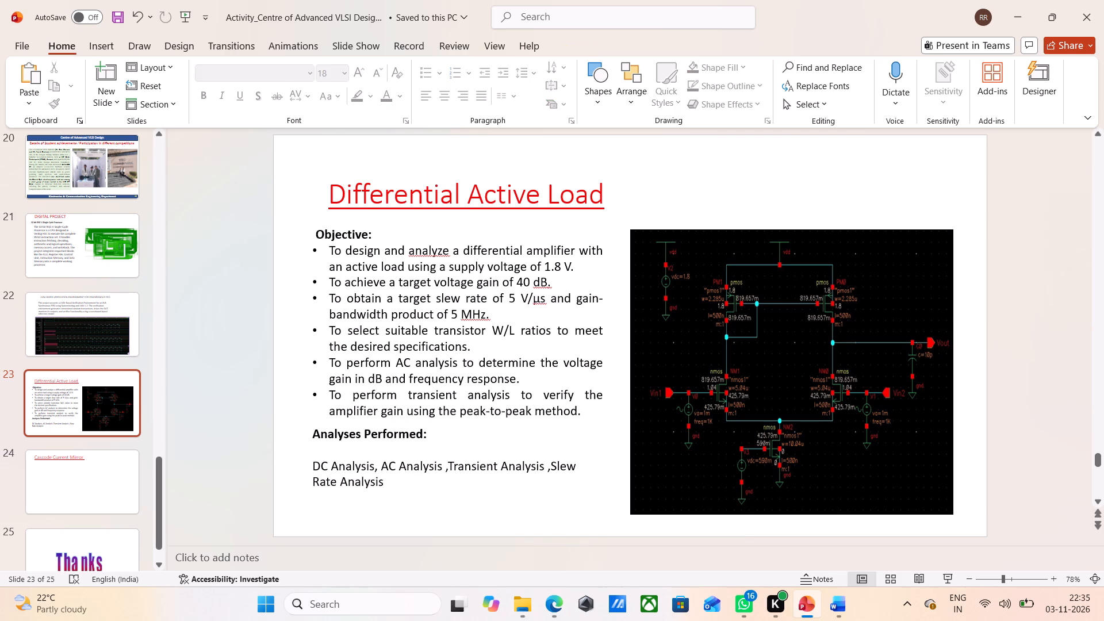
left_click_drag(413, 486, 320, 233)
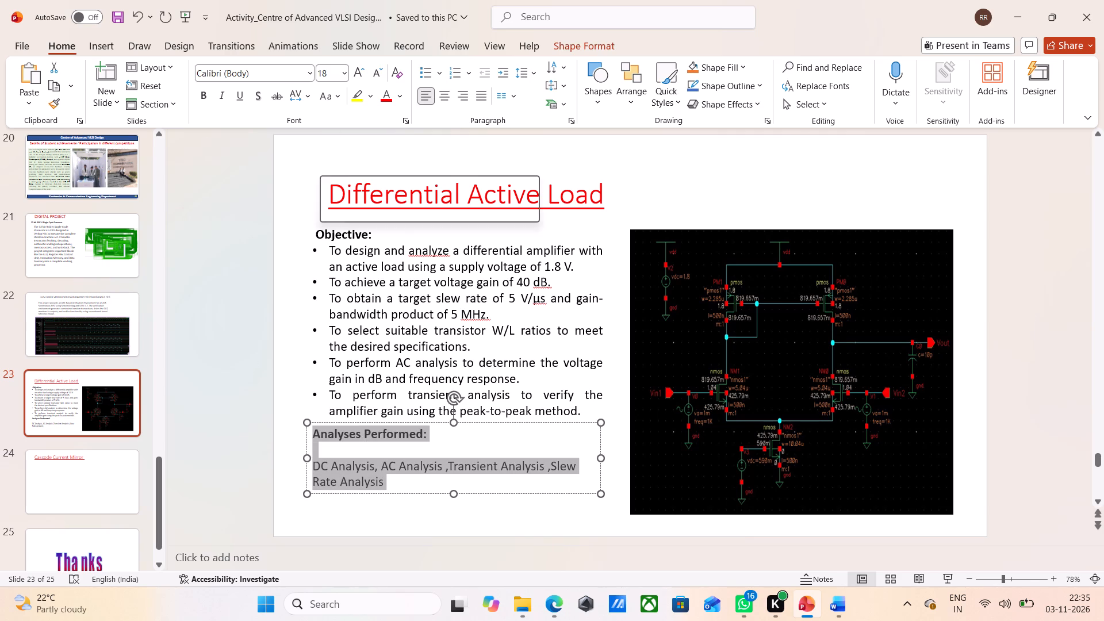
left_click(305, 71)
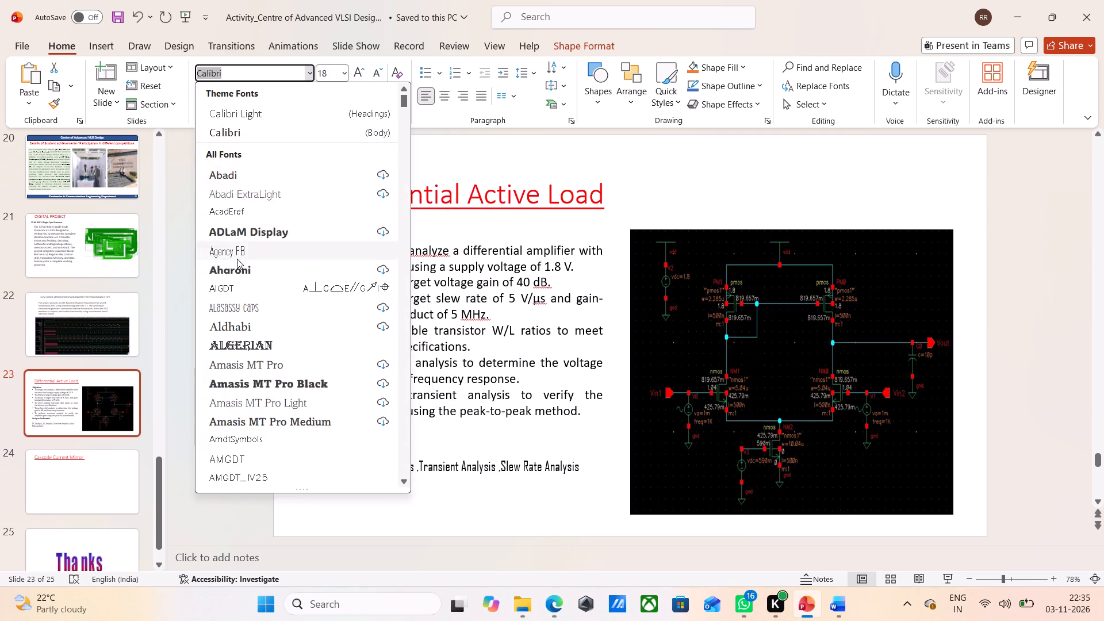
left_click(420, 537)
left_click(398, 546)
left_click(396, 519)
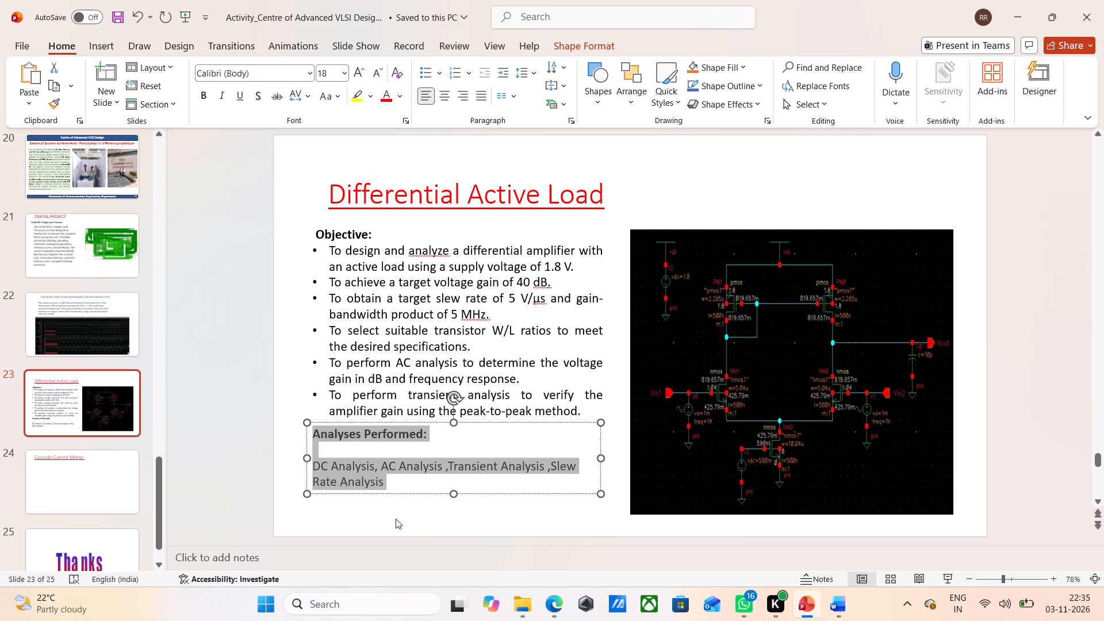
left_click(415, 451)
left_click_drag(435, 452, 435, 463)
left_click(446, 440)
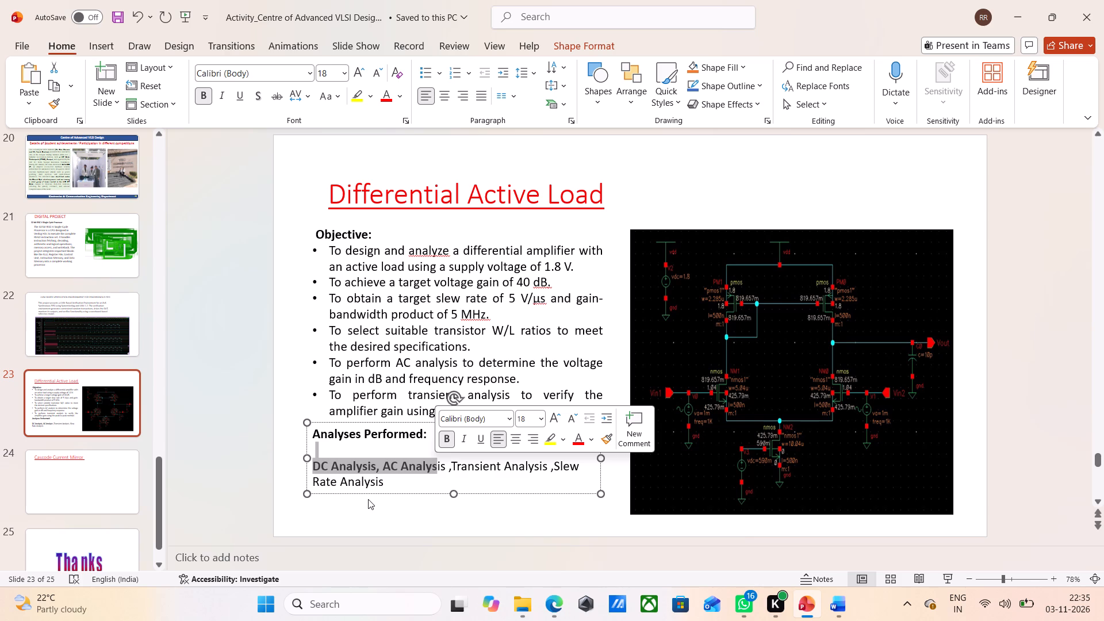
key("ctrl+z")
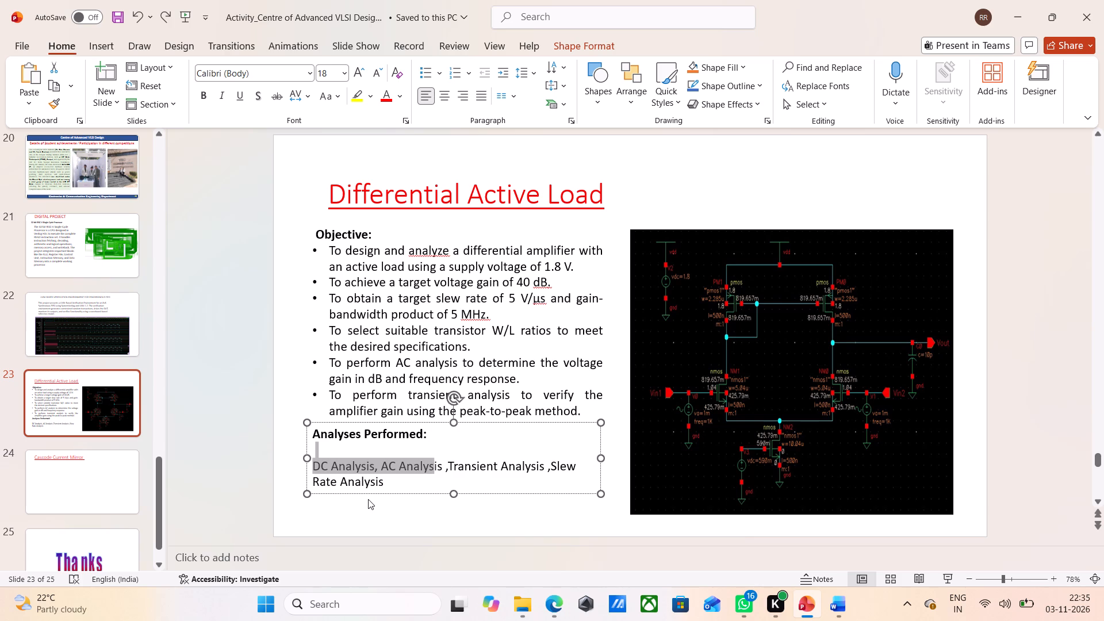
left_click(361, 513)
Move the Analyses Performed text box slightly down and lower the Objective text box to align with the schematic's top edge.
left_click(412, 462)
left_click_drag(373, 423, 372, 439)
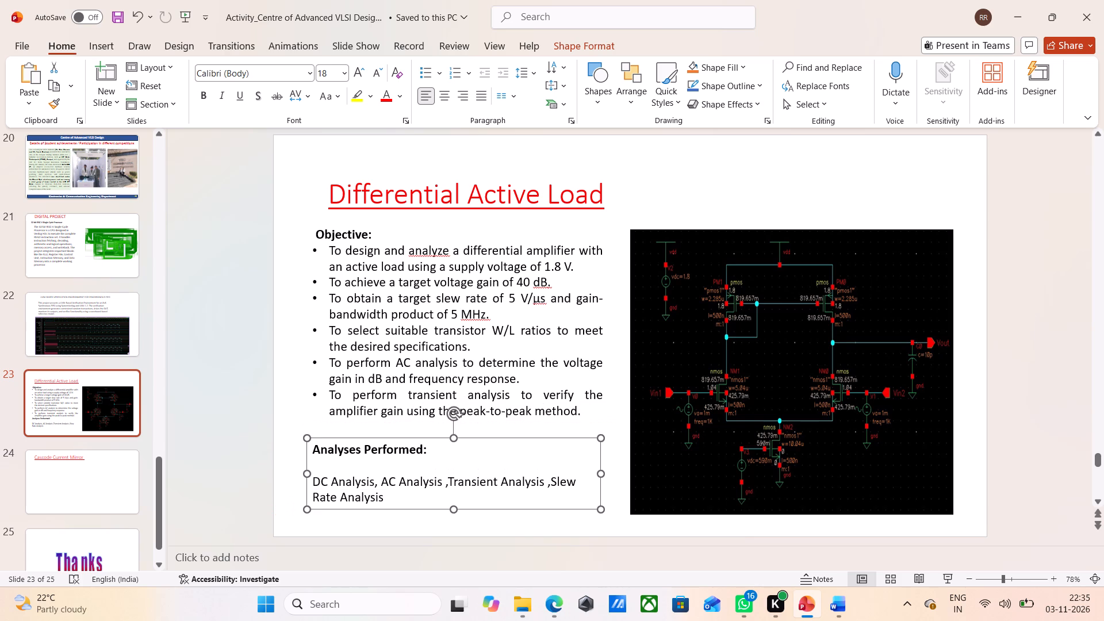
left_click(374, 298)
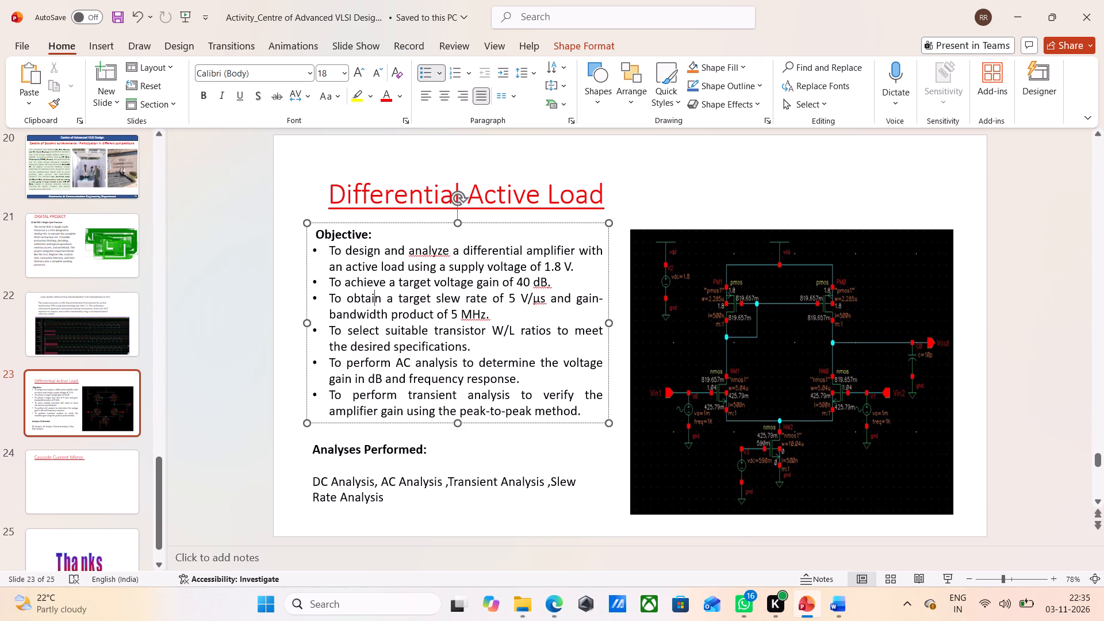
left_click_drag(396, 222, 396, 228)
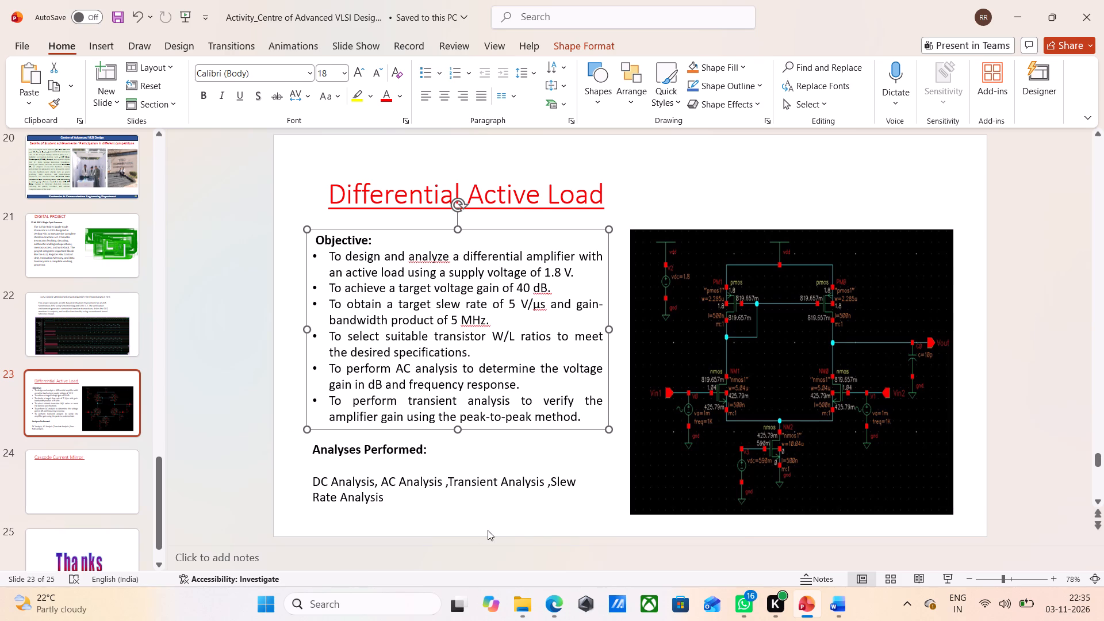
left_click(488, 530)
scroll(666, 476, "down", 1)
scroll(666, 476, "up", 1)
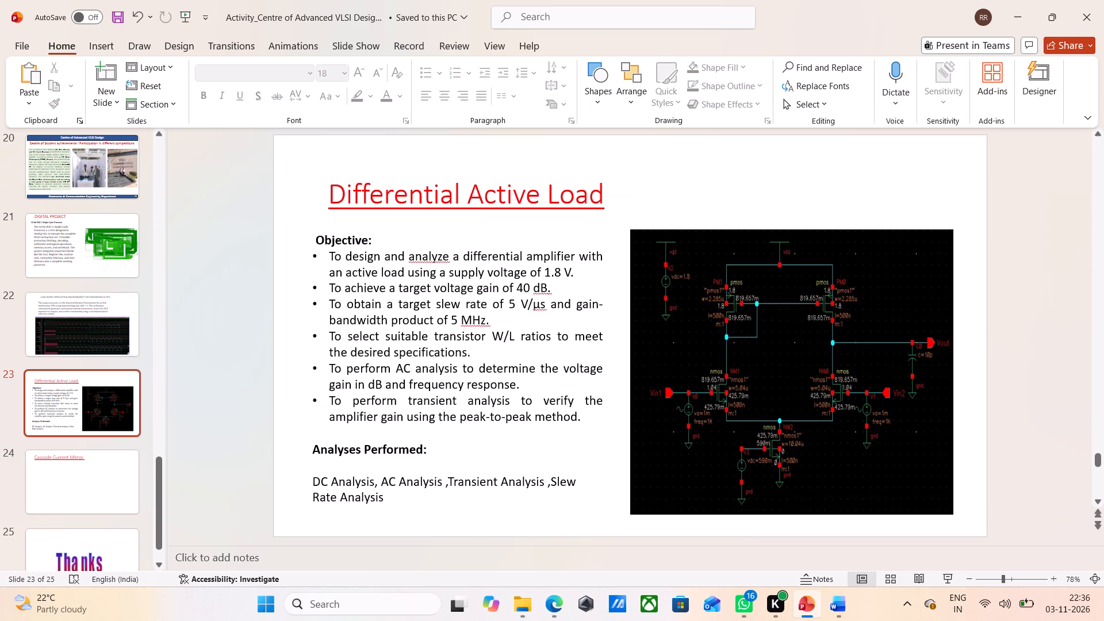
Center the "Differential Active Load" title within its text box.
left_click(574, 208)
left_click_drag(628, 202, 635, 200)
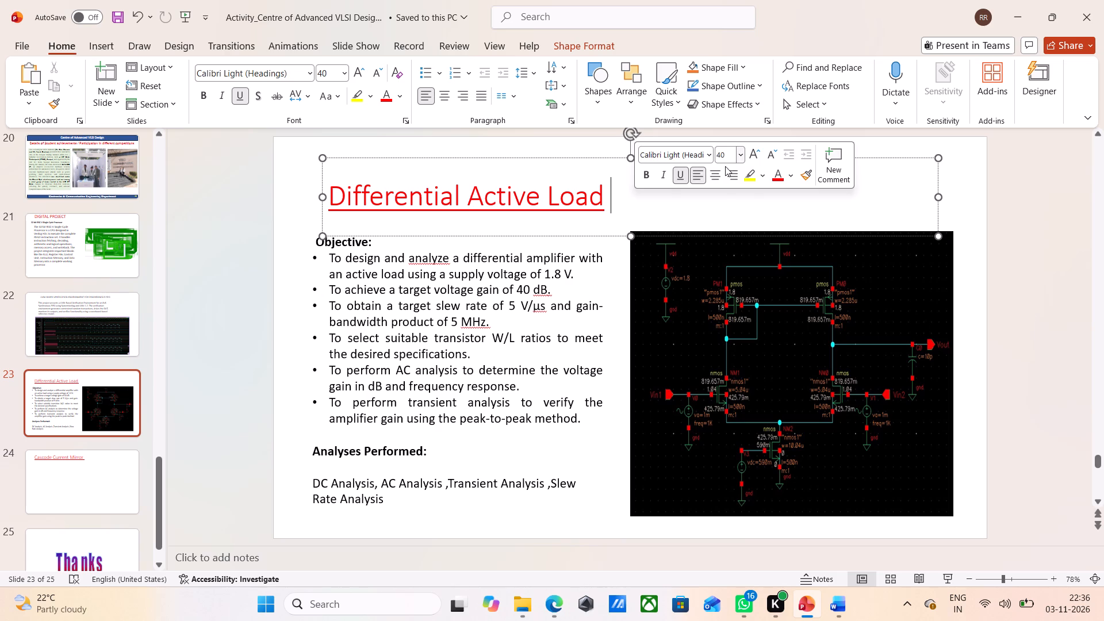
left_click(716, 174)
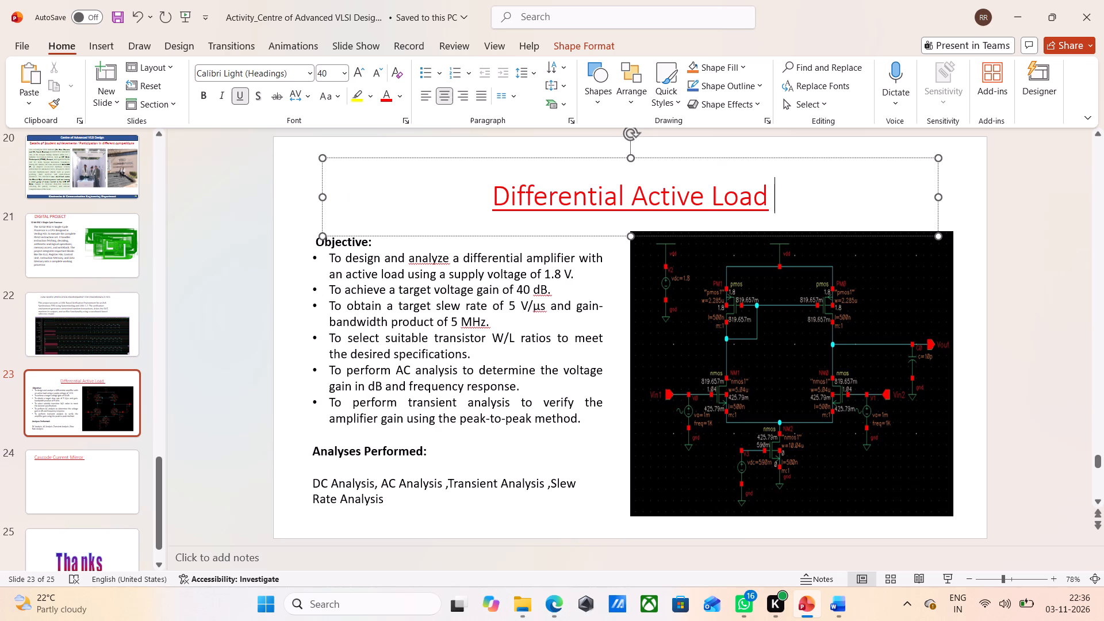
Reduce the schematic picture's height by raising its bottom edge to the level of the Analyses Performed heading, keeping its width.
left_click(748, 452)
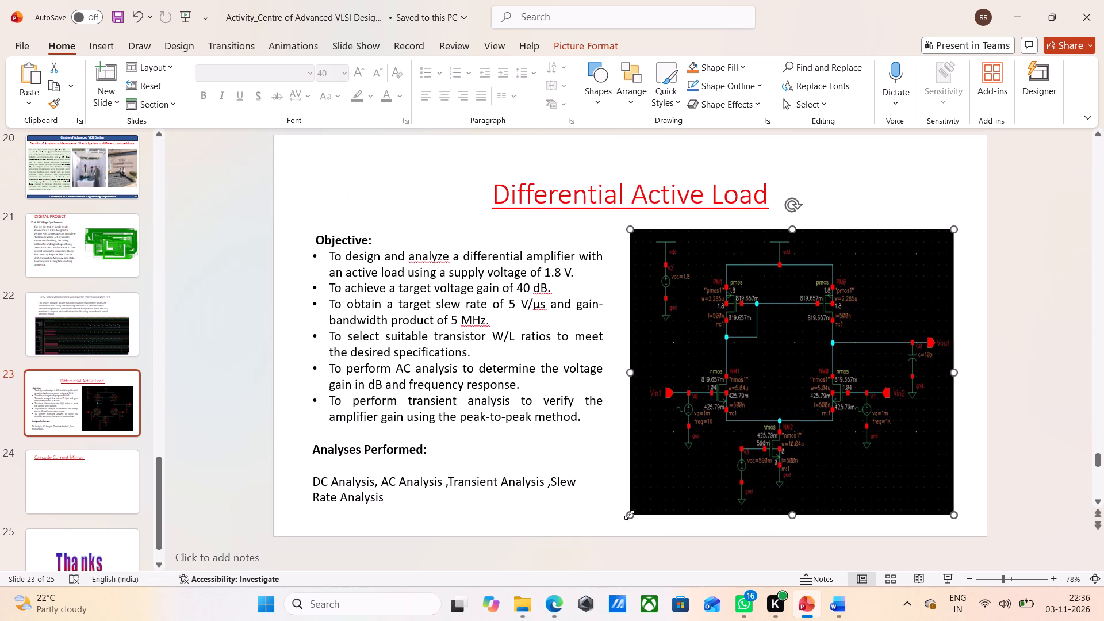
left_click_drag(629, 515, 630, 453)
left_click(740, 529)
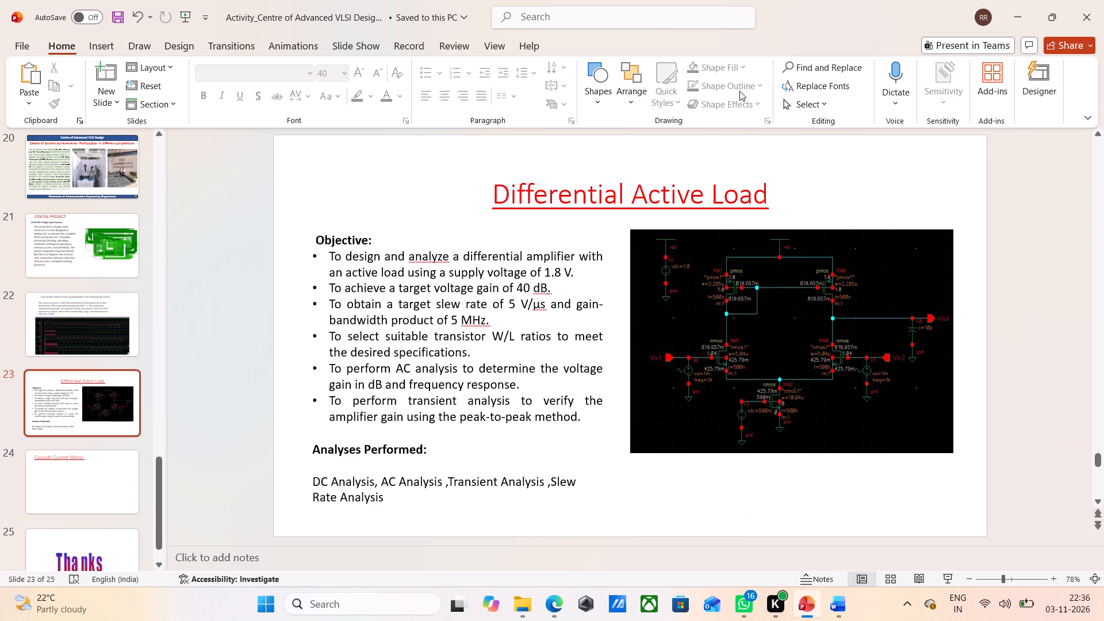
Add a text box below the schematic picture with the caption "Differential Pair Active Load Schematic".
left_click(108, 46)
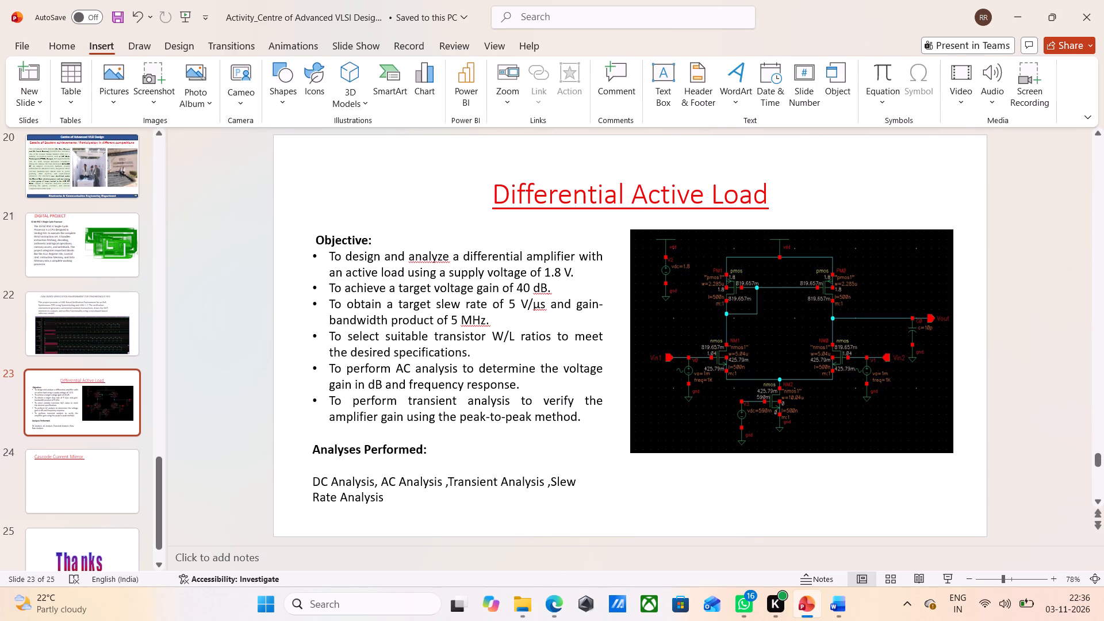
left_click(656, 85)
left_click(712, 504)
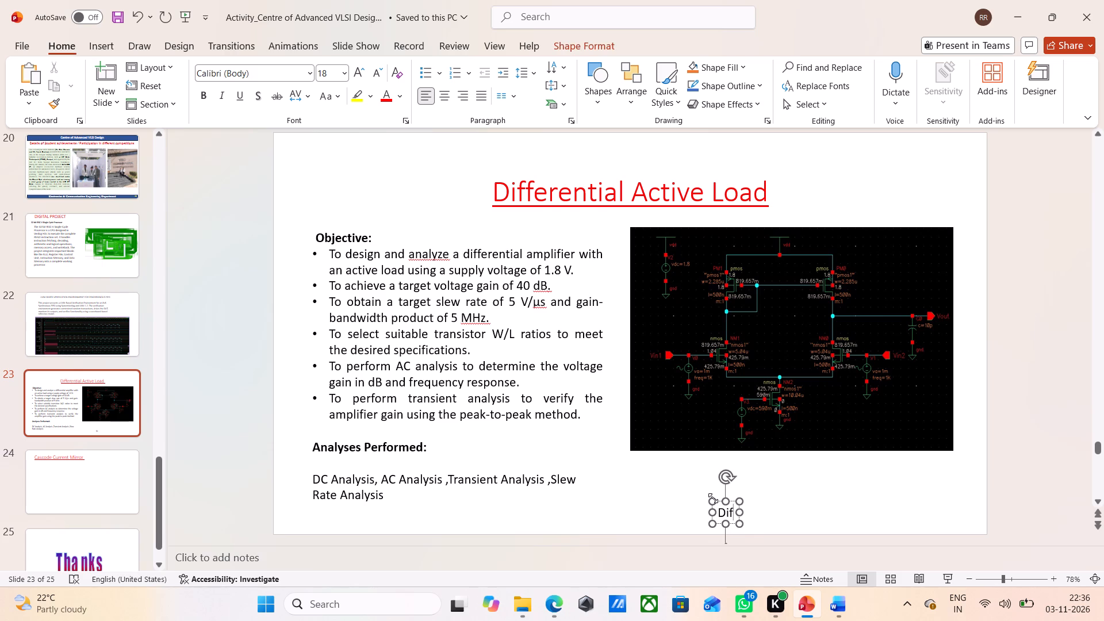
type("er")
key("BackSpace")
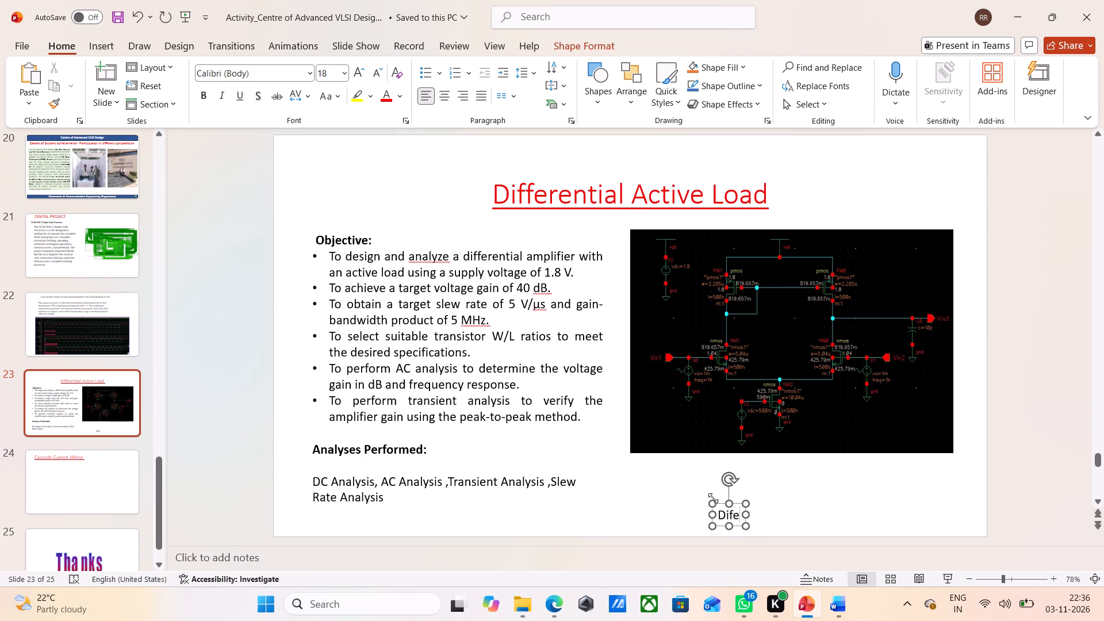
key("BackSpace")
type("ff")
key("BackSpace")
type("erential")
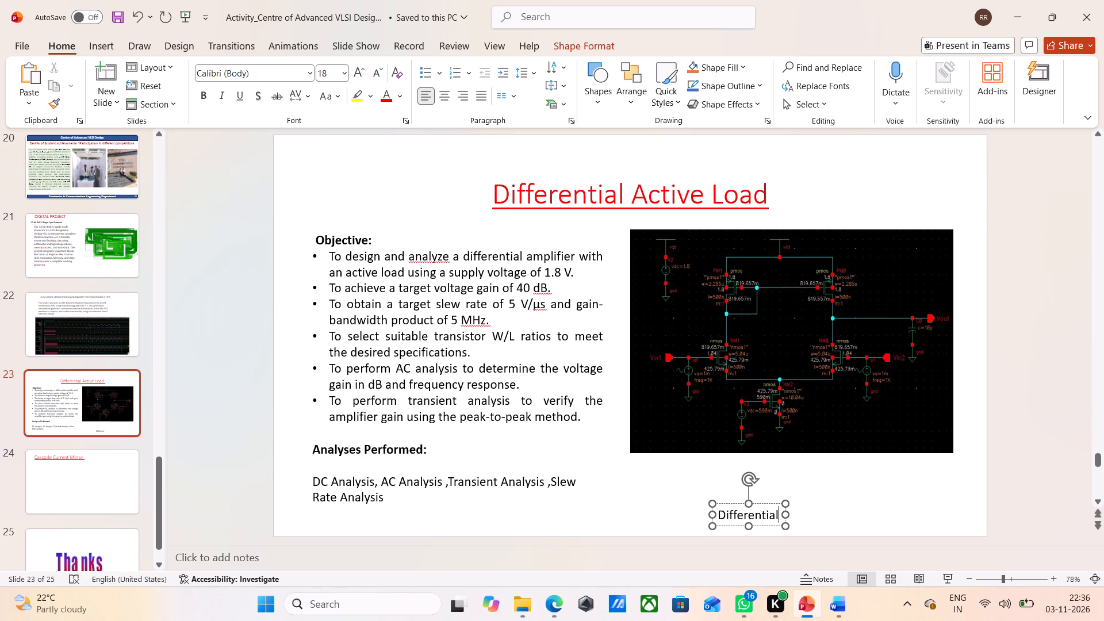
key("space")
type("air")
key("space")
key("a")
type("ctive")
key("space")
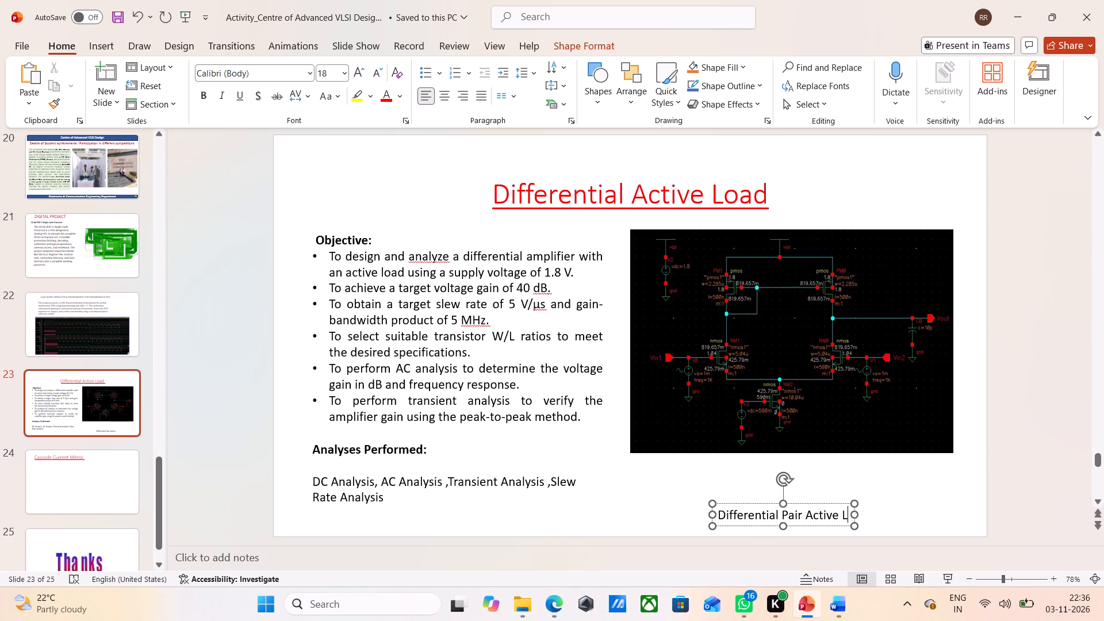
type("oad")
key("space")
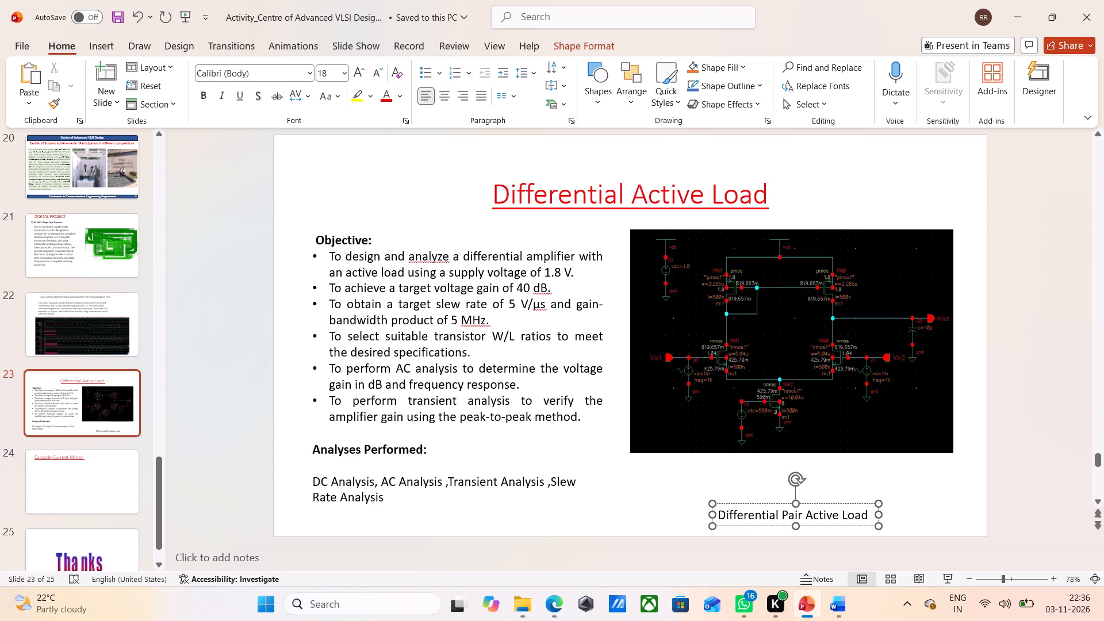
type("chematic")
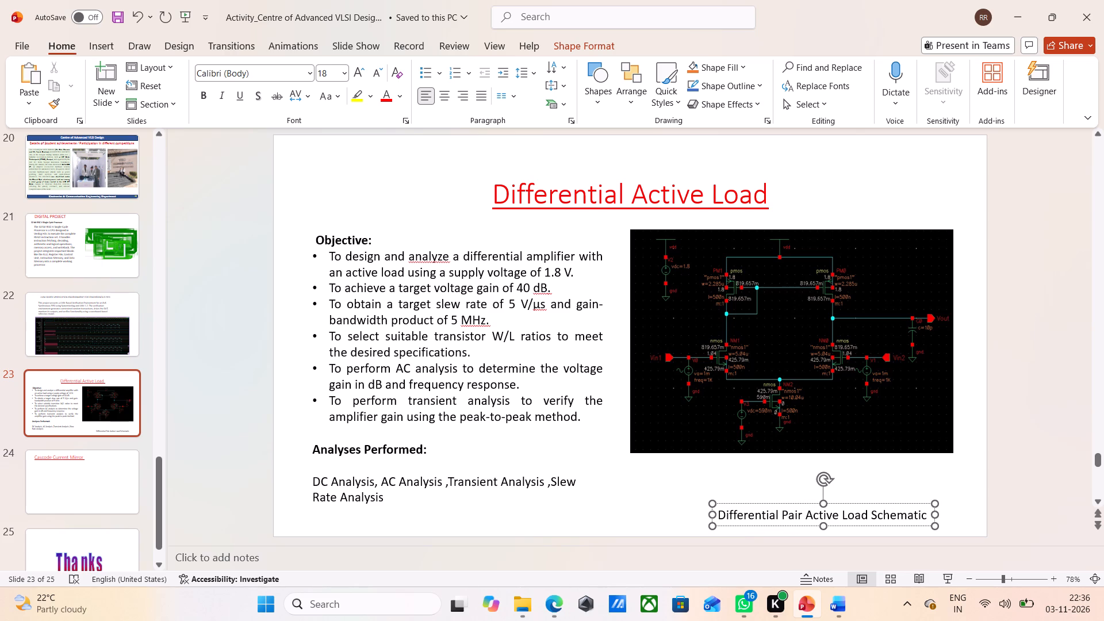
Move the caption up so it sits just beneath the schematic picture, roughly centred under it.
left_click(693, 482)
left_click(791, 517)
left_click_drag(808, 502, 763, 471)
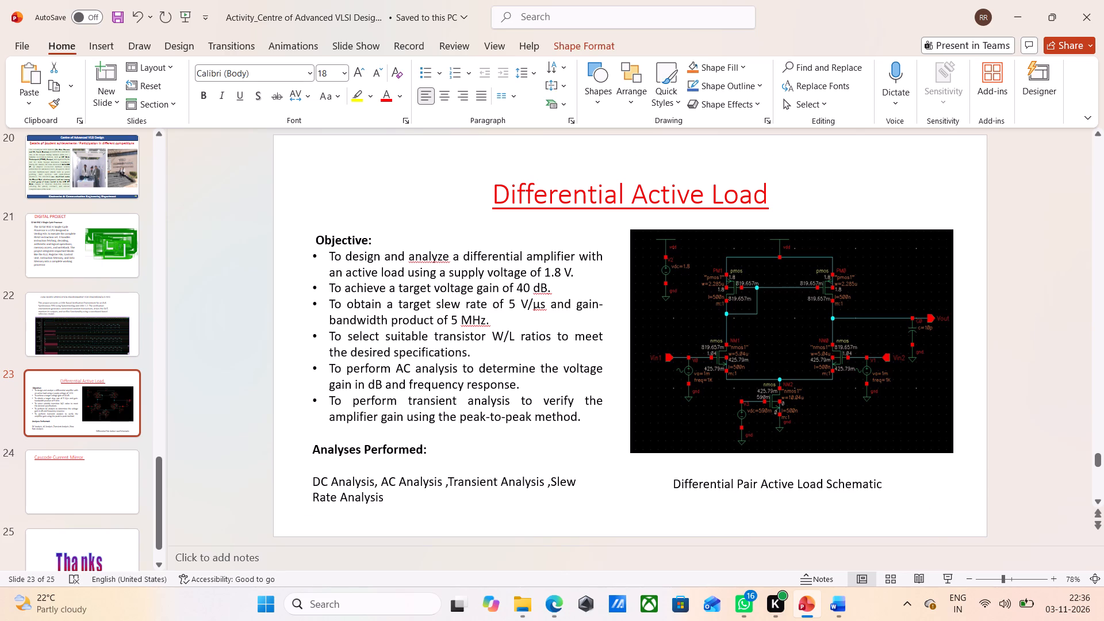
left_click_drag(763, 471, 772, 466)
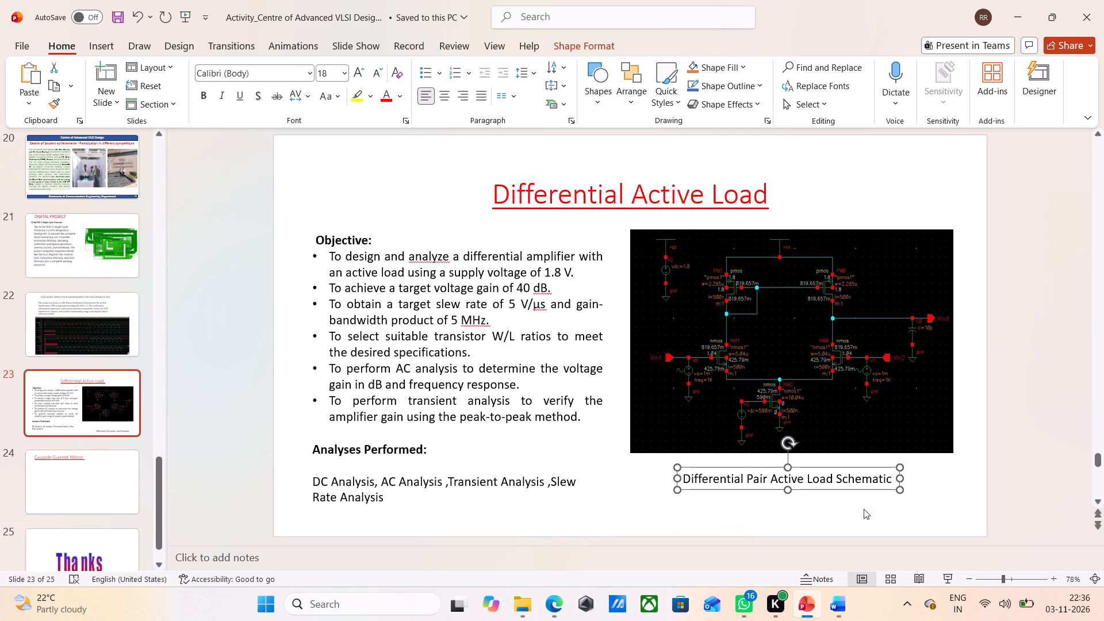
left_click(936, 494)
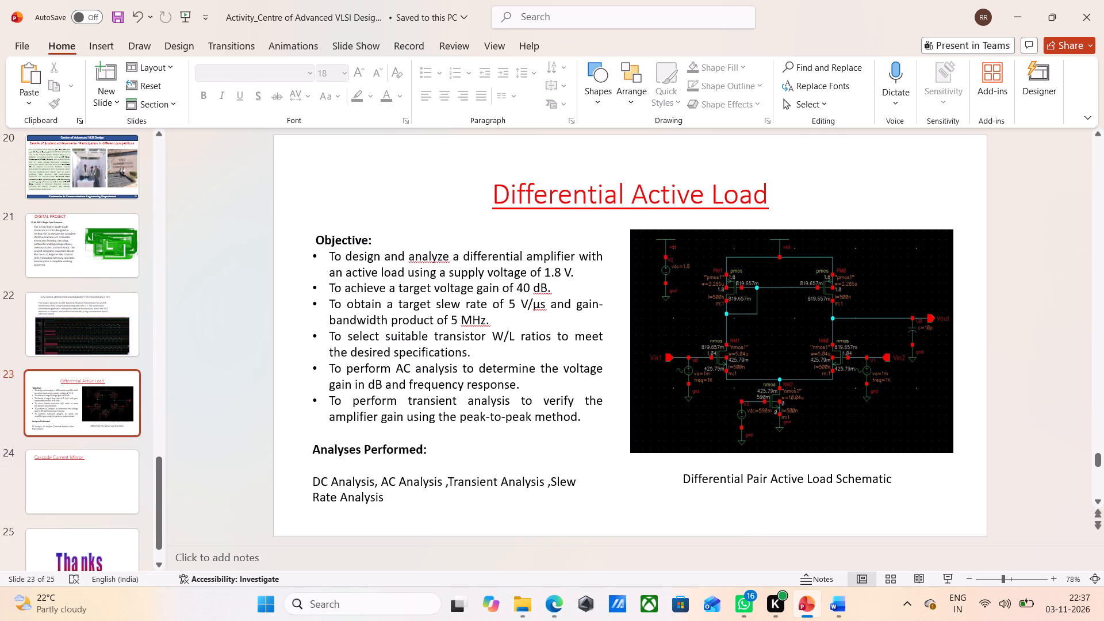
left_click(792, 514)
Add a new slide directly after the Differential Active Load slide.
right_click(118, 418)
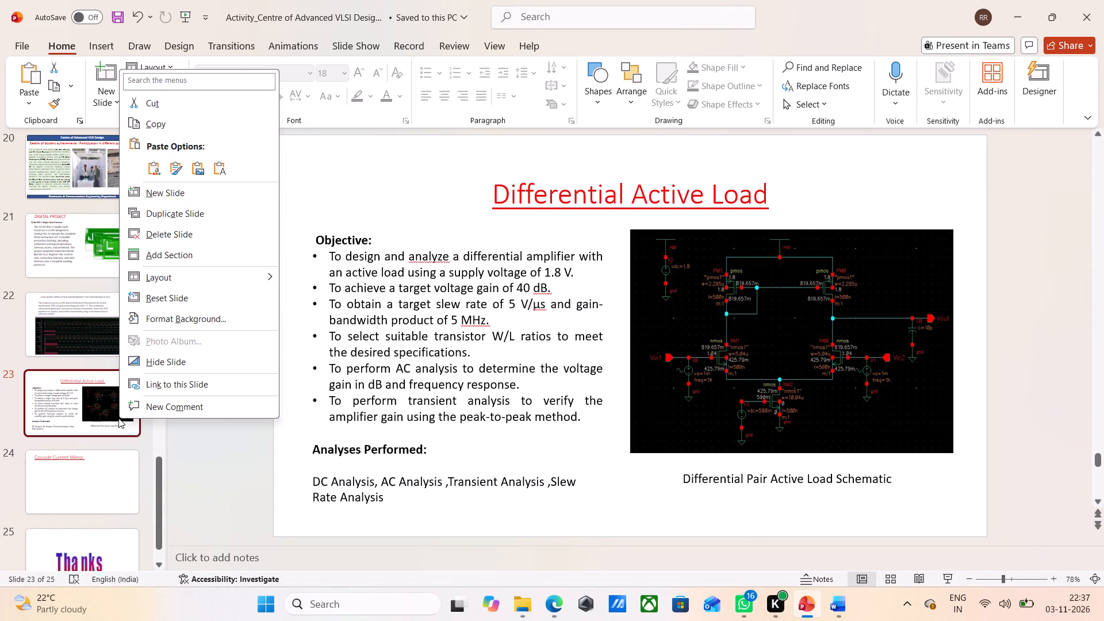
left_click(194, 190)
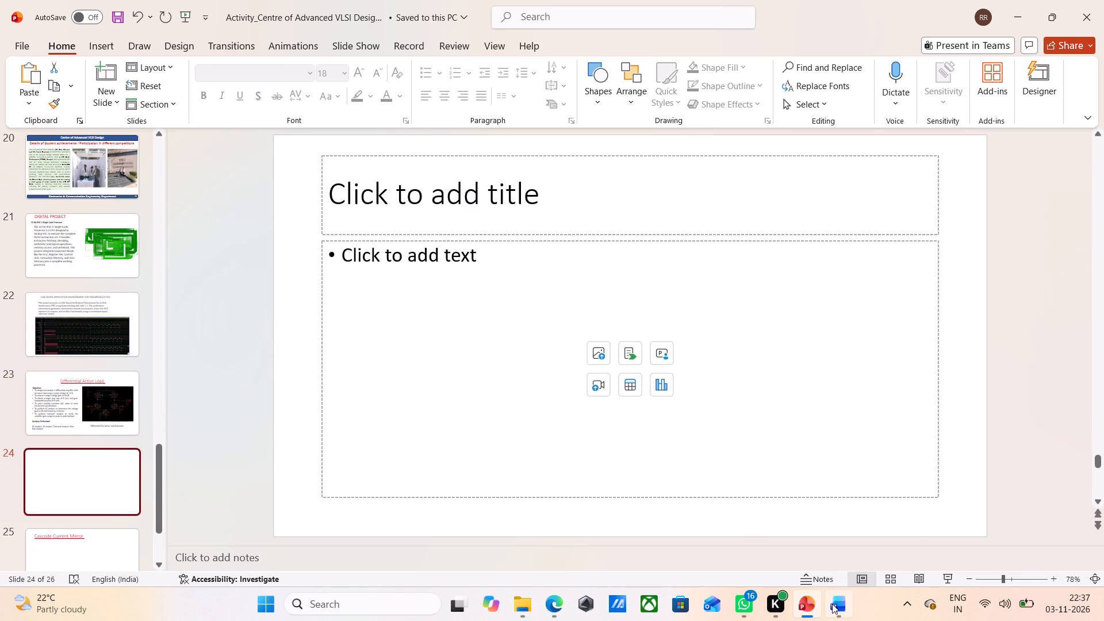
In the Word report, copy the heading "Differential Amplifier with Active Load Simulation AC Analysis" above the AC response plot.
left_click(850, 504)
scroll(571, 393, "down", 1)
scroll(571, 393, "up", 2)
scroll(571, 393, "down", 12)
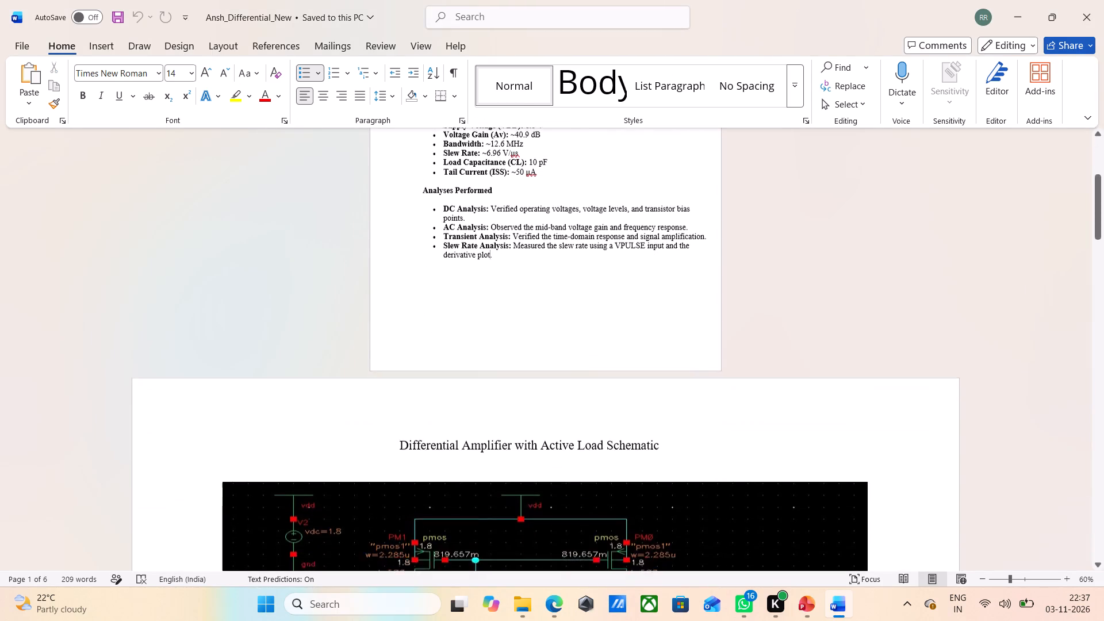
scroll(571, 393, "down", 11)
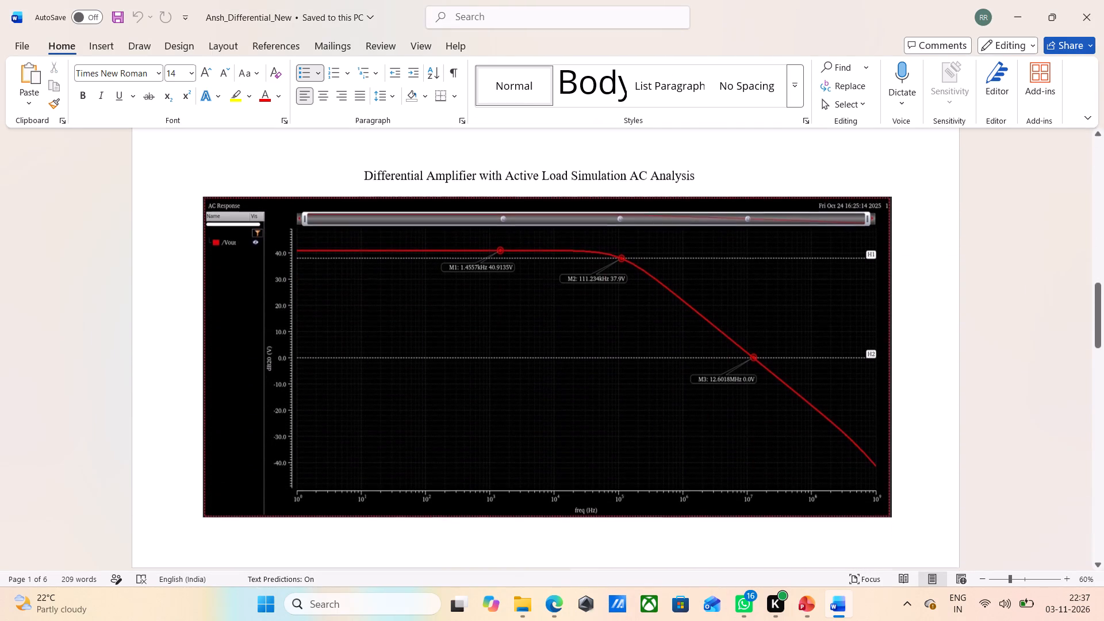
left_click_drag(704, 174, 352, 172)
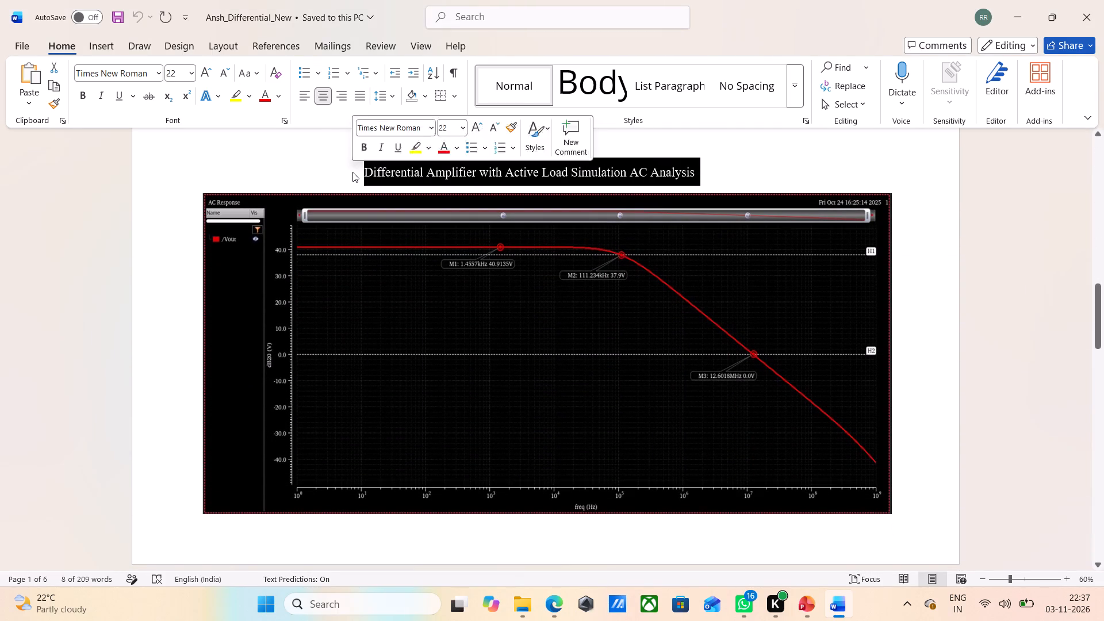
key("ctrl+c")
Switch back to PowerPoint and apply the Comparison layout to the new slide 24.
left_click(816, 543)
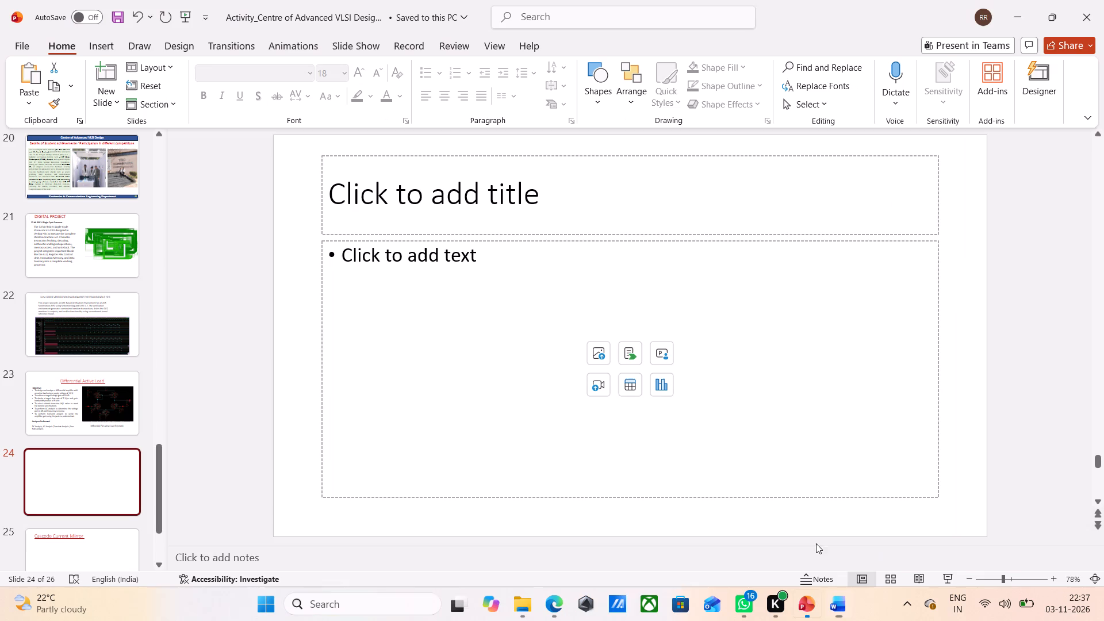
left_click(143, 70)
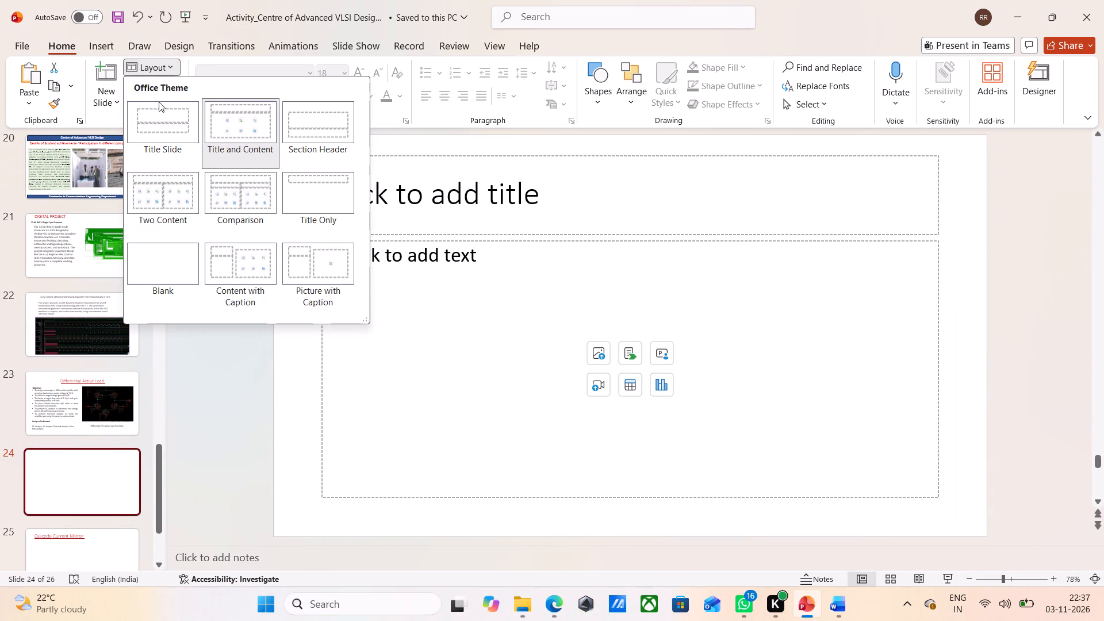
left_click(217, 196)
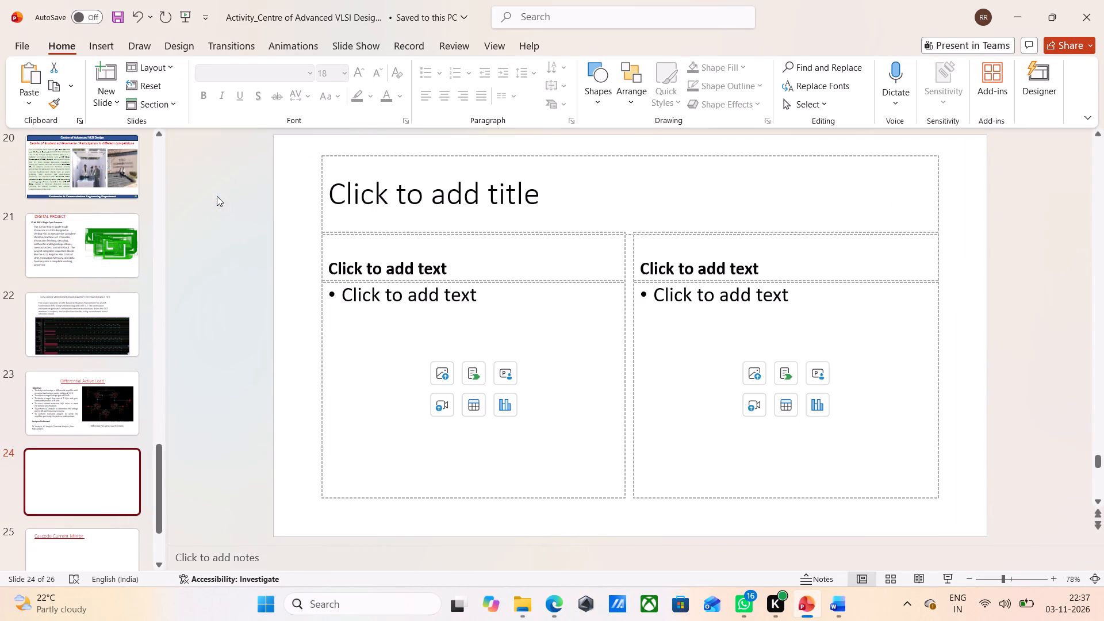
Delete the empty title placeholder from slide 24.
left_click(675, 197)
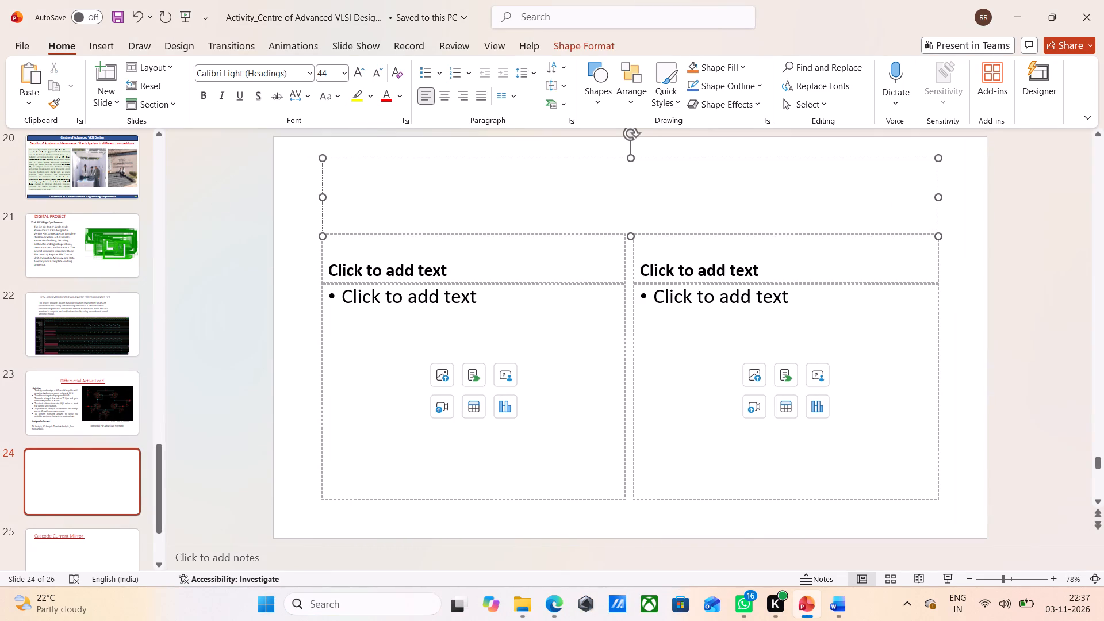
left_click(722, 156)
right_click(722, 156)
left_click(743, 189)
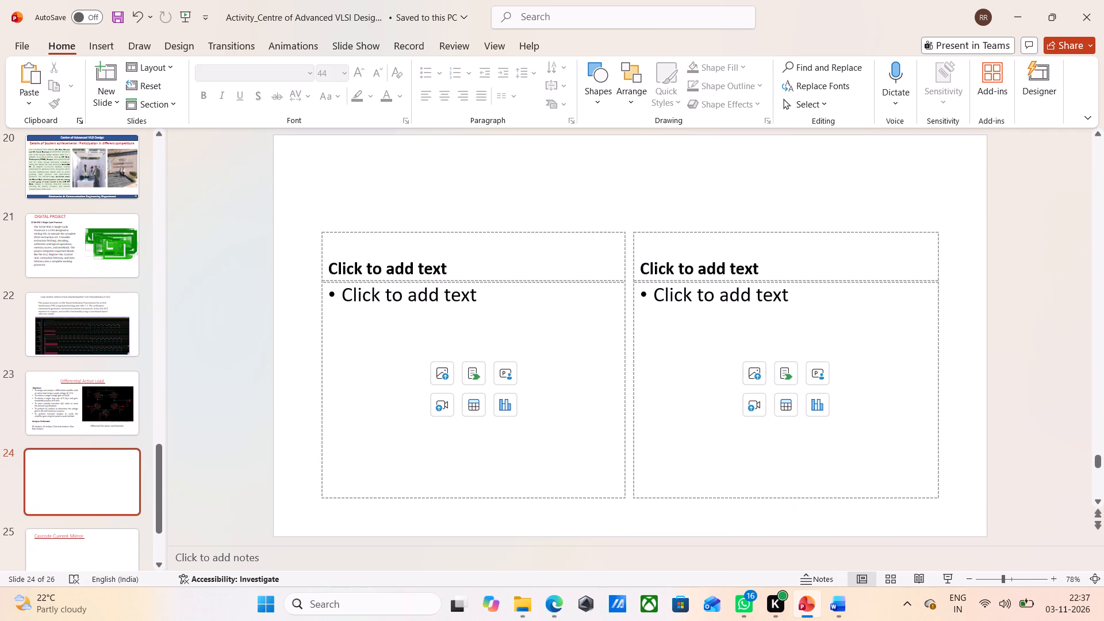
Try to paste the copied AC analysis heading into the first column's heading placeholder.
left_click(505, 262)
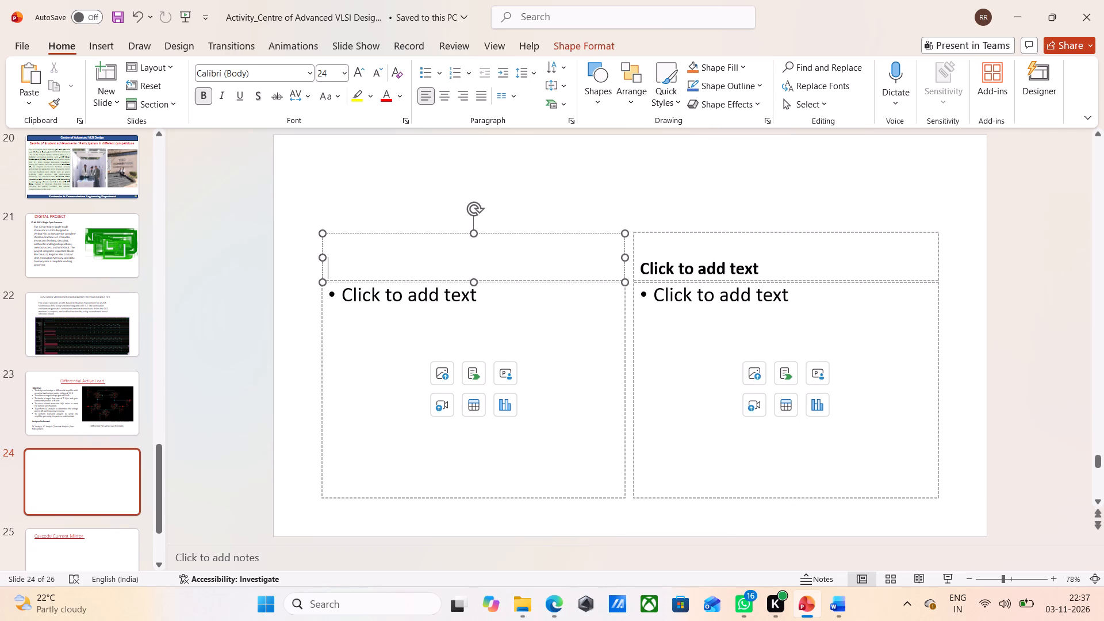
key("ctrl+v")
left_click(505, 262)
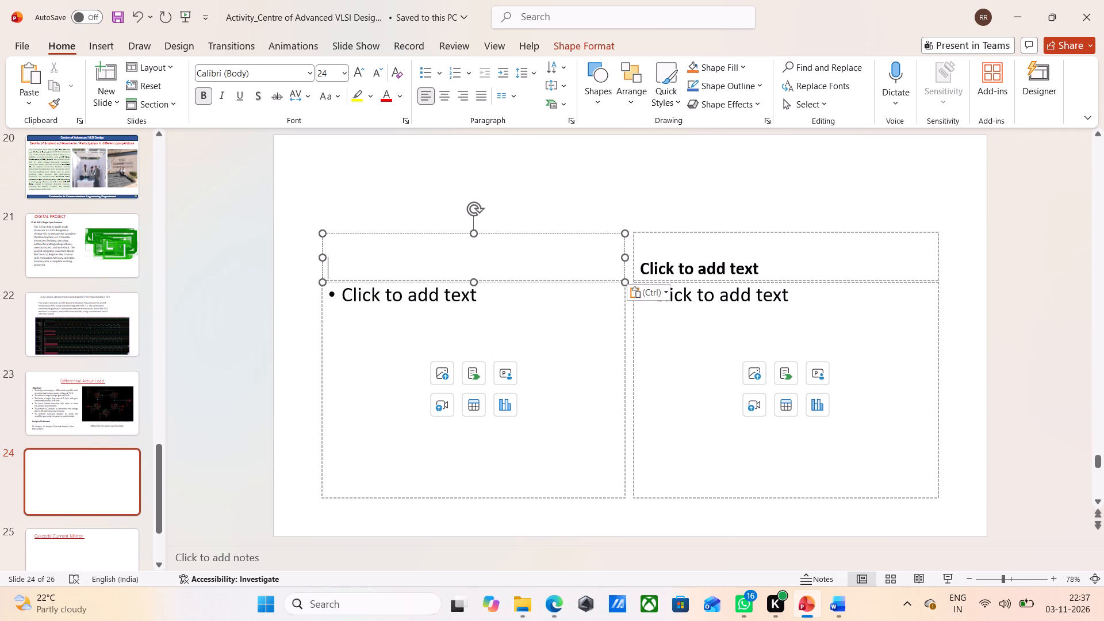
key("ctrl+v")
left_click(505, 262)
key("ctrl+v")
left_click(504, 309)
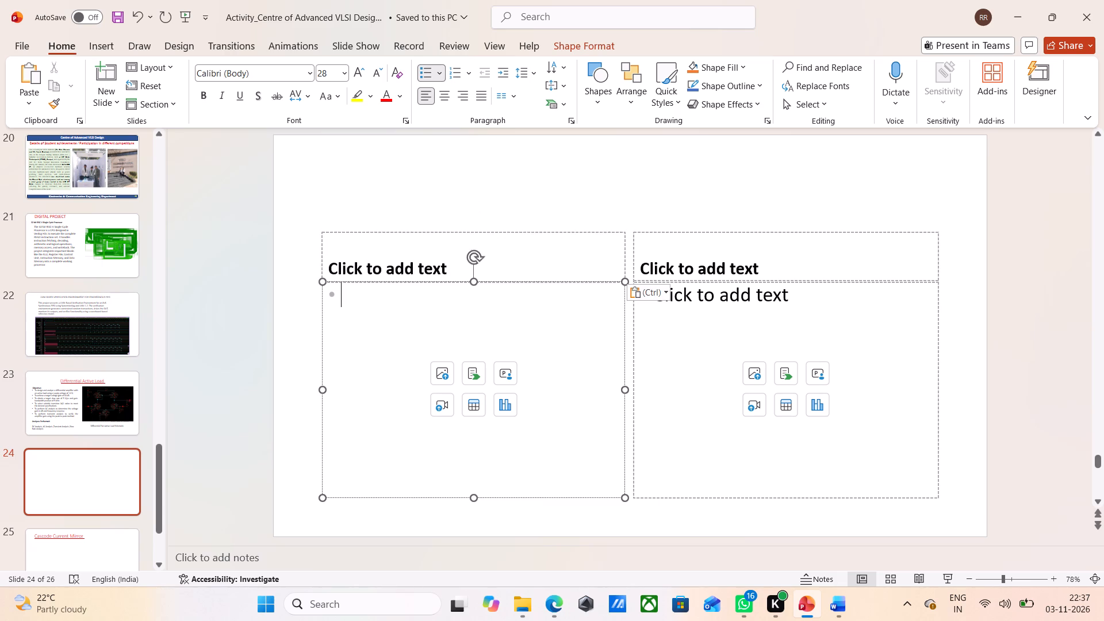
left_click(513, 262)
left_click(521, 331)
Copy the selected AC analysis heading from Word again and paste it into the first column's heading placeholder on slide 24.
left_click(839, 600)
key("ctrl+c")
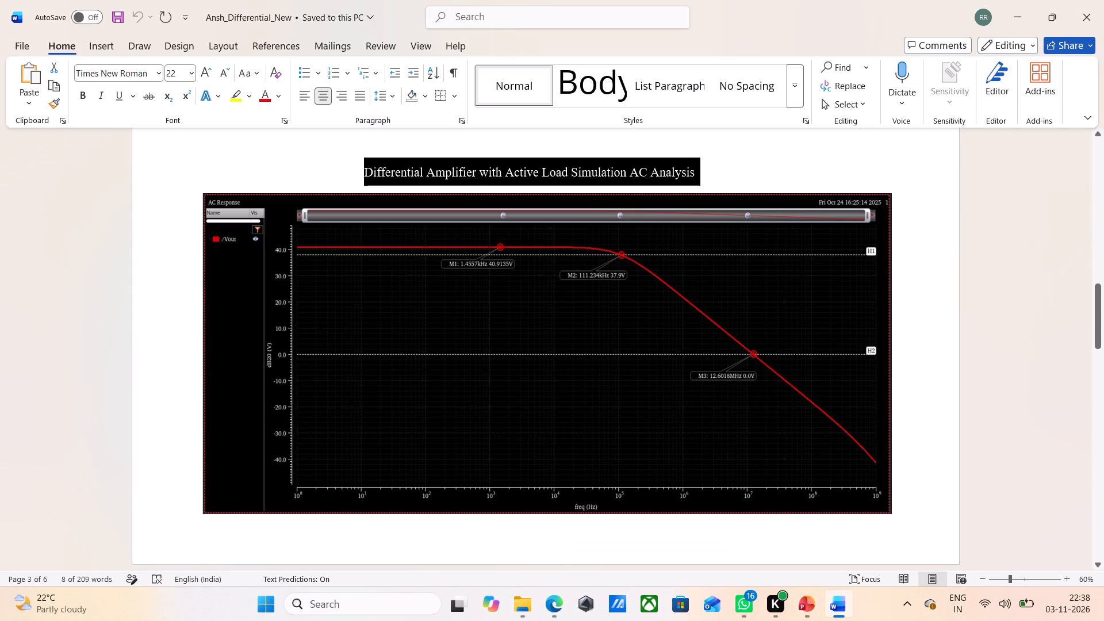
left_click(809, 611)
double_click(434, 260)
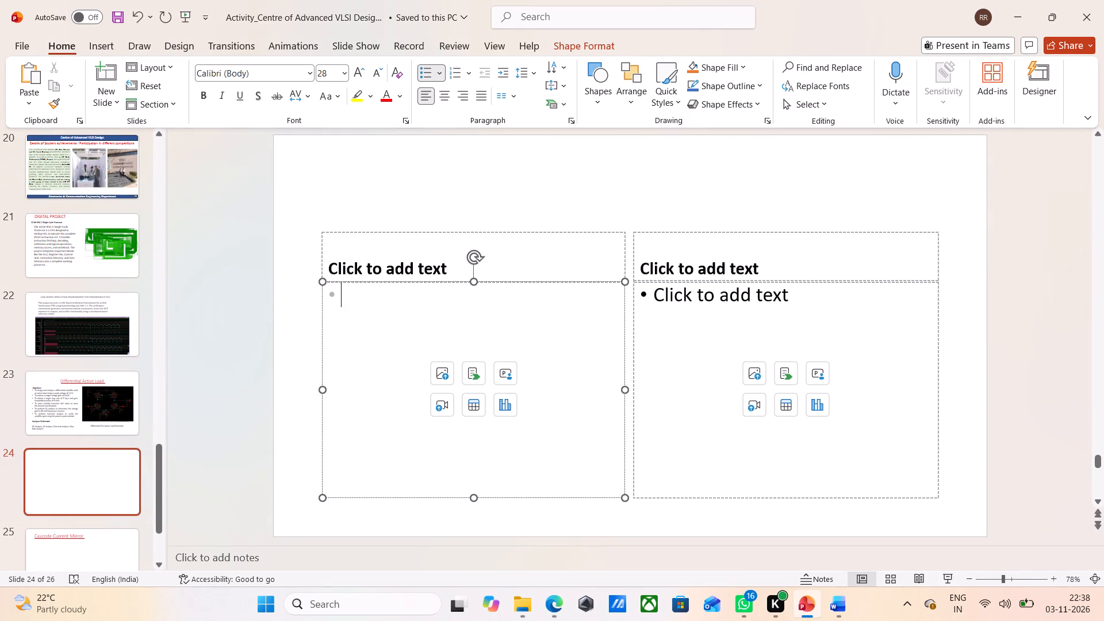
key("ctrl+v")
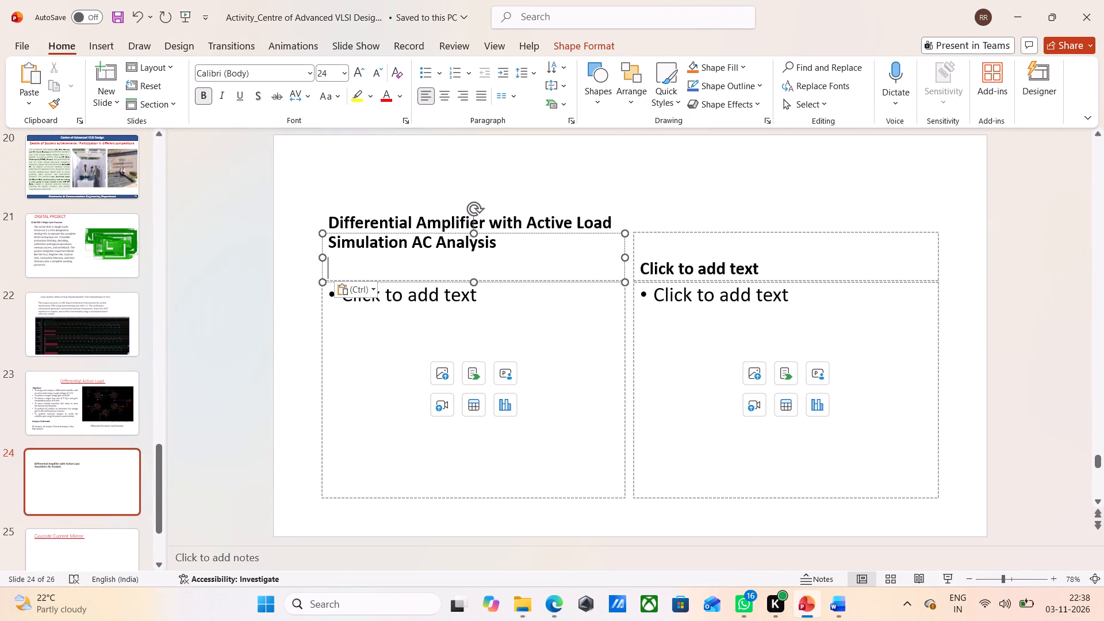
left_click(518, 268)
Remove the bold formatting from the "Differential Amplifier with Active Load Simulation AC Analysis" heading.
left_click_drag(502, 248, 339, 214)
left_click(206, 100)
left_click(344, 71)
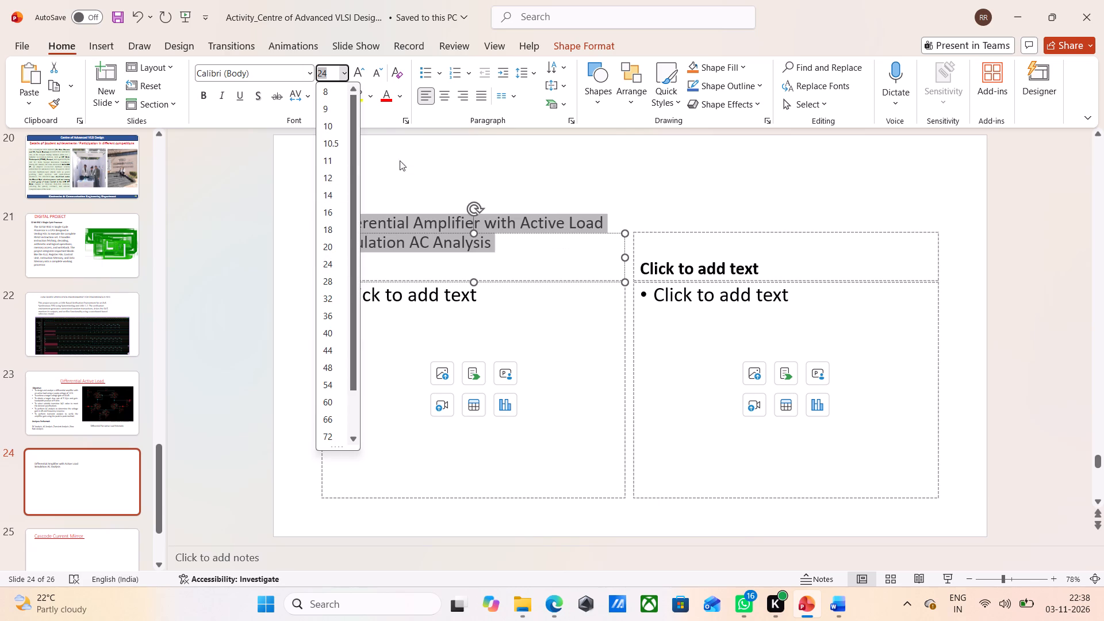
left_click(375, 177)
Move the AC analysis heading box up near the top edge of slide 24 and adjust its height and width around the two-line text.
left_click_drag(473, 232, 473, 229)
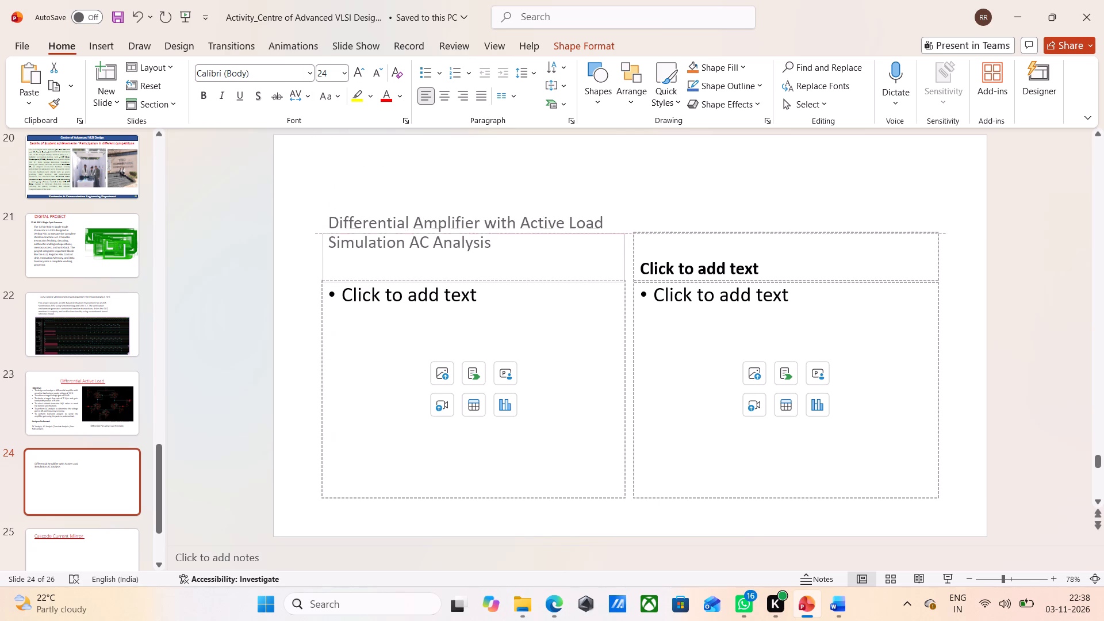
left_click_drag(473, 229, 474, 199)
left_click_drag(495, 271, 496, 254)
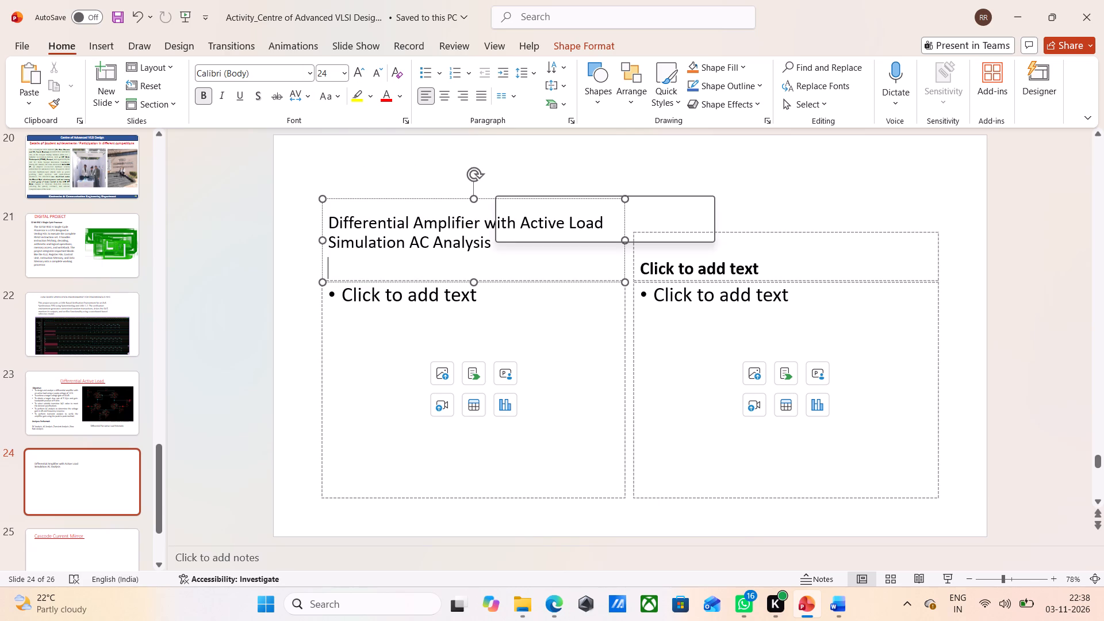
left_click_drag(384, 199, 382, 150)
left_click_drag(474, 231, 471, 214)
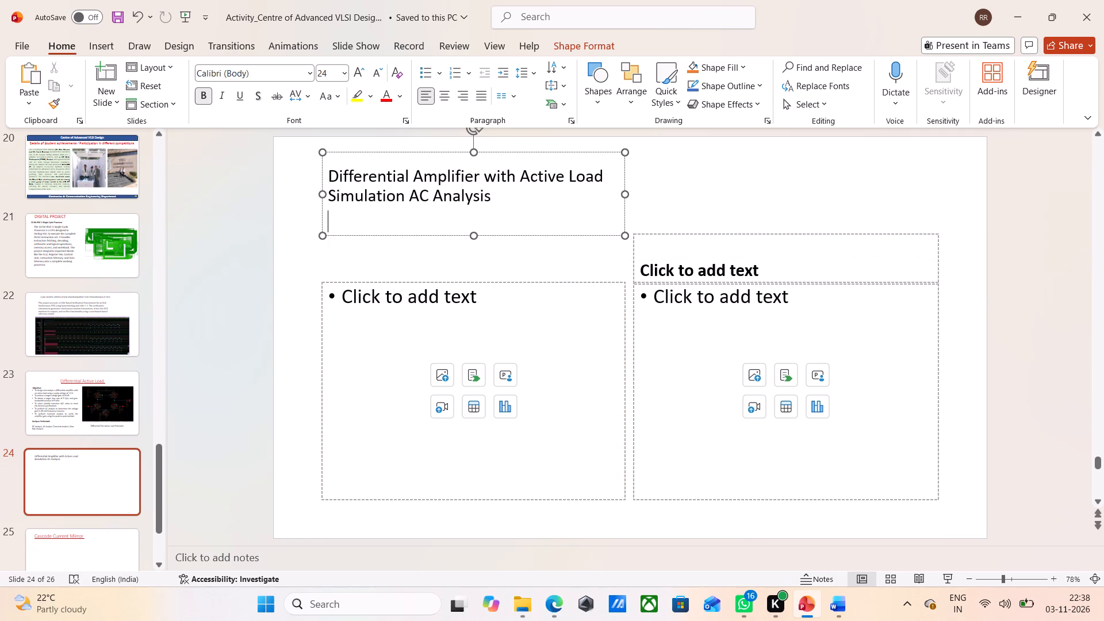
left_click_drag(471, 214, 471, 211)
left_click_drag(475, 238, 471, 221)
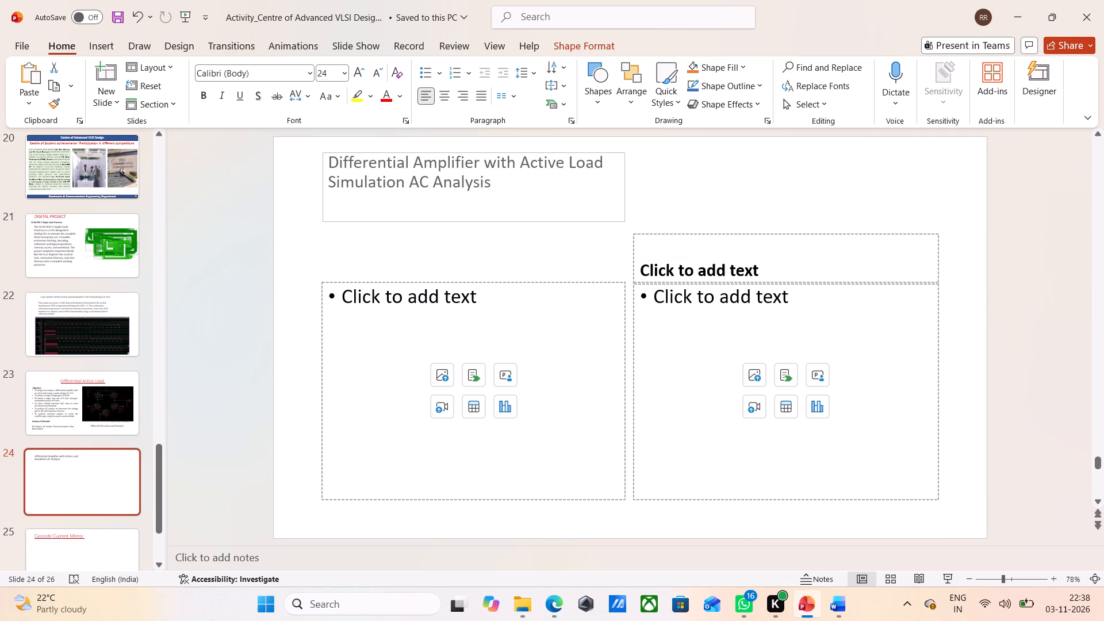
left_click_drag(471, 221, 471, 222)
left_click_drag(474, 222, 475, 208)
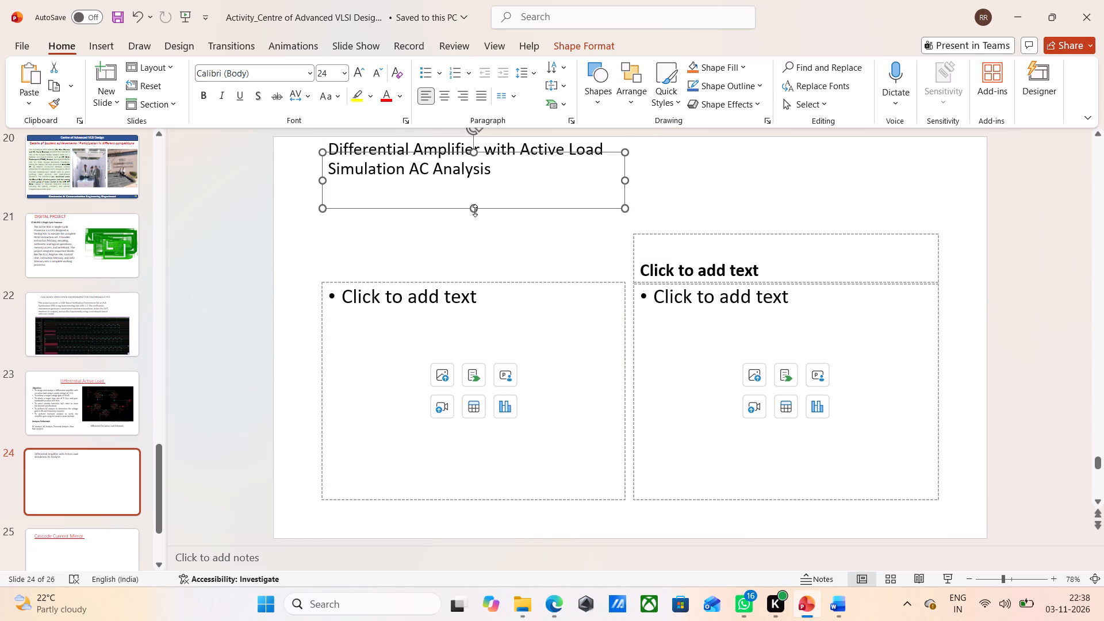
left_click_drag(472, 212, 472, 224)
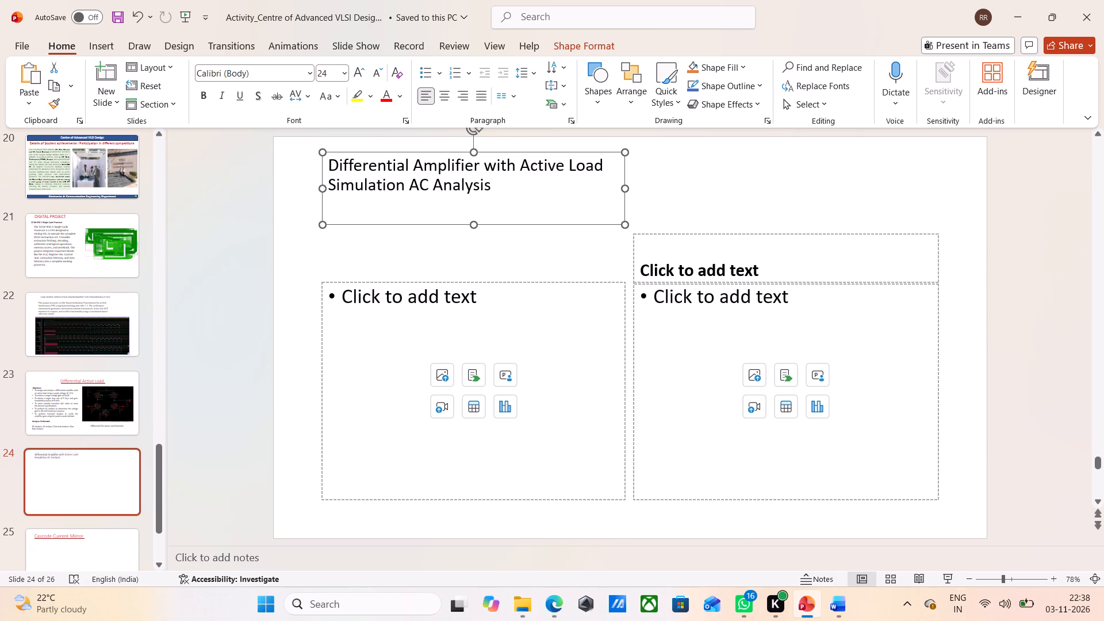
left_click(624, 223)
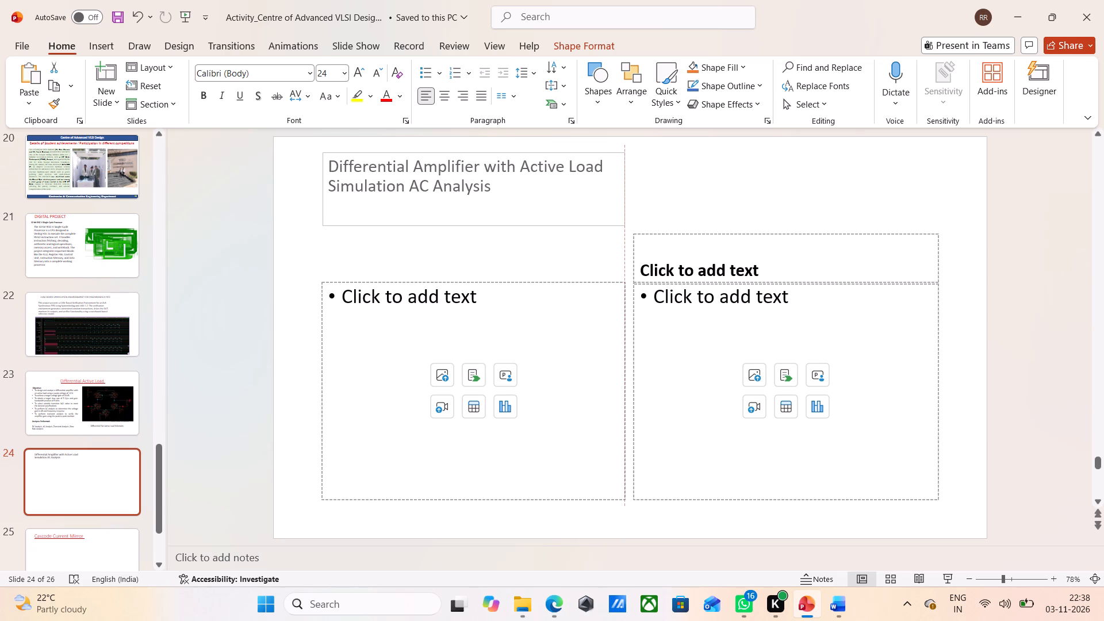
left_click_drag(626, 190, 614, 190)
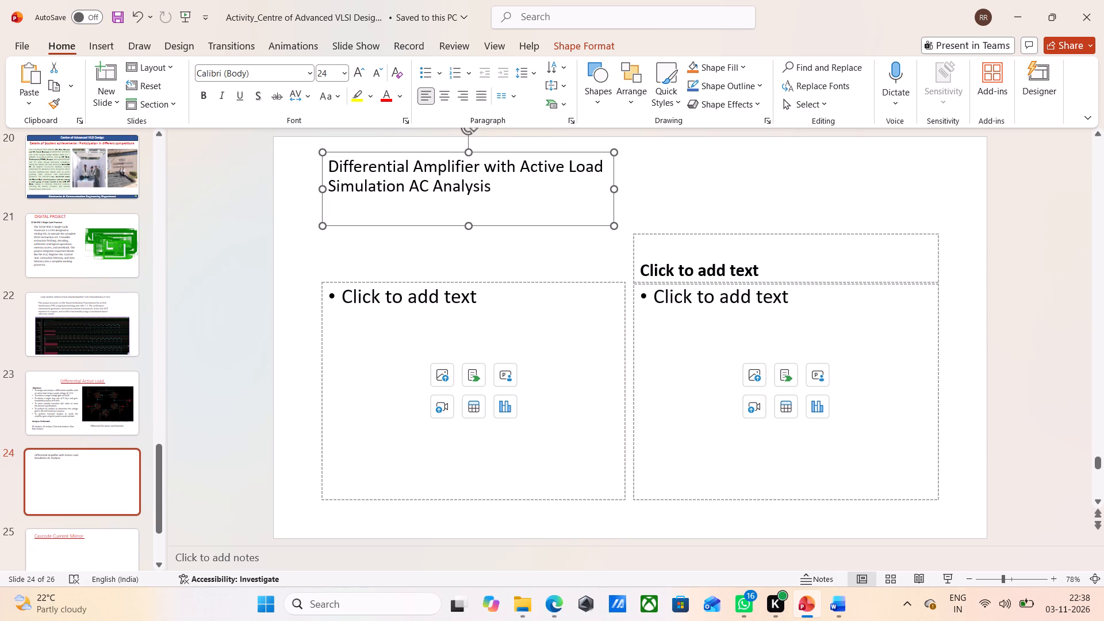
Copy the AC Response plot from the Word document and paste it into the first column's content placeholder on slide 24.
left_click(459, 342)
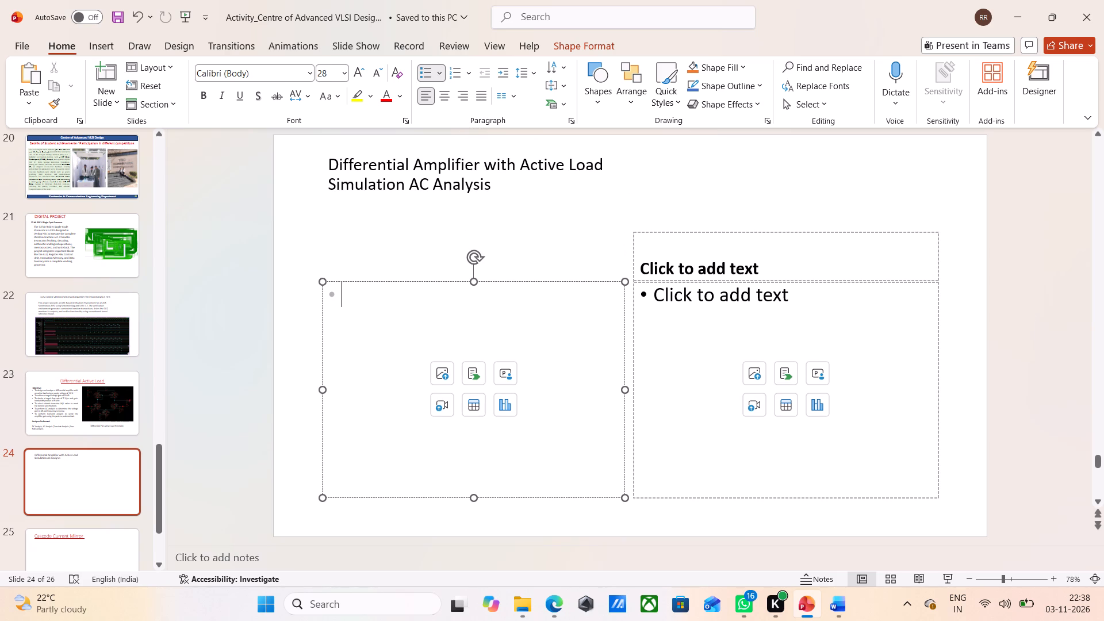
left_click(766, 262)
left_click(514, 338)
left_click(841, 598)
left_click(649, 369)
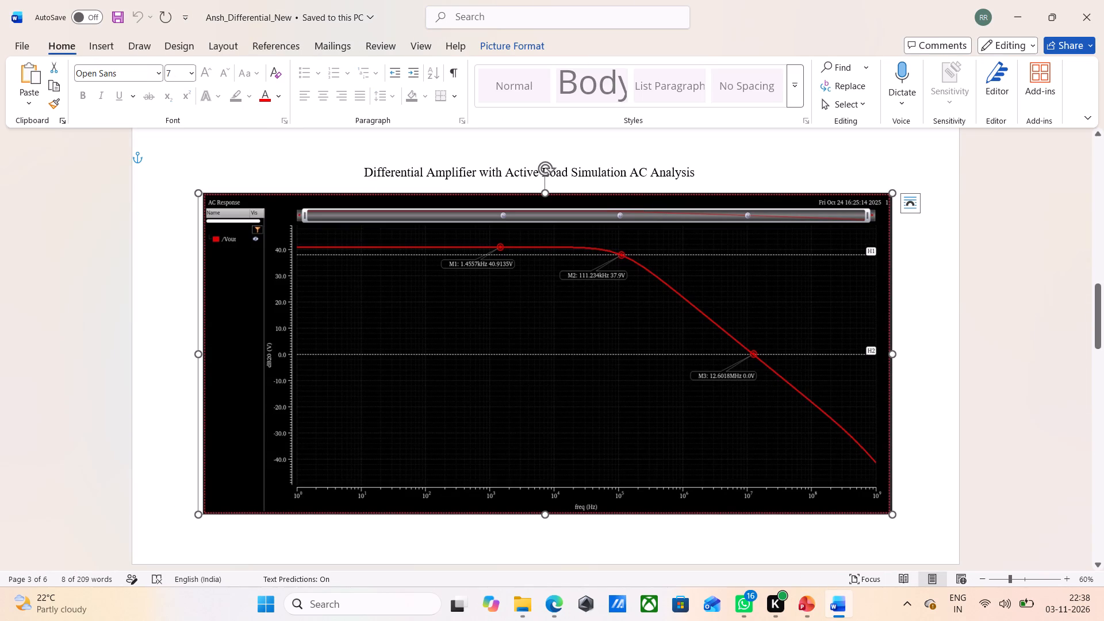
key("ctrl+c")
left_click(803, 528)
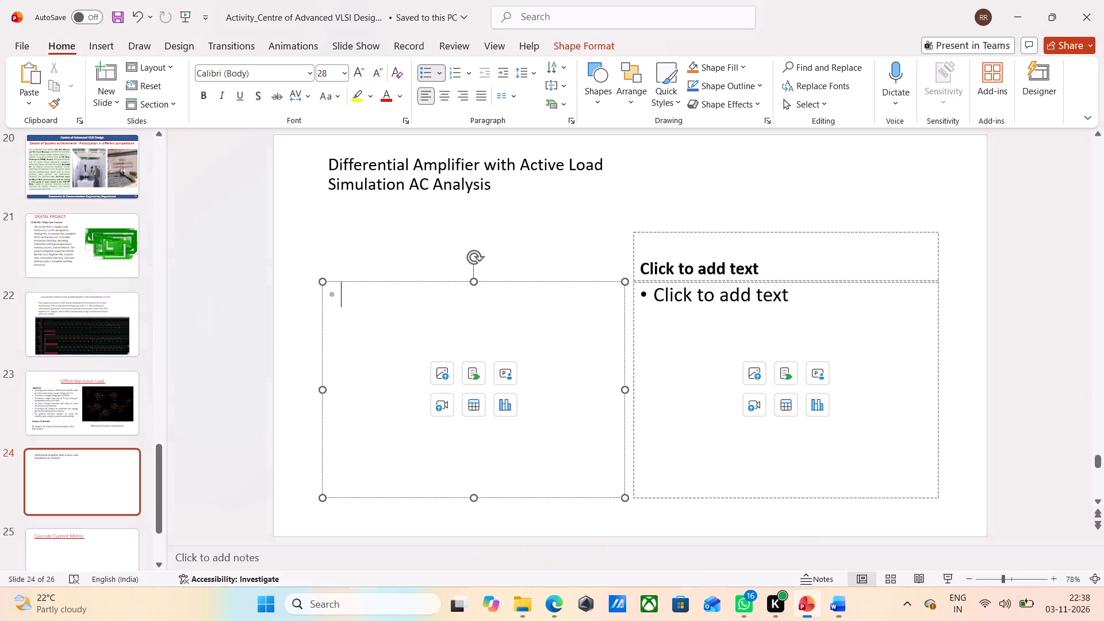
left_click(384, 339)
key("ctrl+v")
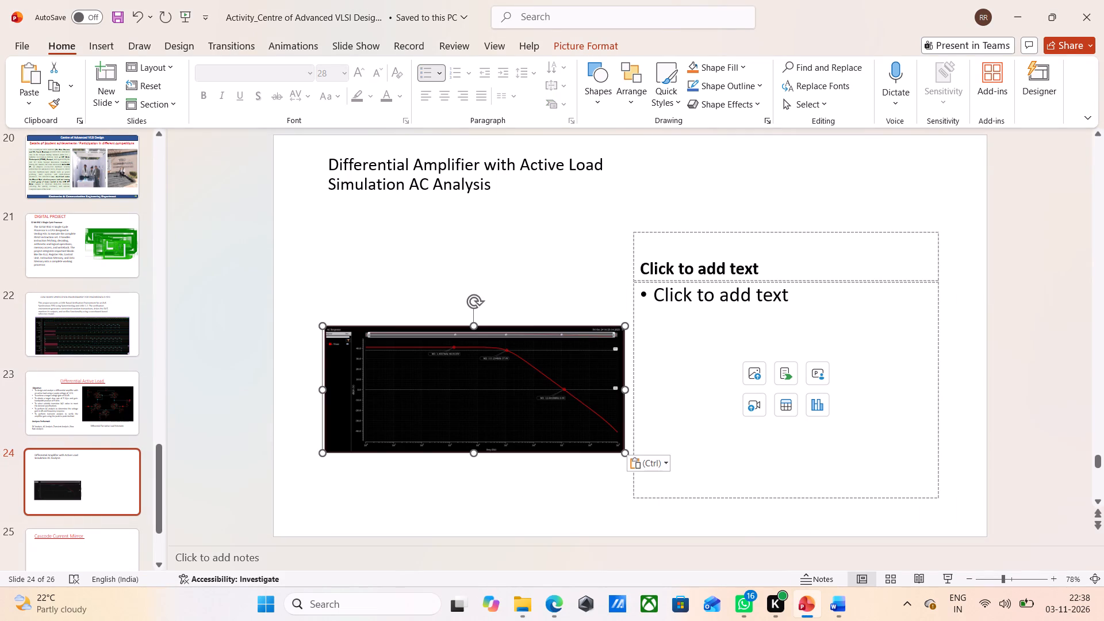
Enlarge the AC Response plot to span both columns below the heading and shift it slightly to centre it on the slide.
left_click_drag(320, 454, 306, 523)
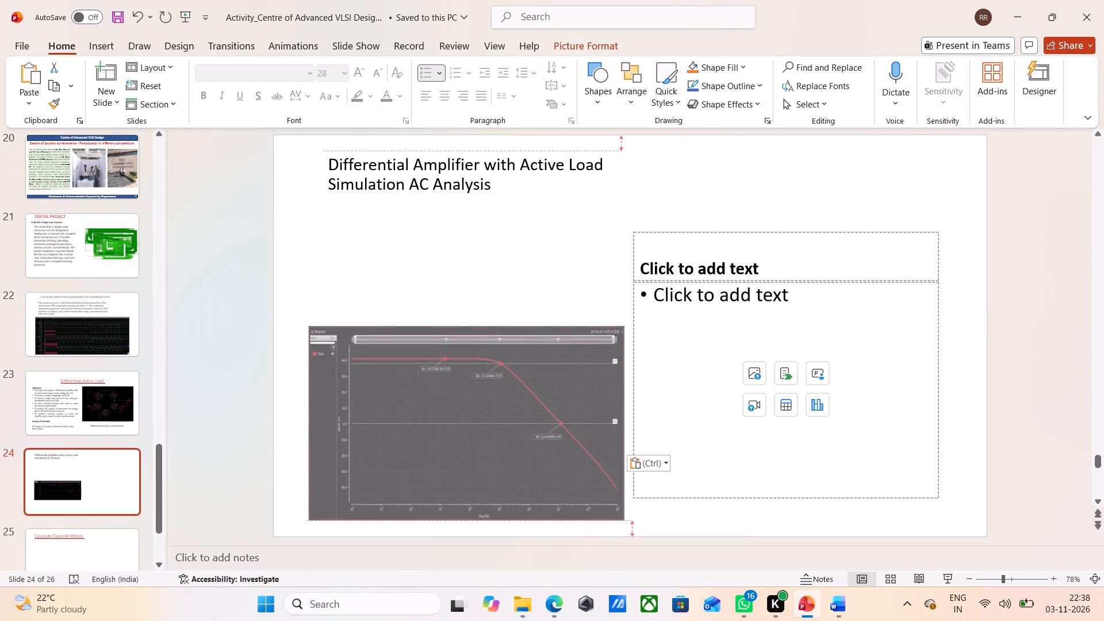
left_click_drag(306, 523, 305, 526)
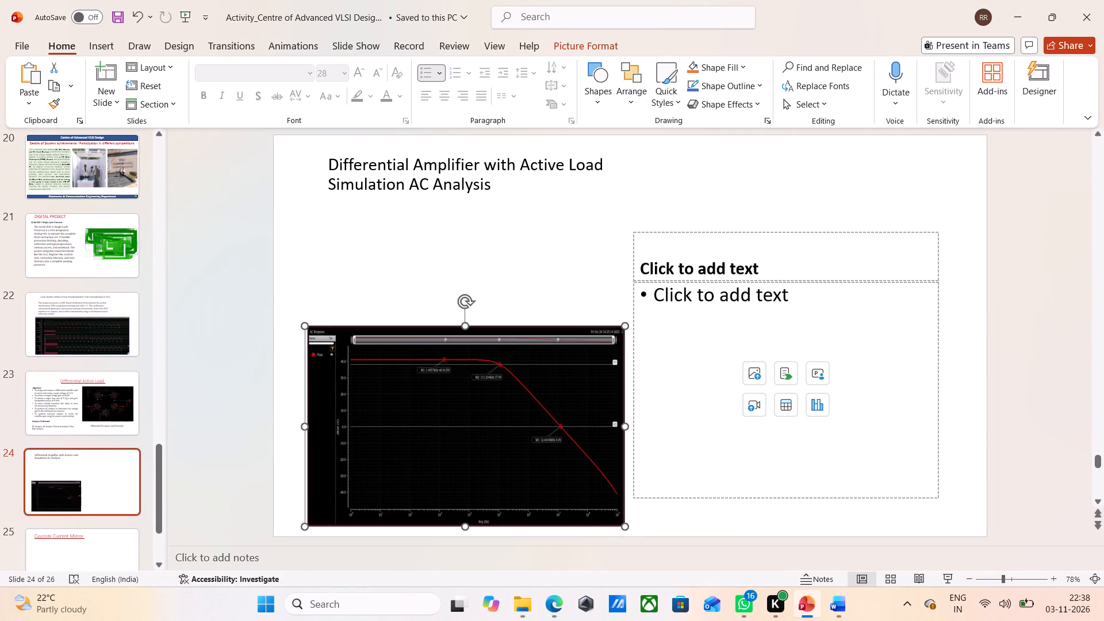
left_click_drag(308, 325, 279, 225)
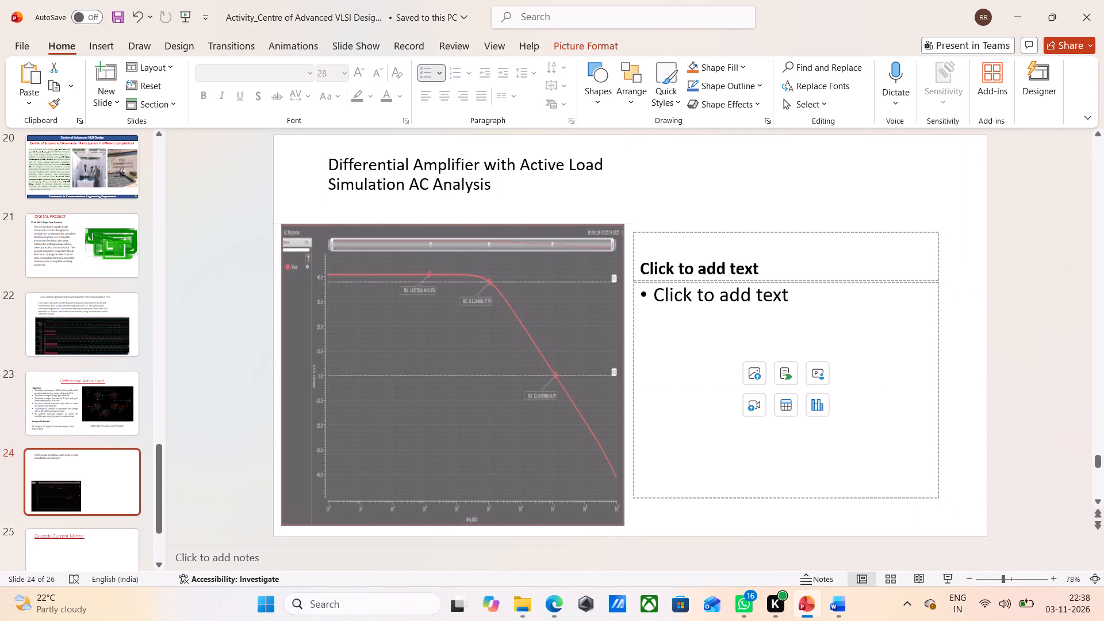
left_click_drag(279, 225, 290, 226)
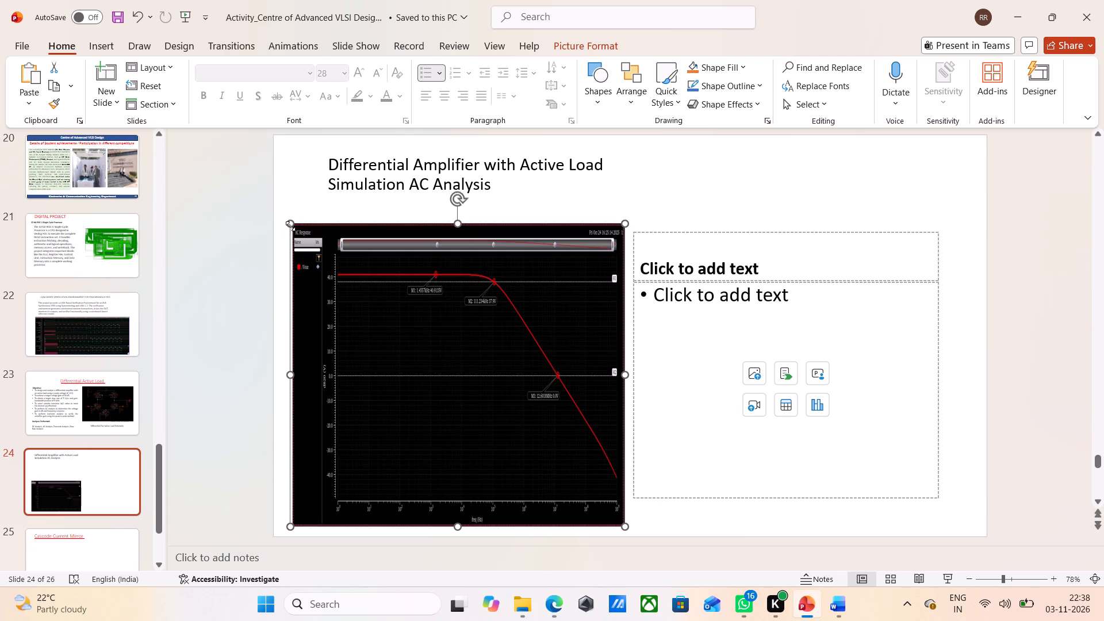
left_click_drag(623, 377, 658, 369)
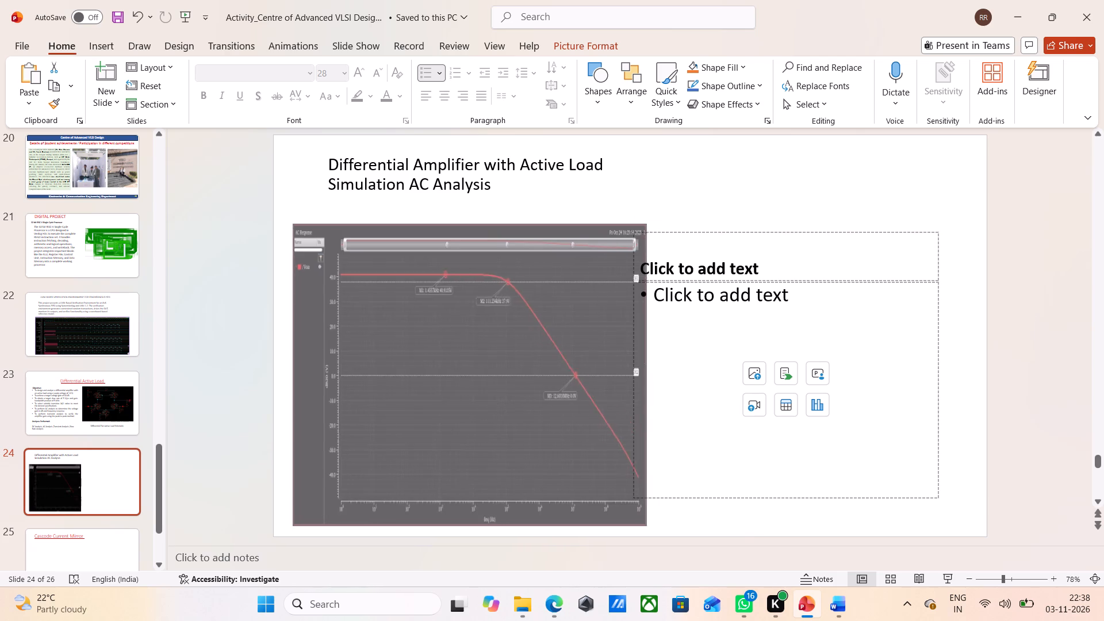
left_click_drag(658, 369, 943, 368)
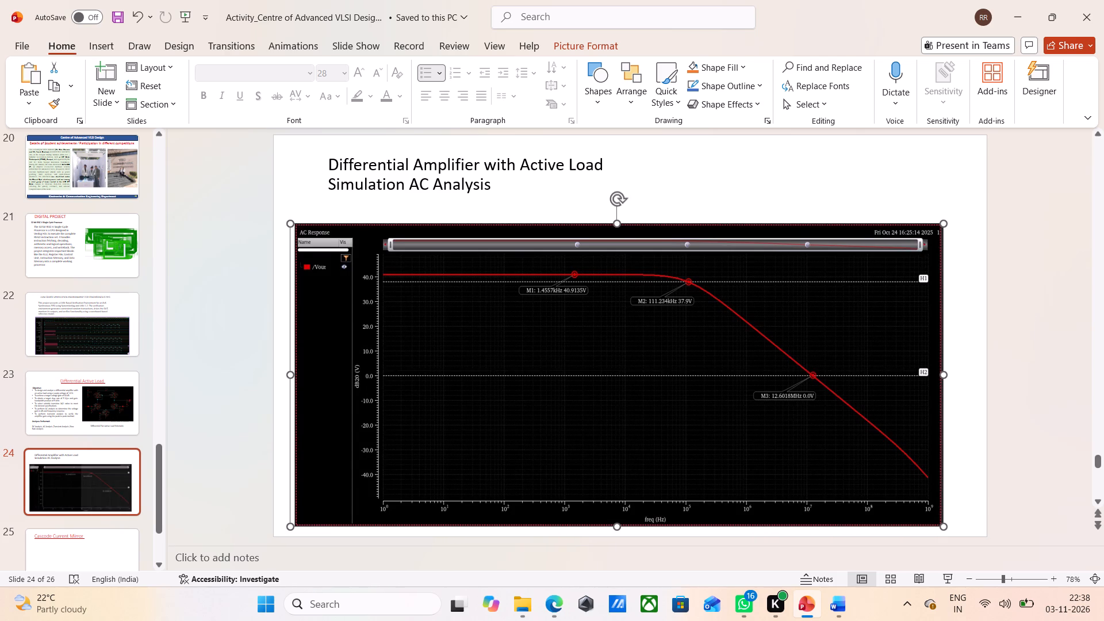
left_click_drag(725, 410, 741, 413)
Widen the AC analysis heading box across the slide so its text fits on one line above the plot.
left_click(522, 190)
left_click_drag(615, 193, 619, 191)
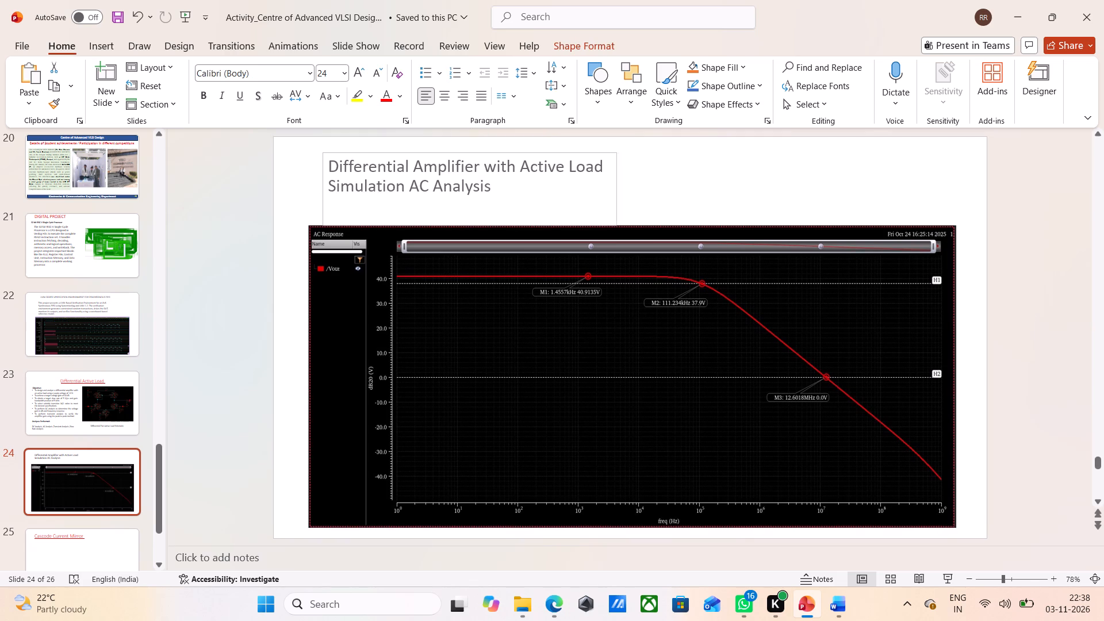
left_click_drag(619, 191, 927, 205)
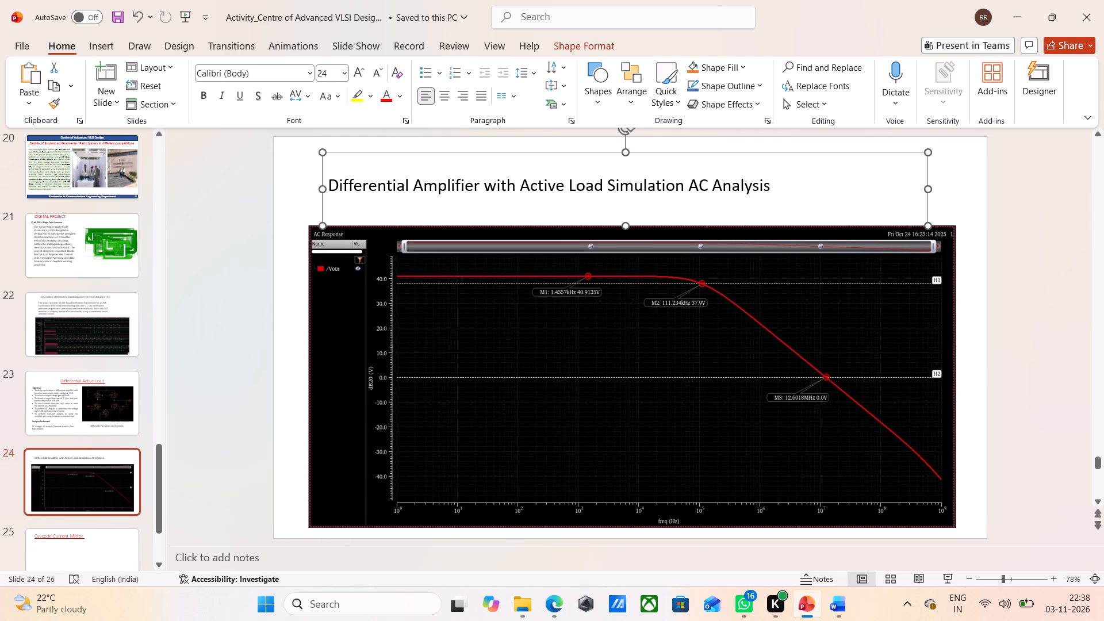
Centre the "Differential Amplifier with Active Load Simulation AC Analysis" heading text within its box.
left_click_drag(793, 184, 469, 184)
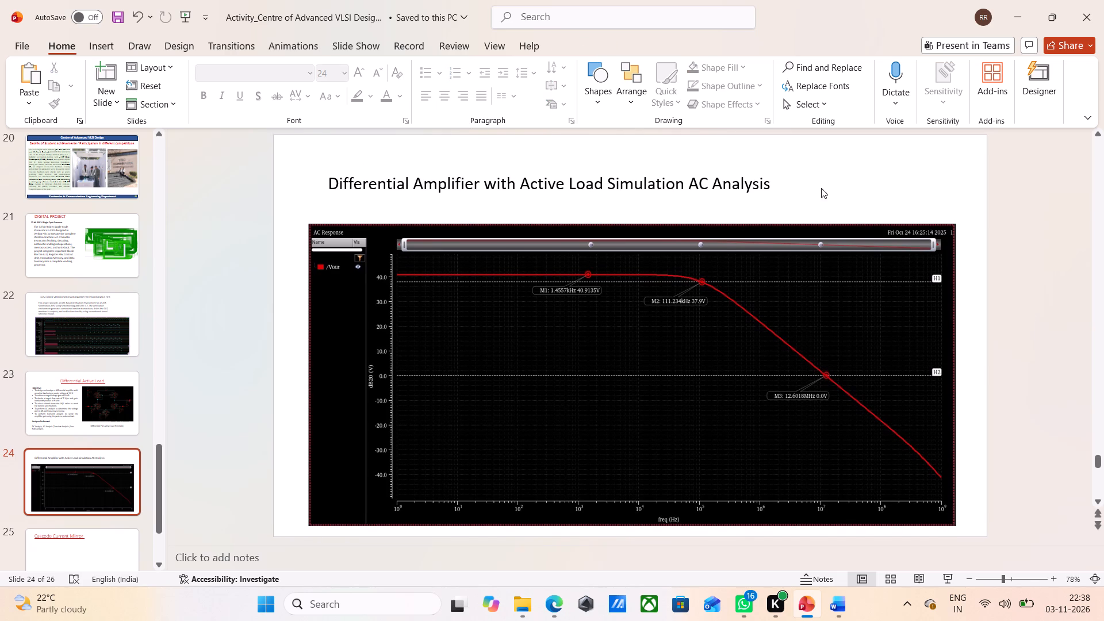
left_click(793, 183)
left_click(765, 185)
left_click(775, 186)
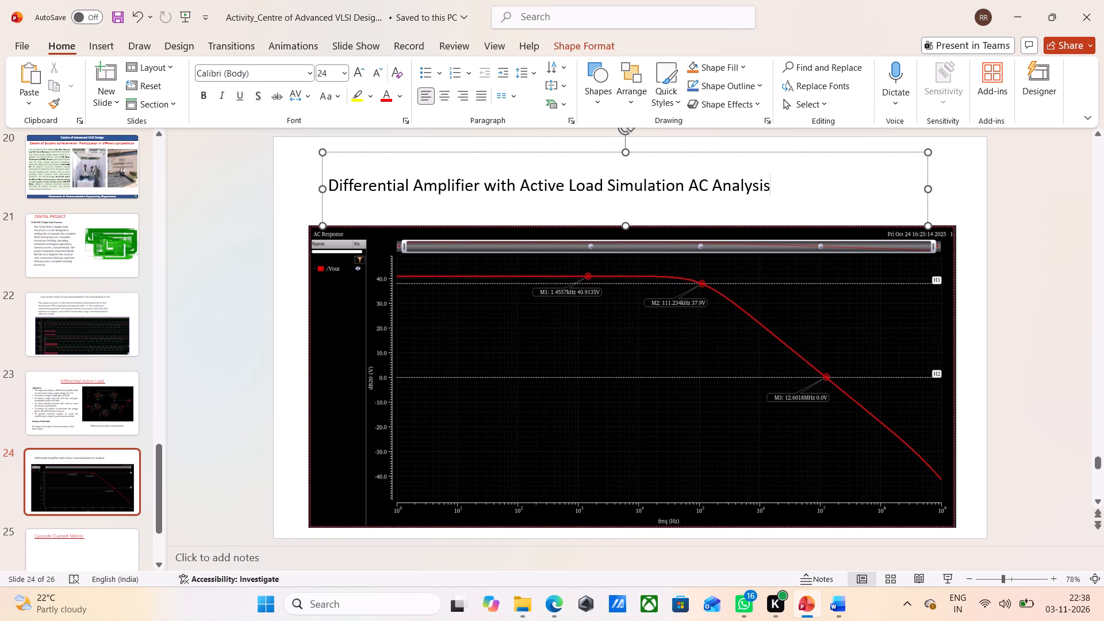
left_click(445, 97)
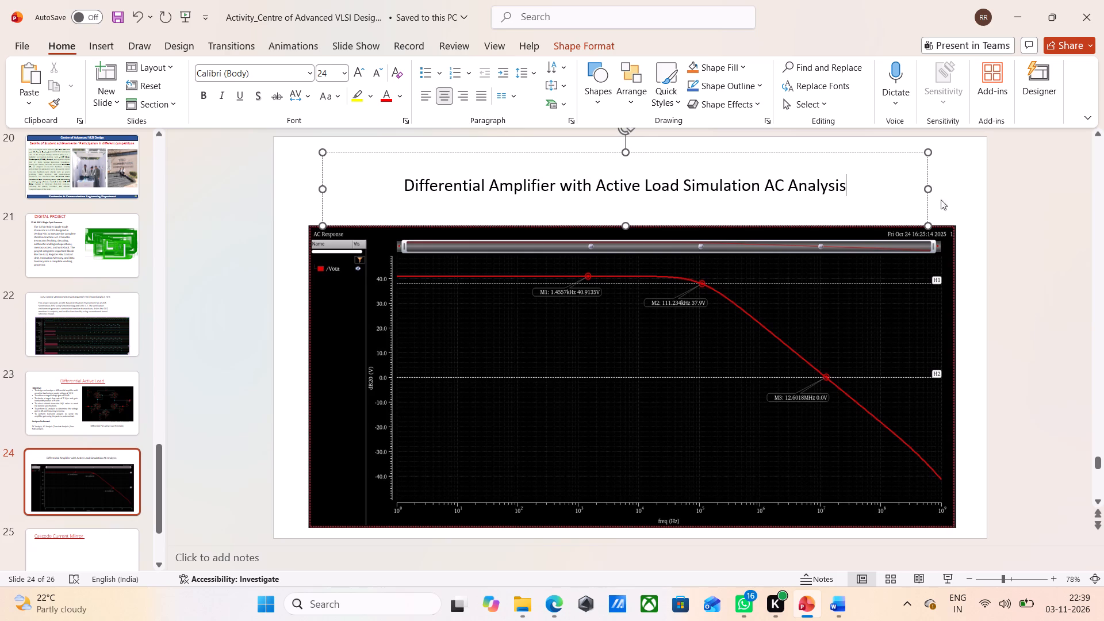
left_click(957, 194)
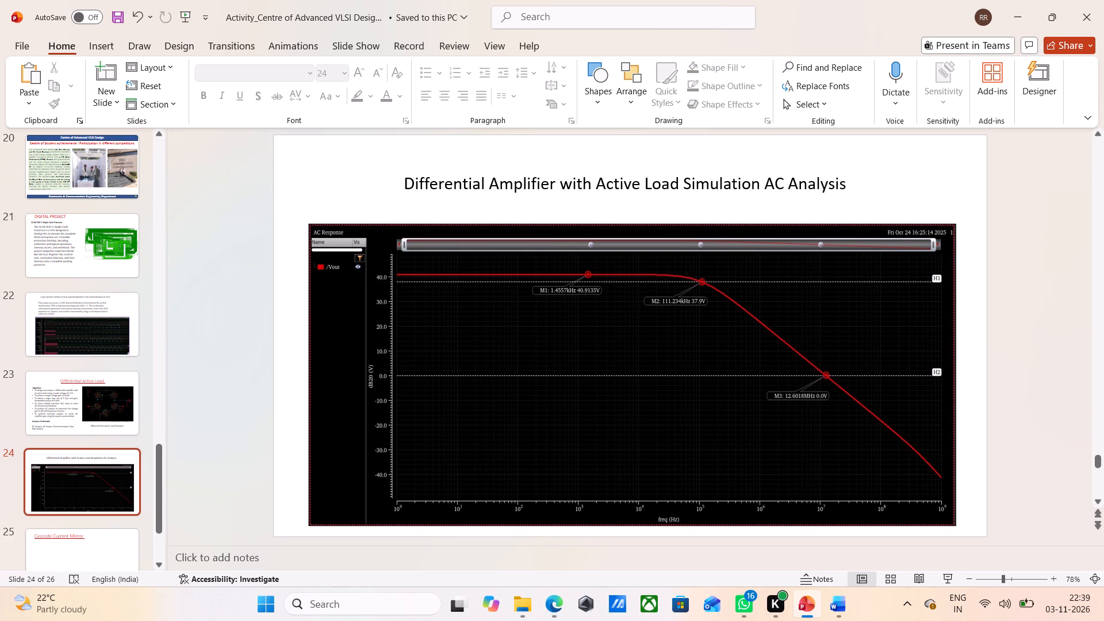
Add a new slide after slide 24 and give it the Title and Content layout.
right_click(99, 470)
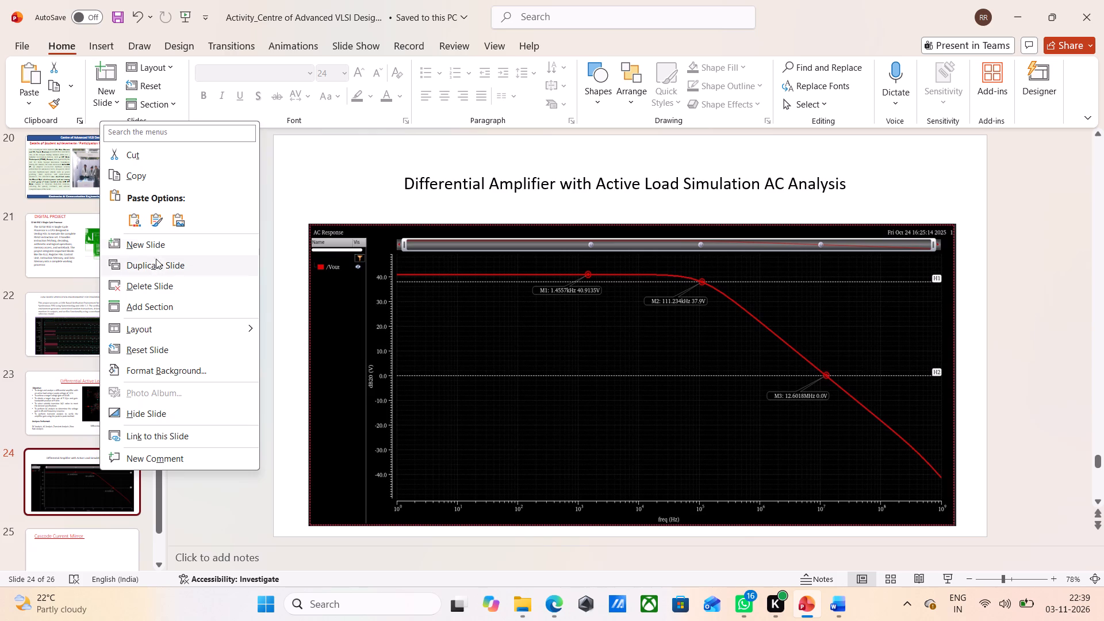
left_click(159, 247)
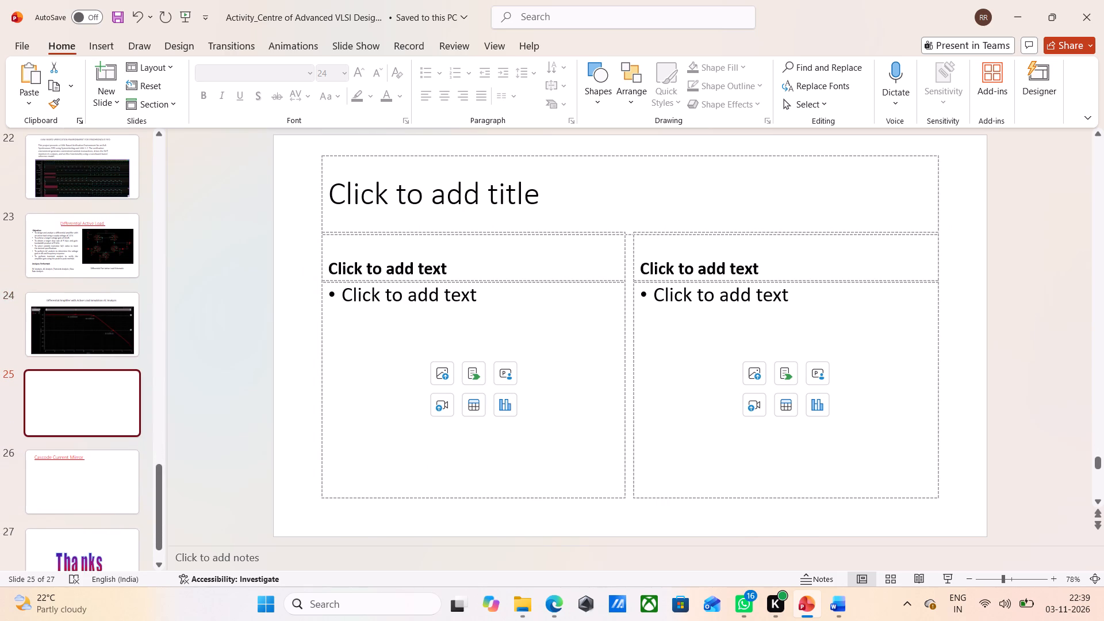
left_click(143, 68)
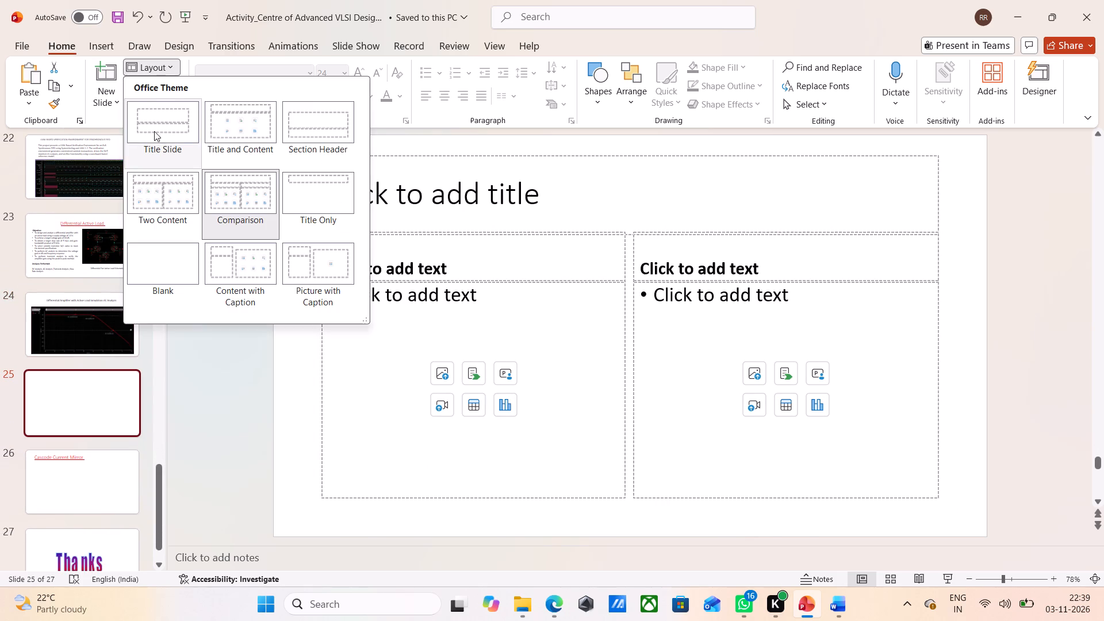
left_click(258, 120)
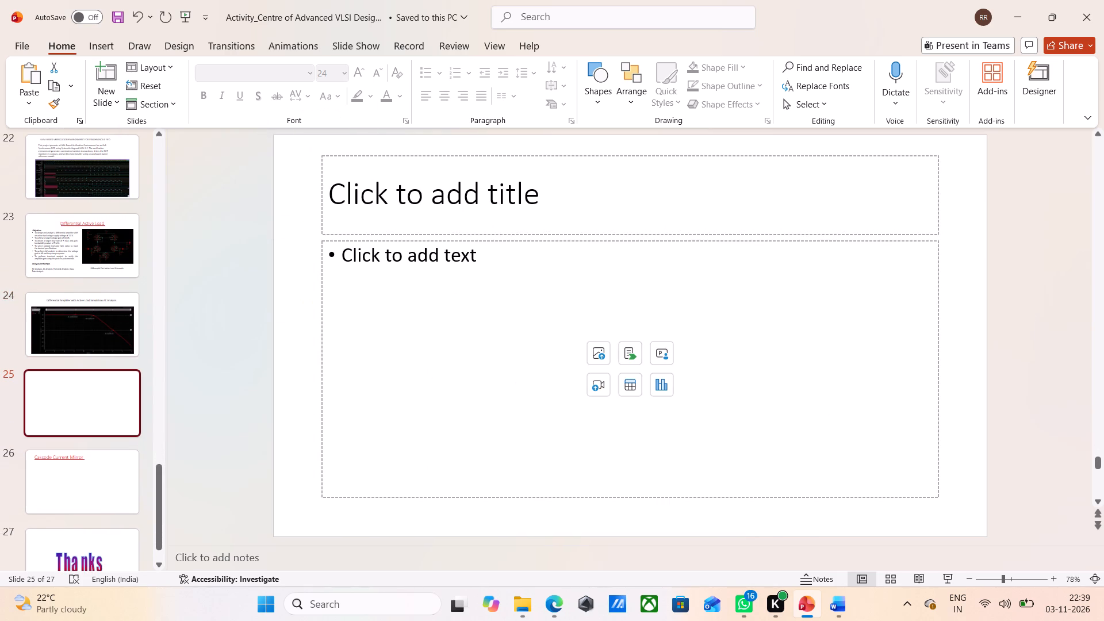
Copy the "Differential Pair Active Load Layout" heading from the Word document and paste it as slide 25's title in PowerPoint.
left_click(837, 610)
scroll(783, 420, "down", 5)
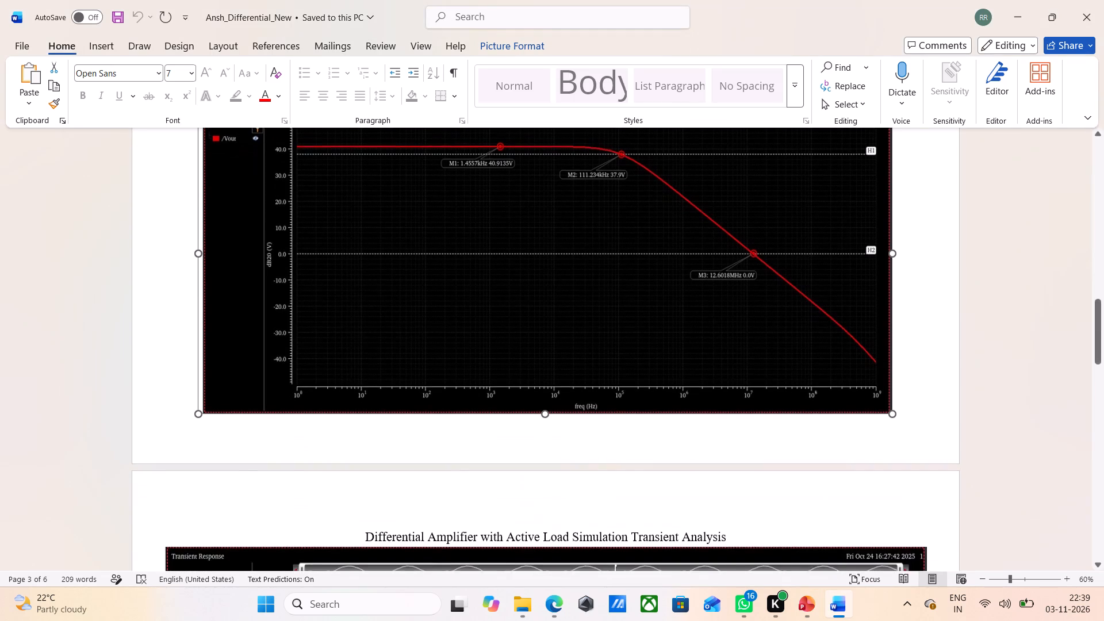
scroll(641, 389, "down", 14)
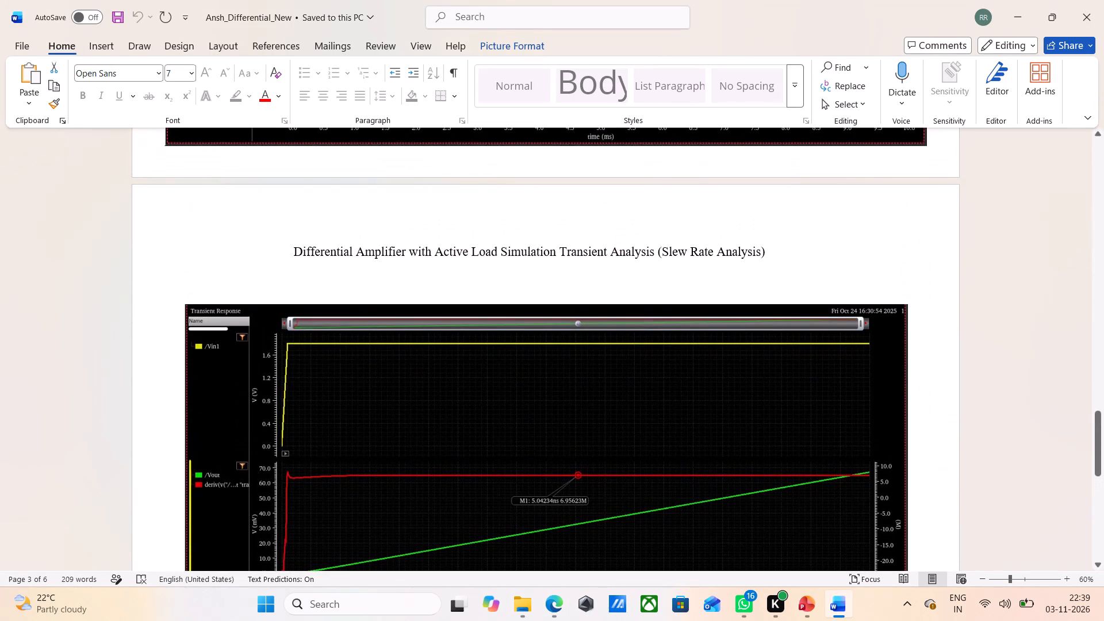
scroll(758, 273, "down", 7)
scroll(756, 285, "up", 1)
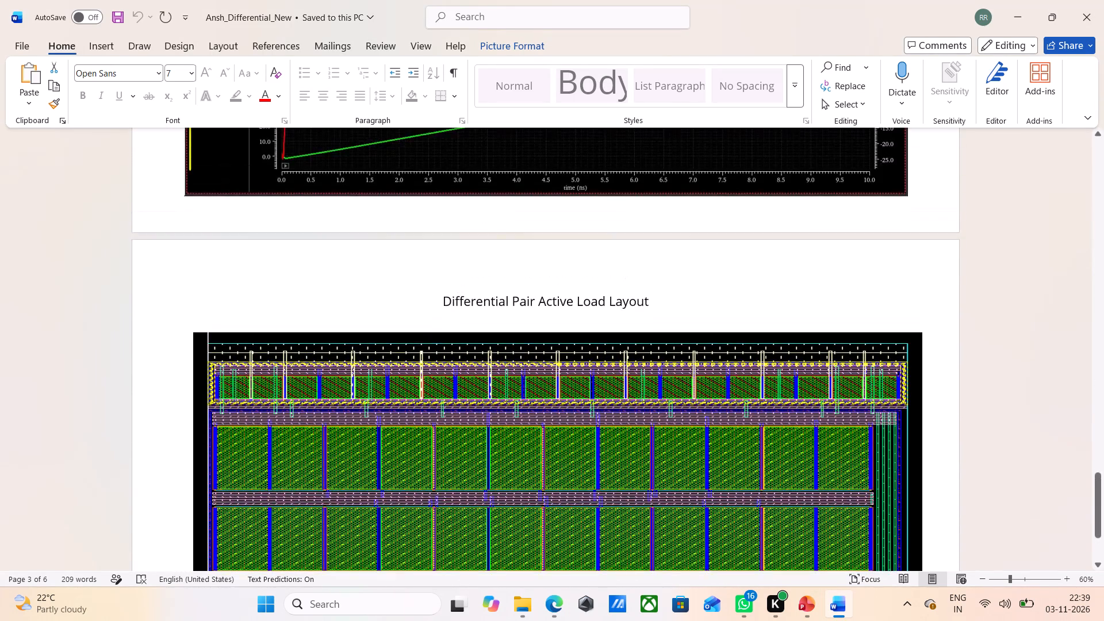
scroll(745, 292, "up", 1)
left_click(652, 279)
left_click_drag(652, 279, 413, 279)
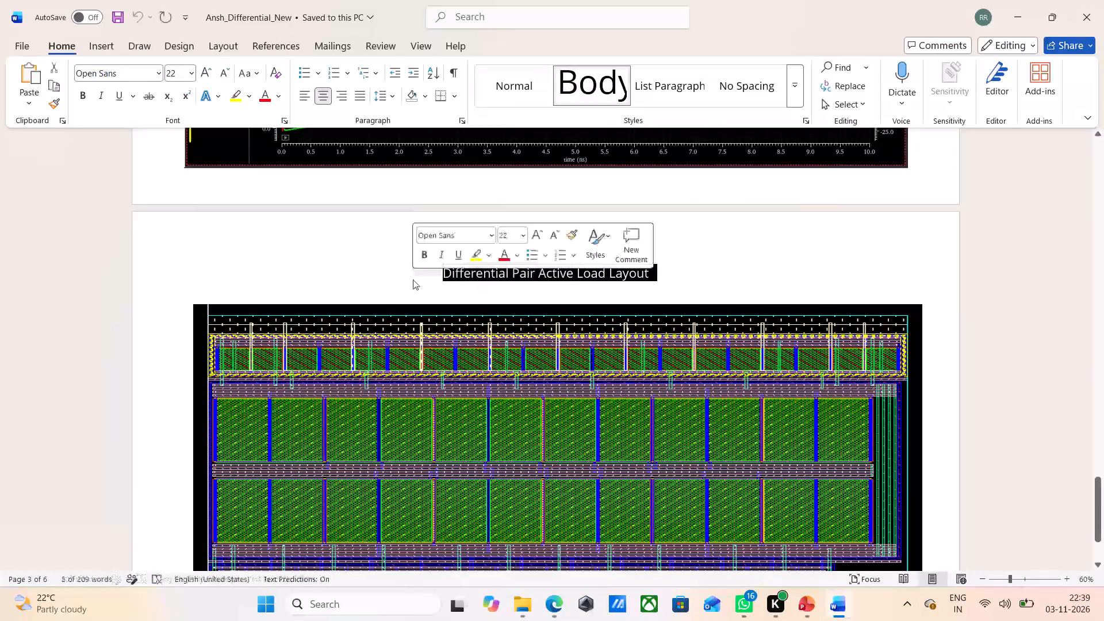
key("ctrl+c")
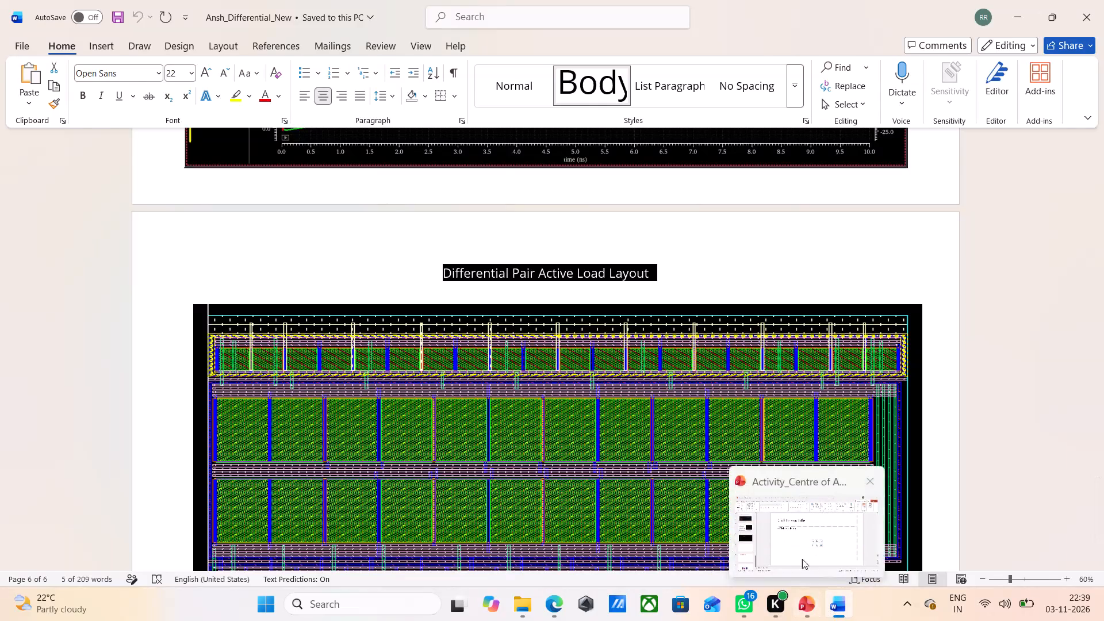
left_click(799, 551)
left_click(534, 210)
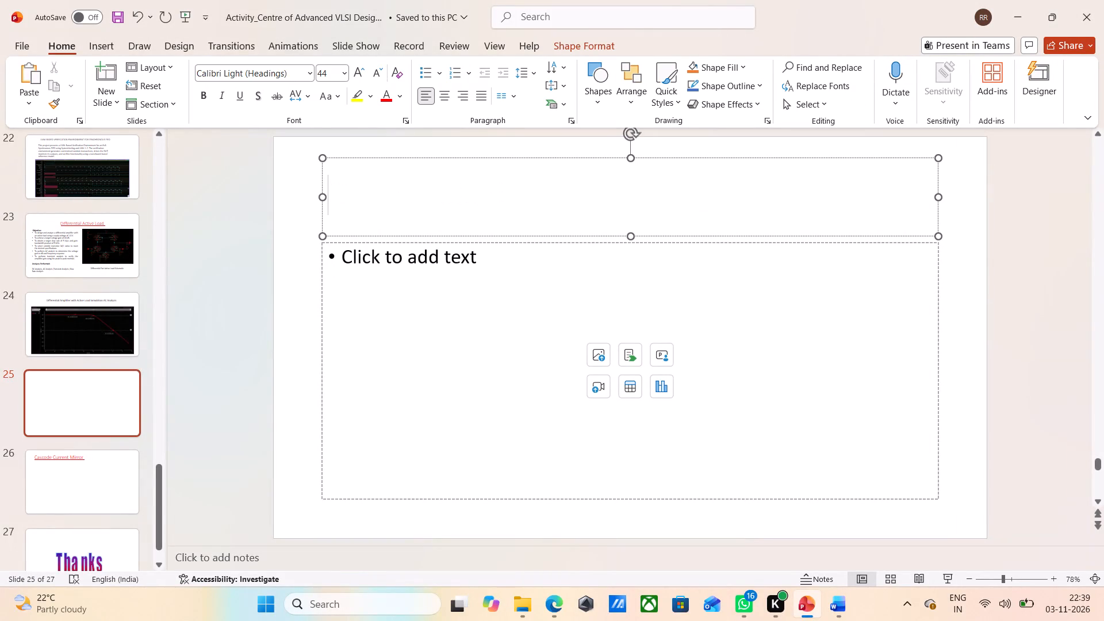
key("ctrl+v")
Set the "Differential Pair Active Load Layout" title text to font size 24.
left_click_drag(803, 187, 396, 164)
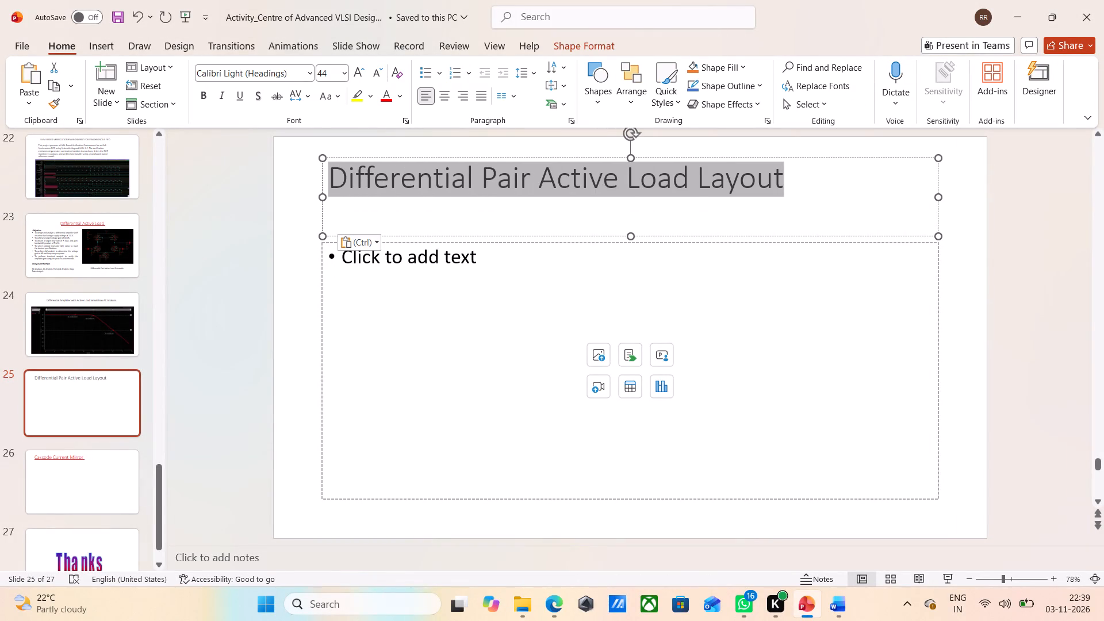
left_click_drag(396, 164, 386, 162)
left_click(344, 73)
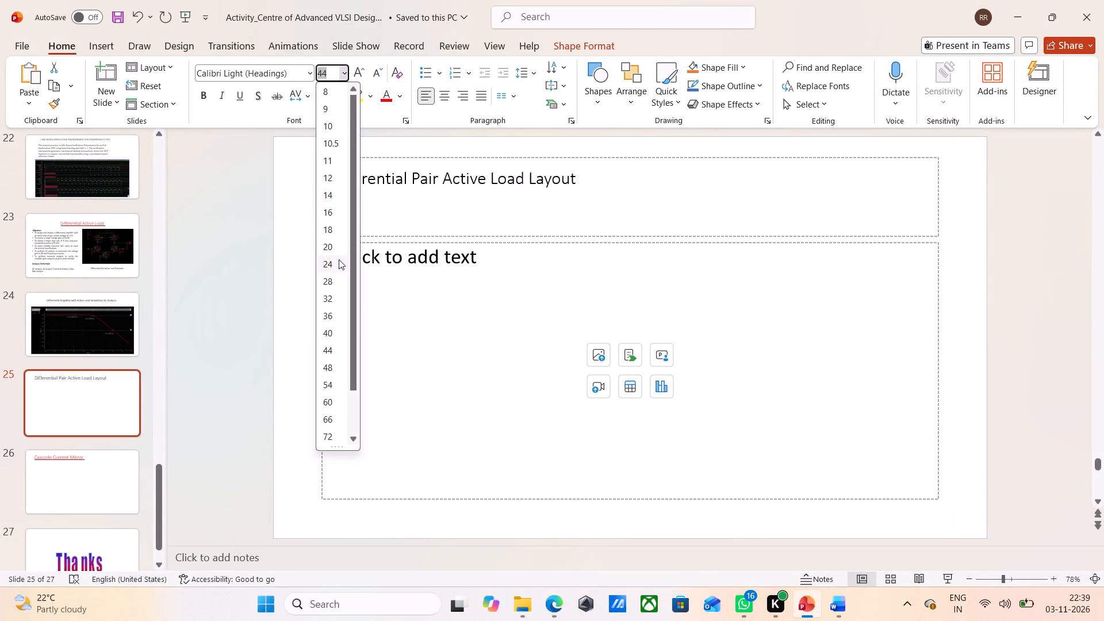
left_click(338, 265)
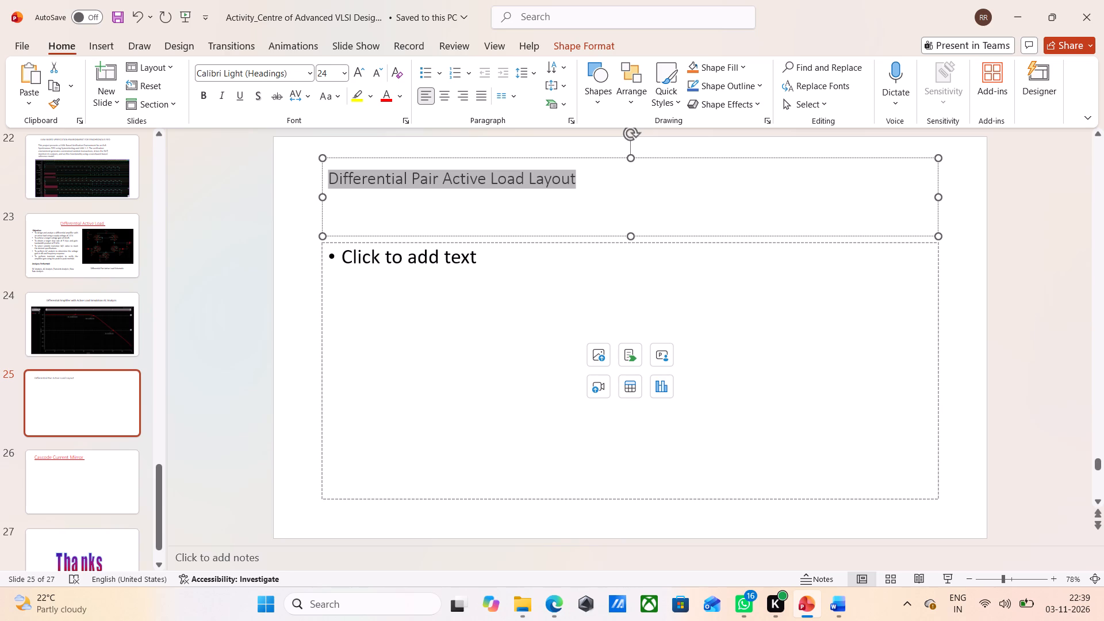
Look back at slides 23 and 24 and check the font size of the AC analysis heading on slide 24.
scroll(606, 268, "up", 3)
scroll(610, 271, "down", 3)
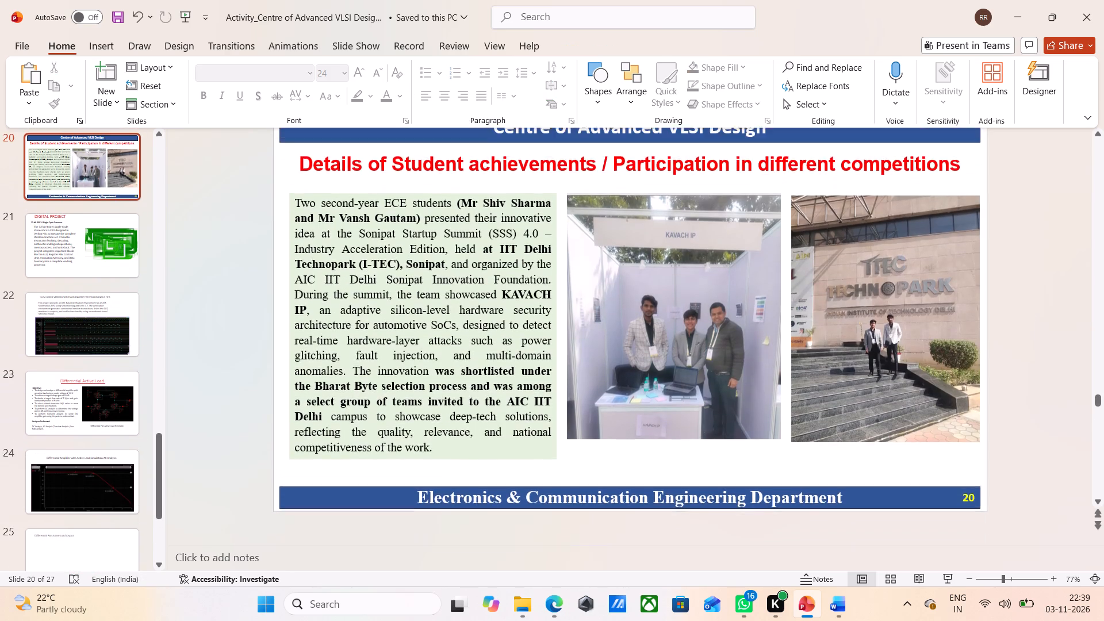
scroll(610, 271, "down", 14)
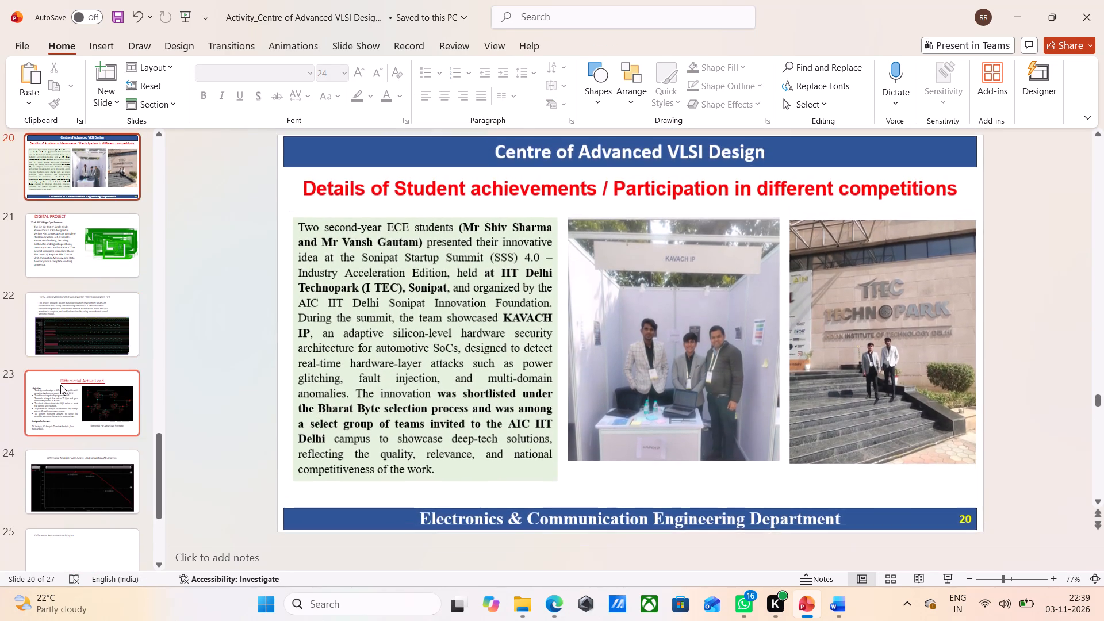
left_click(60, 385)
scroll(166, 413, "down", 1)
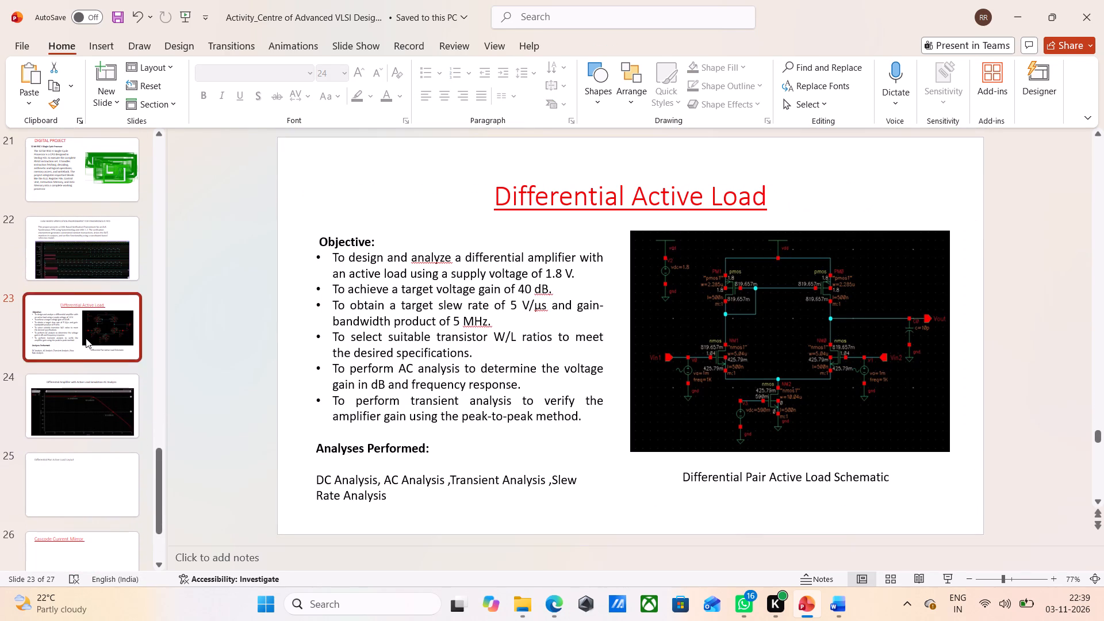
scroll(86, 338, "down", 1)
scroll(80, 427, "down", 1)
left_click(81, 427)
left_click(455, 185)
scroll(455, 185, "down", 1)
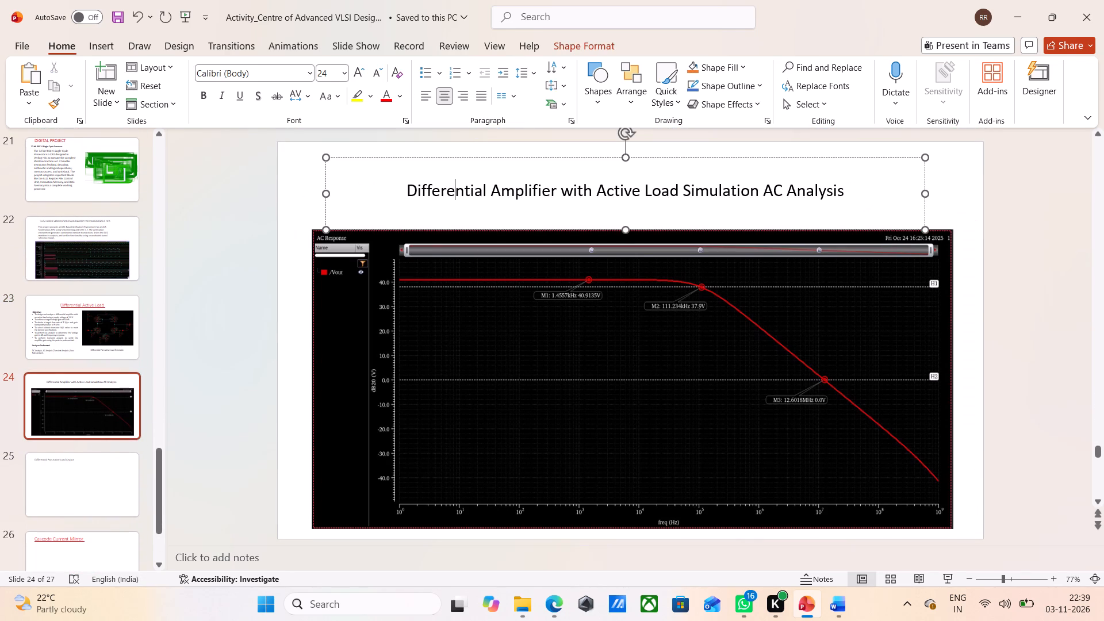
scroll(455, 185, "down", 1)
left_click(346, 68)
scroll(346, 68, "down", 1)
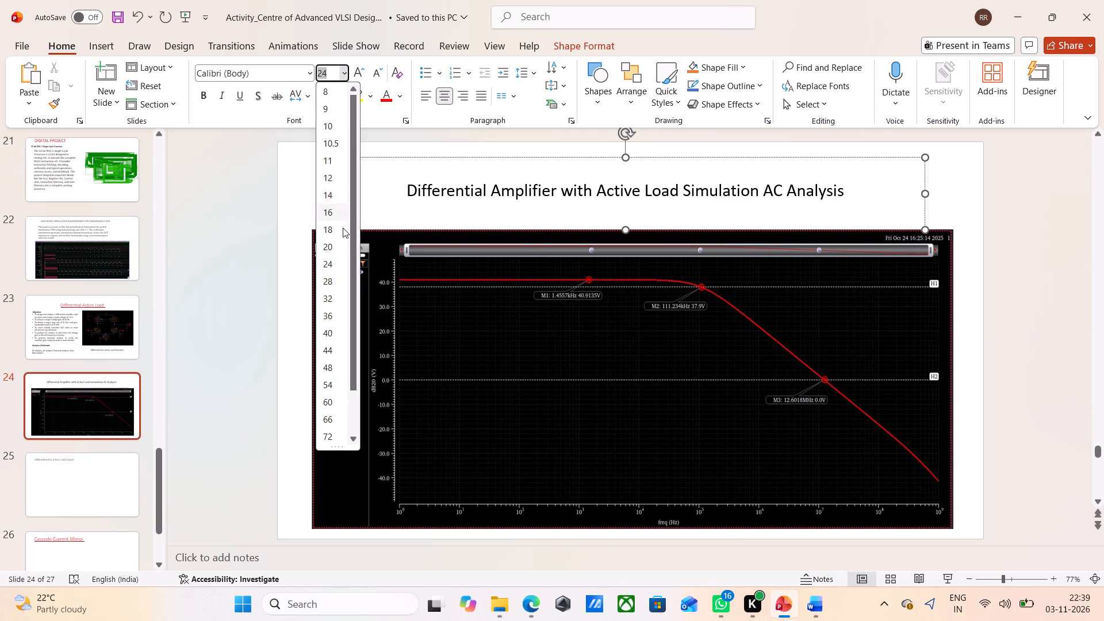
scroll(326, 252, "down", 1)
scroll(323, 326, "down", 2)
scroll(382, 204, "down", 1)
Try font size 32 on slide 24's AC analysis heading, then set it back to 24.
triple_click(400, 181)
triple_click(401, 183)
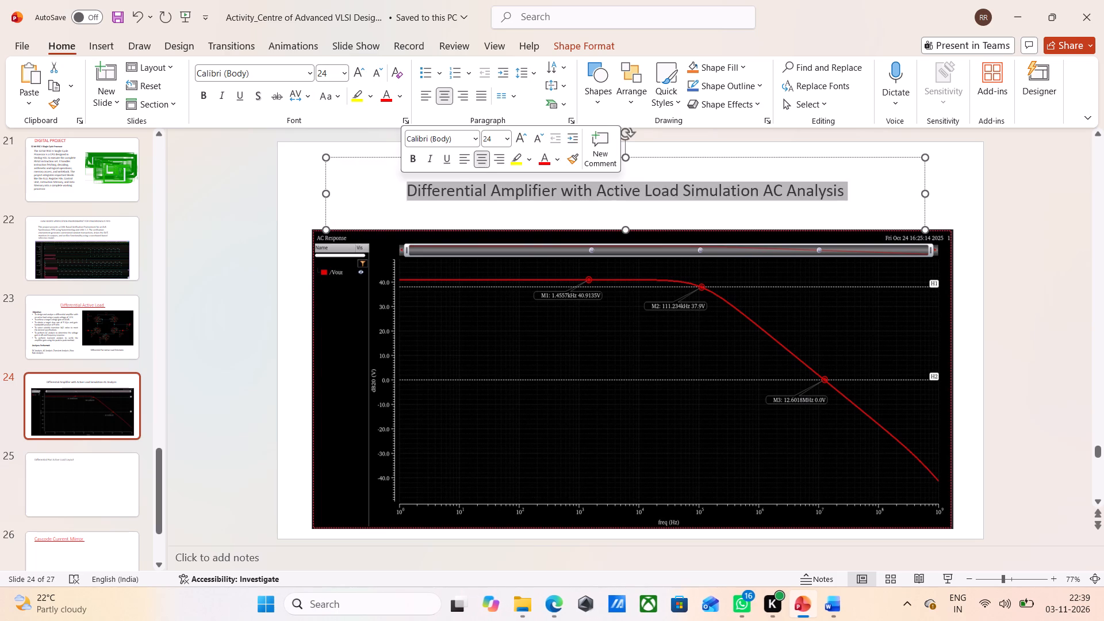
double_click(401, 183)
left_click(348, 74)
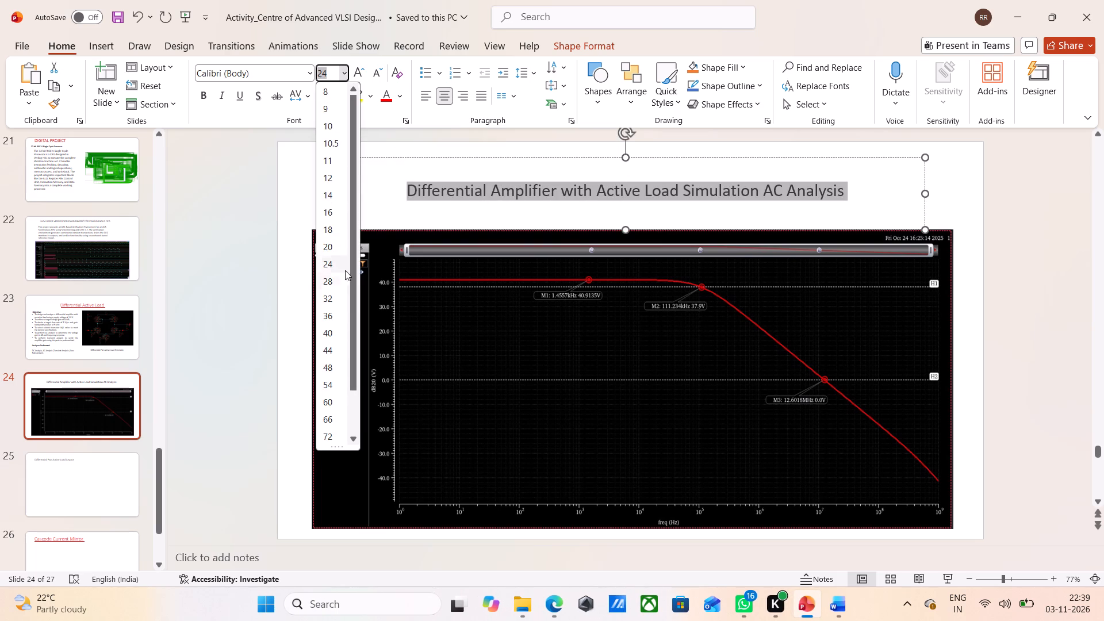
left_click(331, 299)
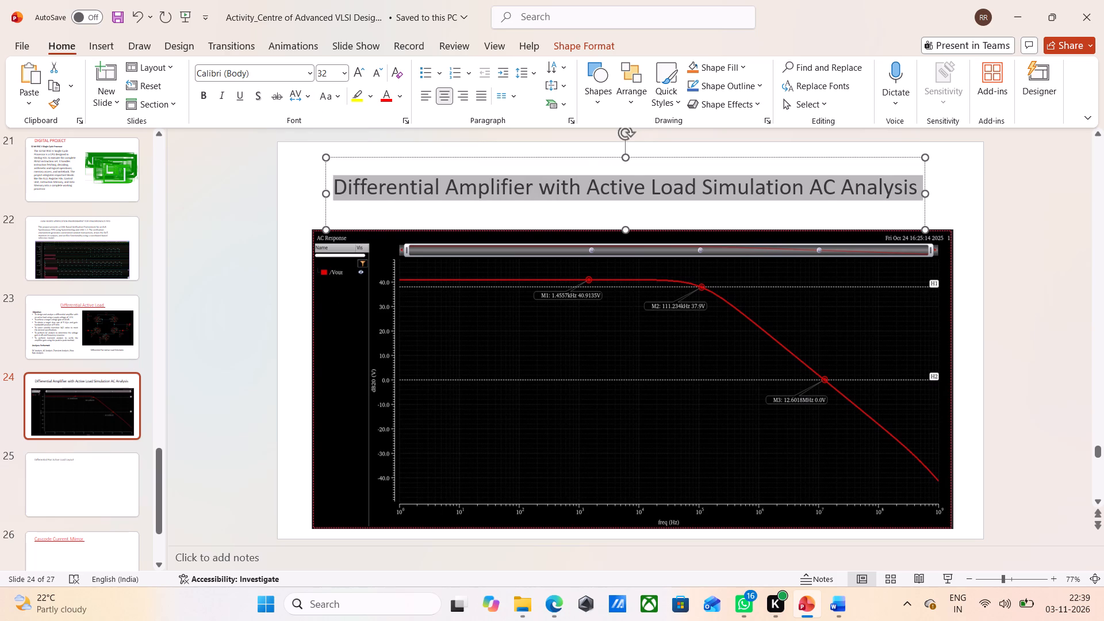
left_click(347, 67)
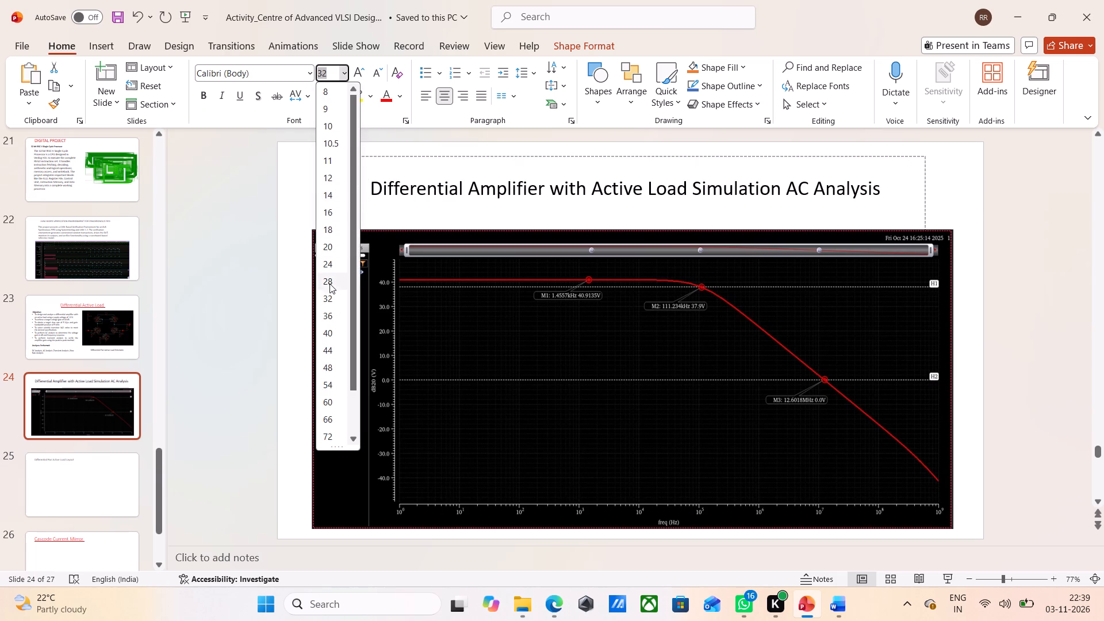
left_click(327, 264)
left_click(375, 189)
Centre the "Differential Pair Active Load Layout" title within its box on slide 25.
left_click(87, 463)
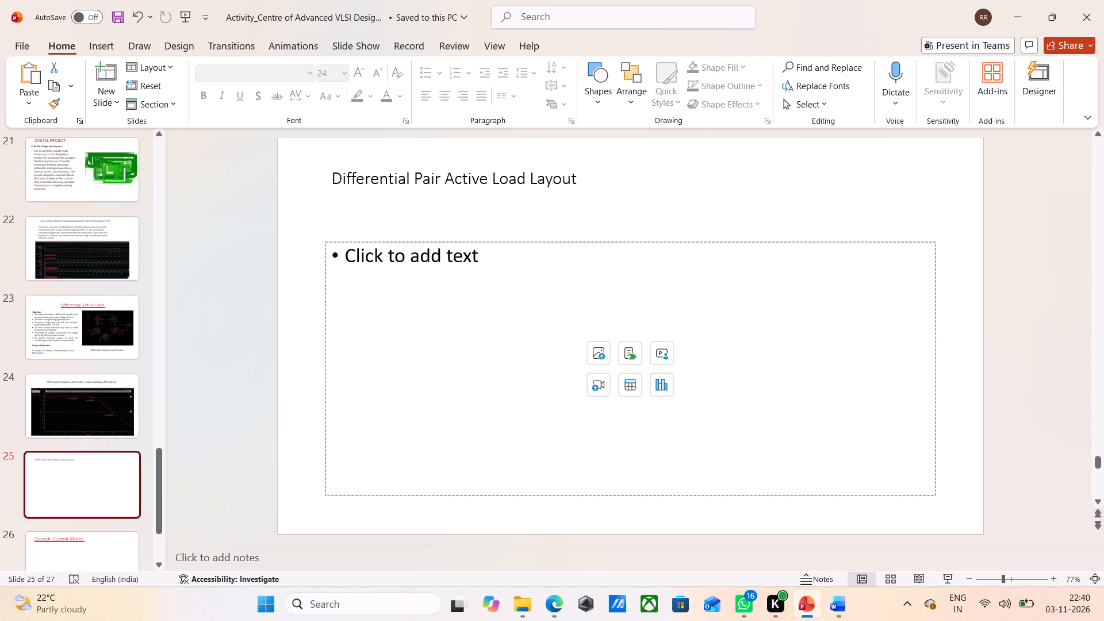
double_click(415, 180)
triple_click(415, 180)
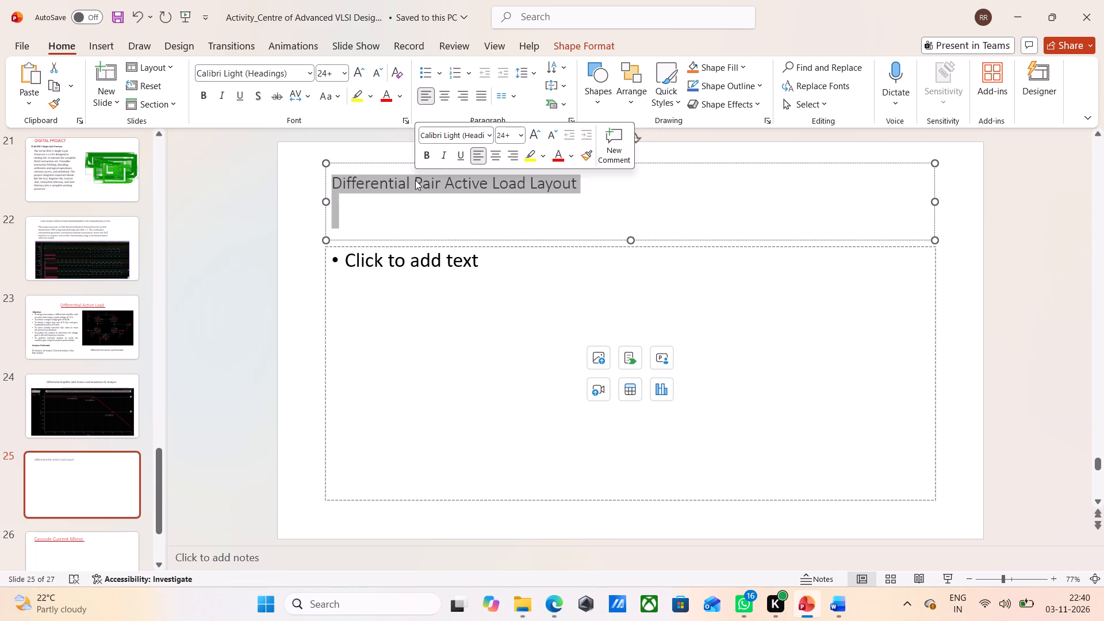
left_click(493, 218)
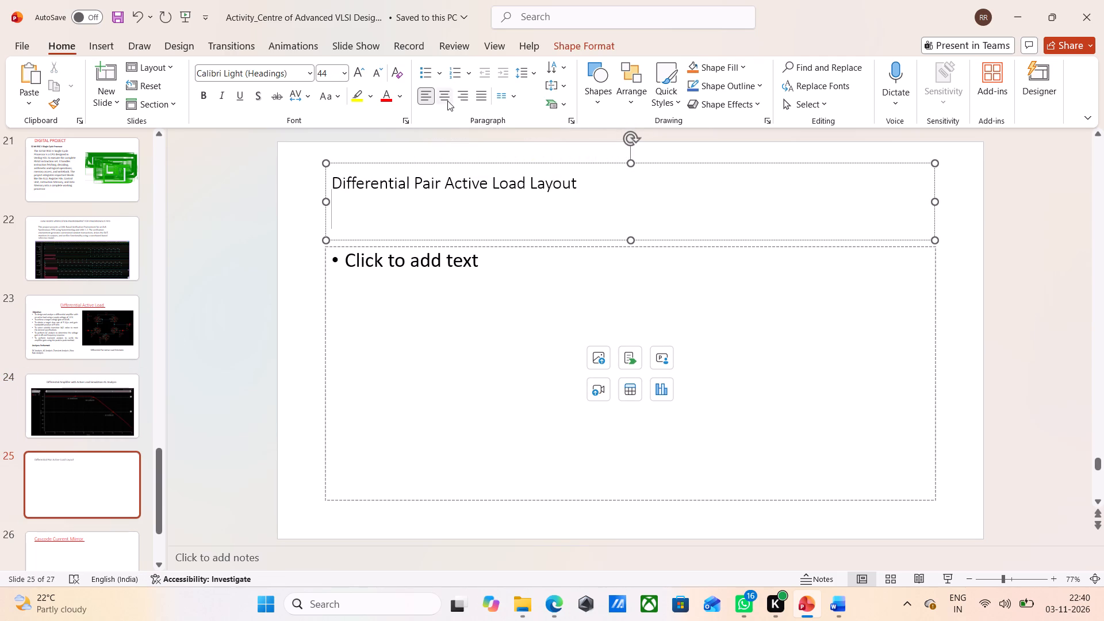
left_click(446, 101)
left_click(546, 236)
left_click(630, 241)
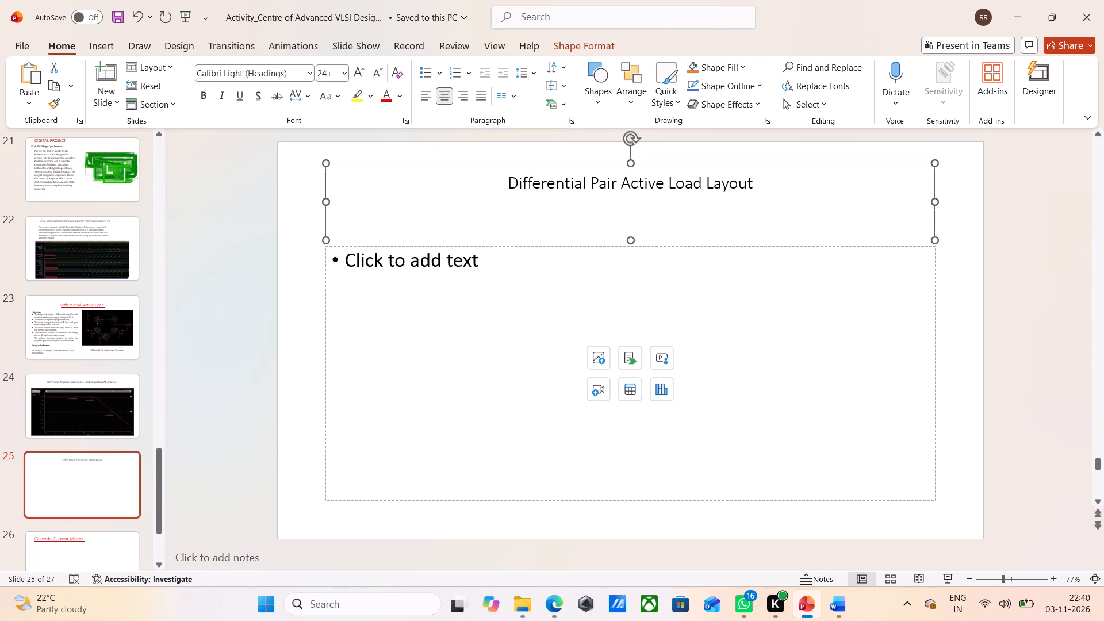
Copy the layout picture below the "Differential Pair Active Load Layout" heading in Word and return to slide 25 in PowerPoint.
left_click(592, 316)
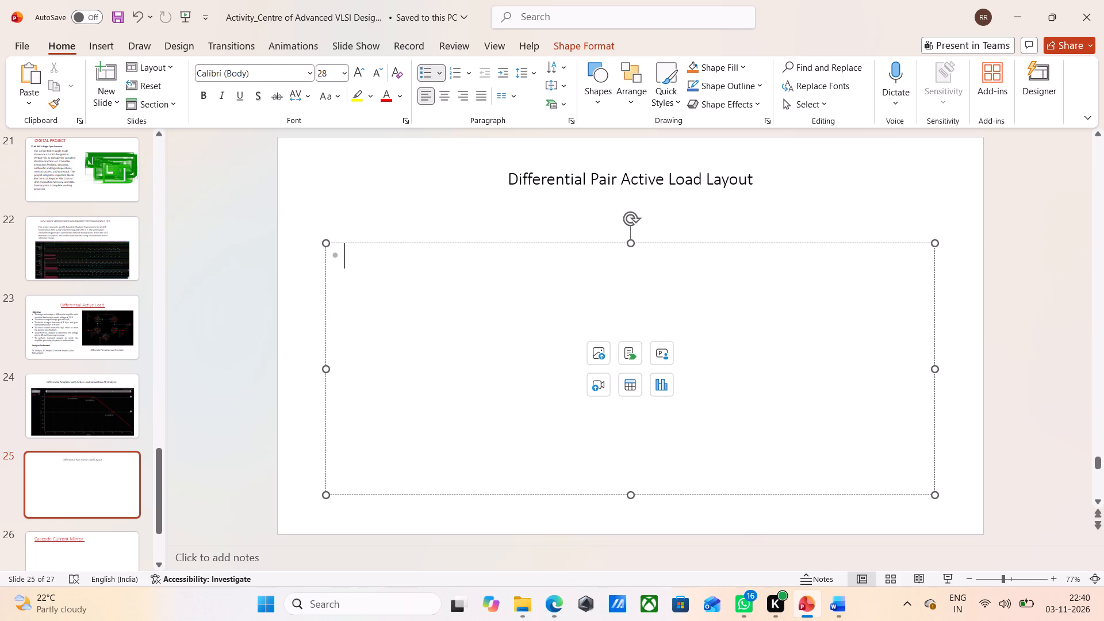
left_click(852, 604)
left_click(691, 471)
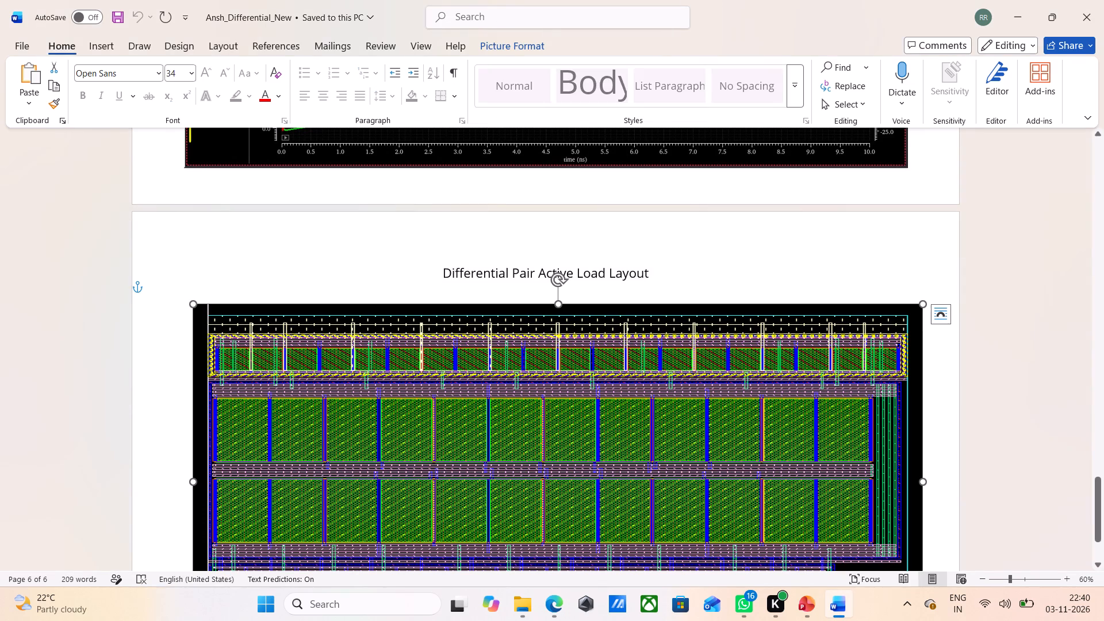
key("ctrl+c")
left_click(802, 606)
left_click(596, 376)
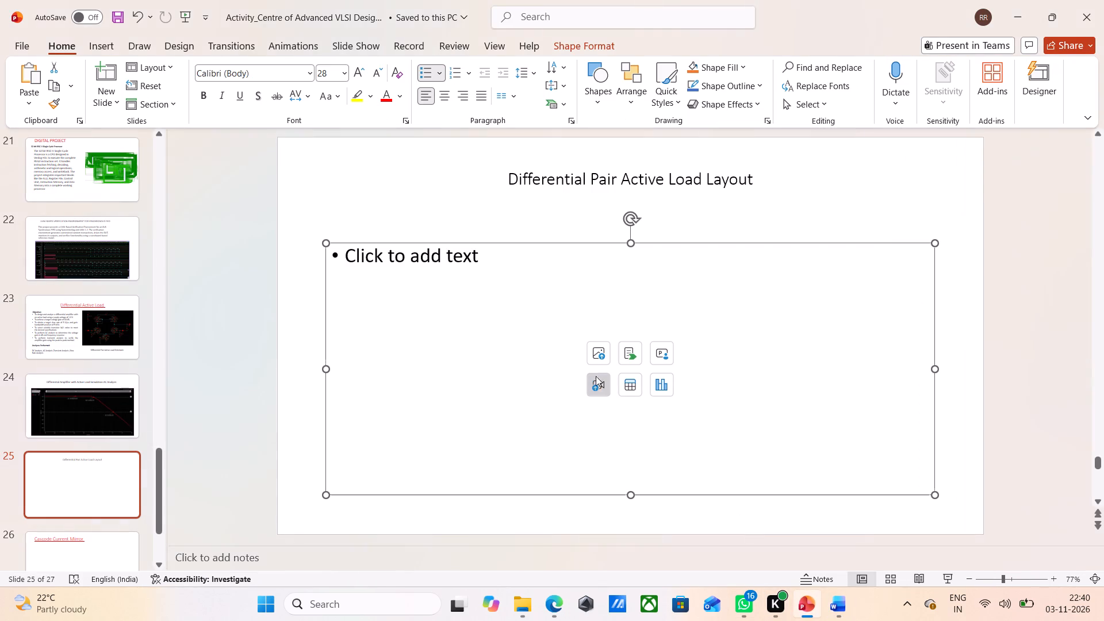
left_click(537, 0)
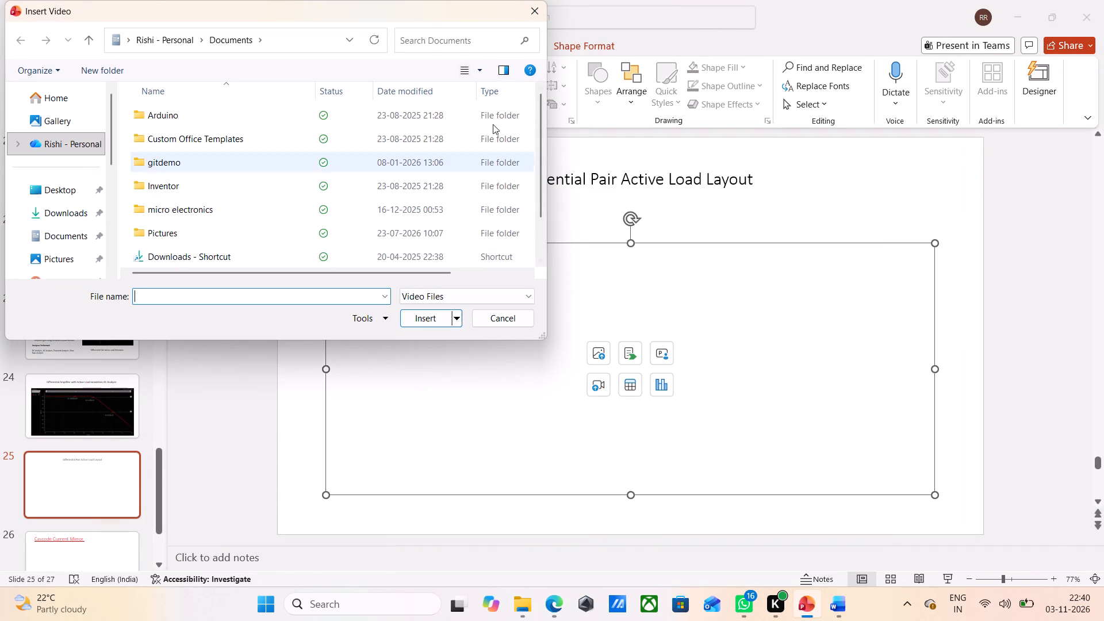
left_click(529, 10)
Paste the copied layout picture into slide 25's content placeholder.
left_click(501, 363)
key("ctrl+v")
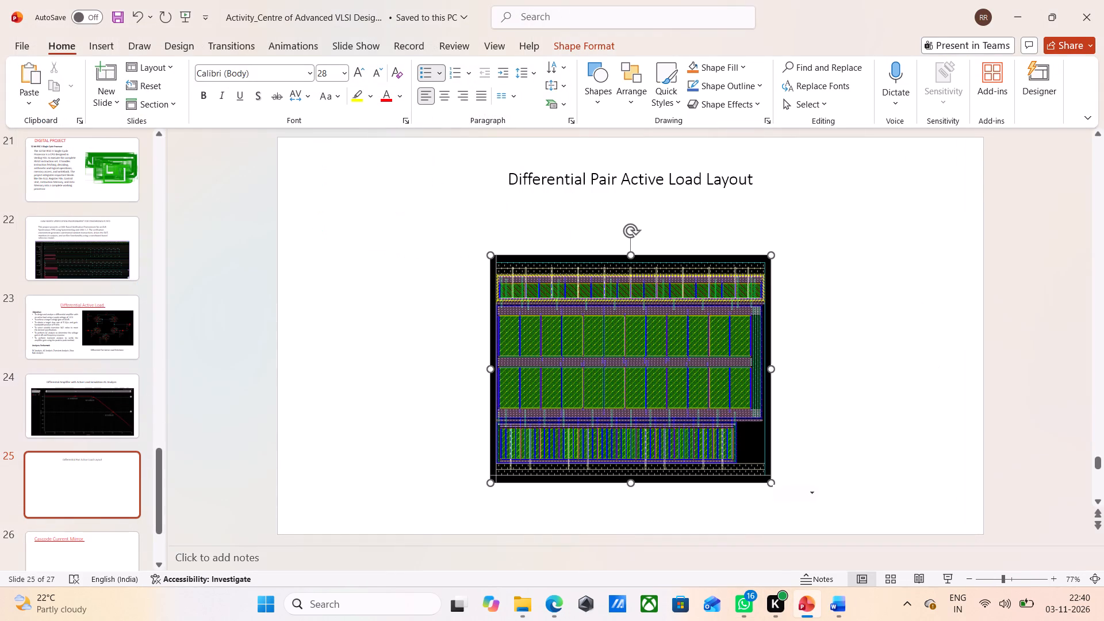
Enlarge the layout picture on all sides so it spans nearly the full slide width below the title.
left_click_drag(490, 367, 390, 362)
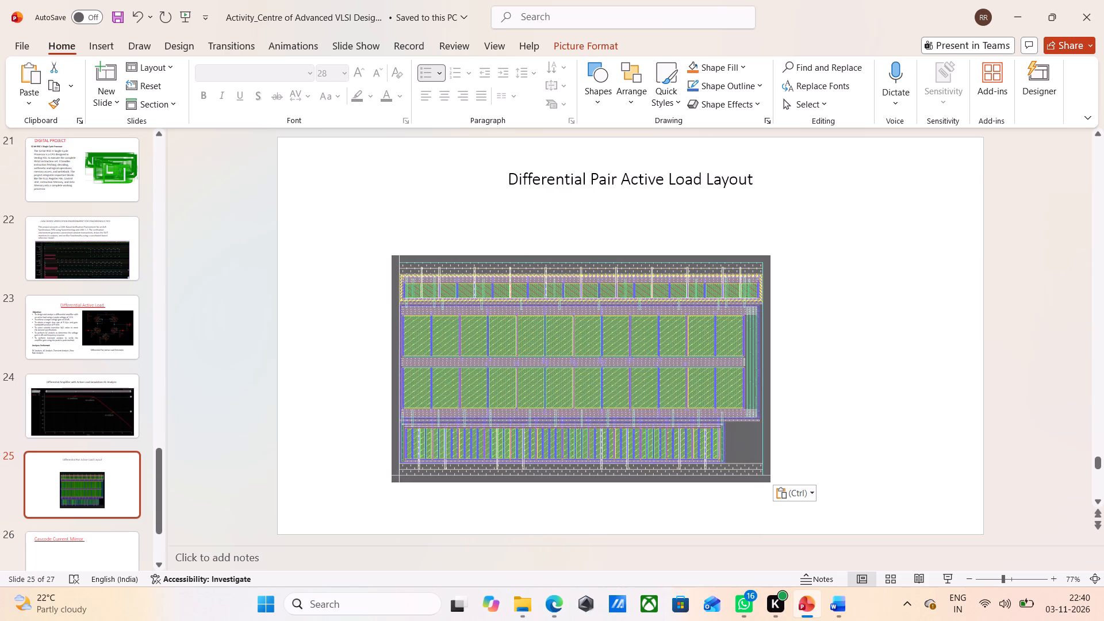
left_click_drag(390, 362, 344, 362)
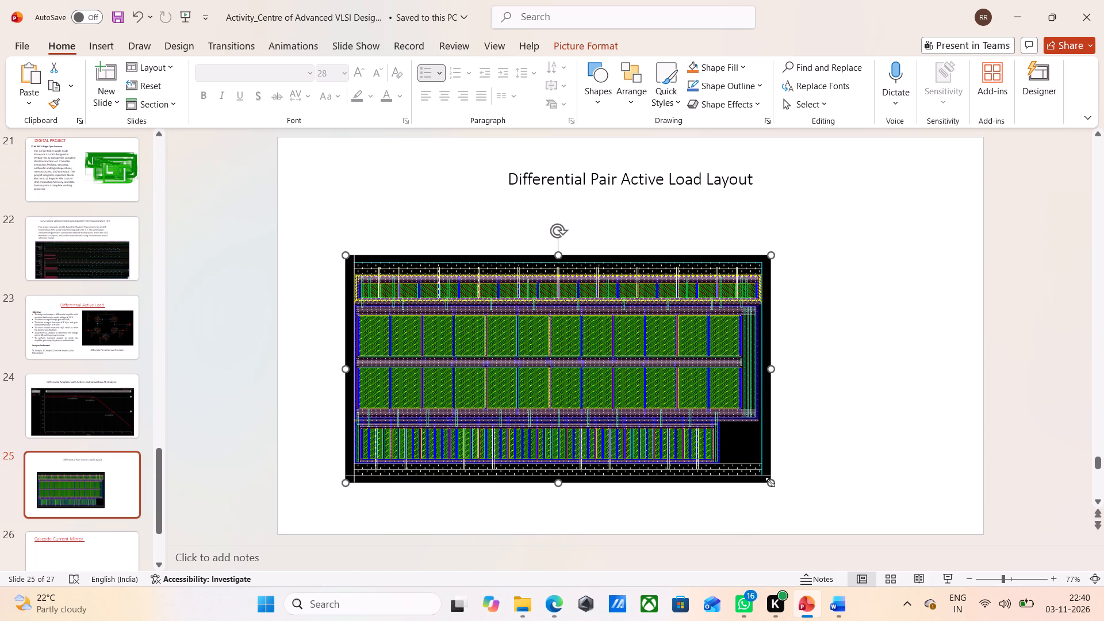
left_click_drag(772, 482, 839, 403)
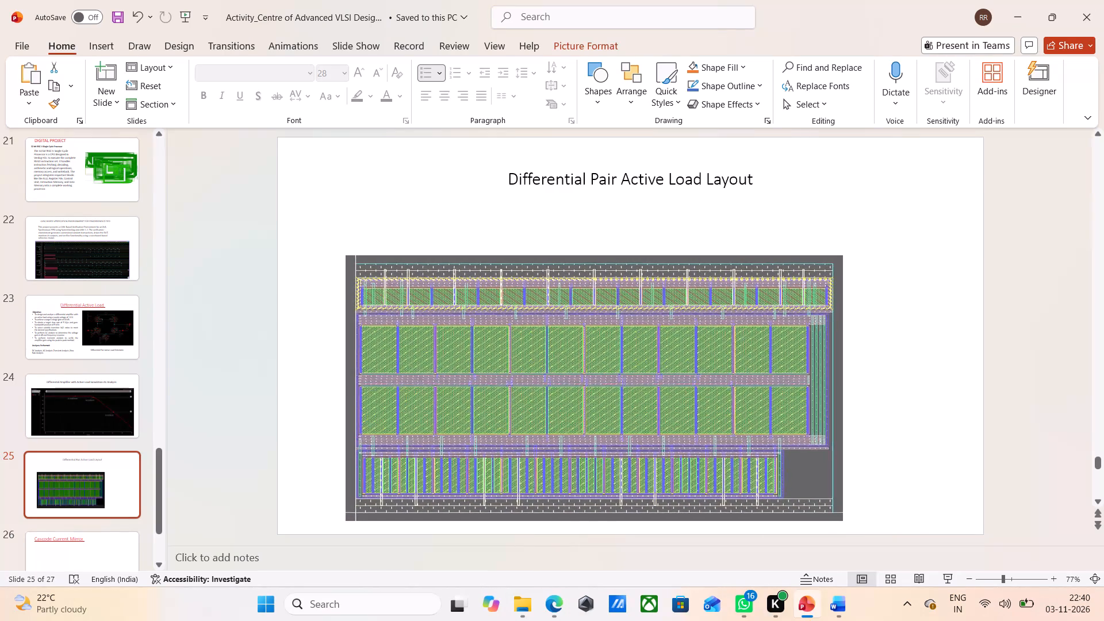
left_click_drag(839, 403, 835, 401)
left_click_drag(836, 386, 943, 392)
left_click_drag(645, 256, 646, 217)
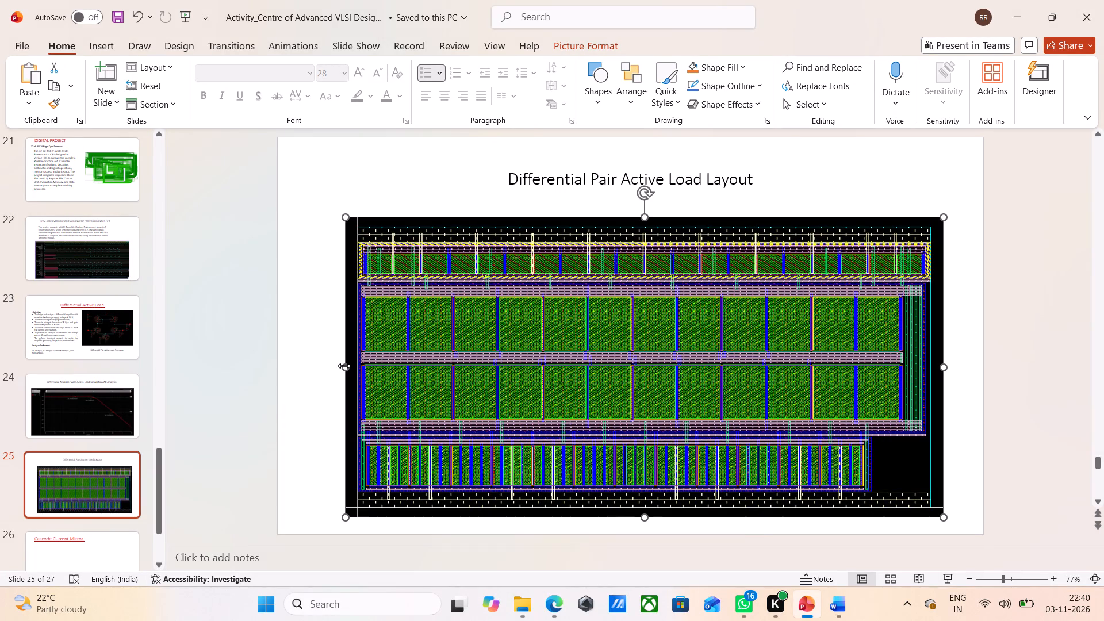
left_click_drag(344, 366, 303, 368)
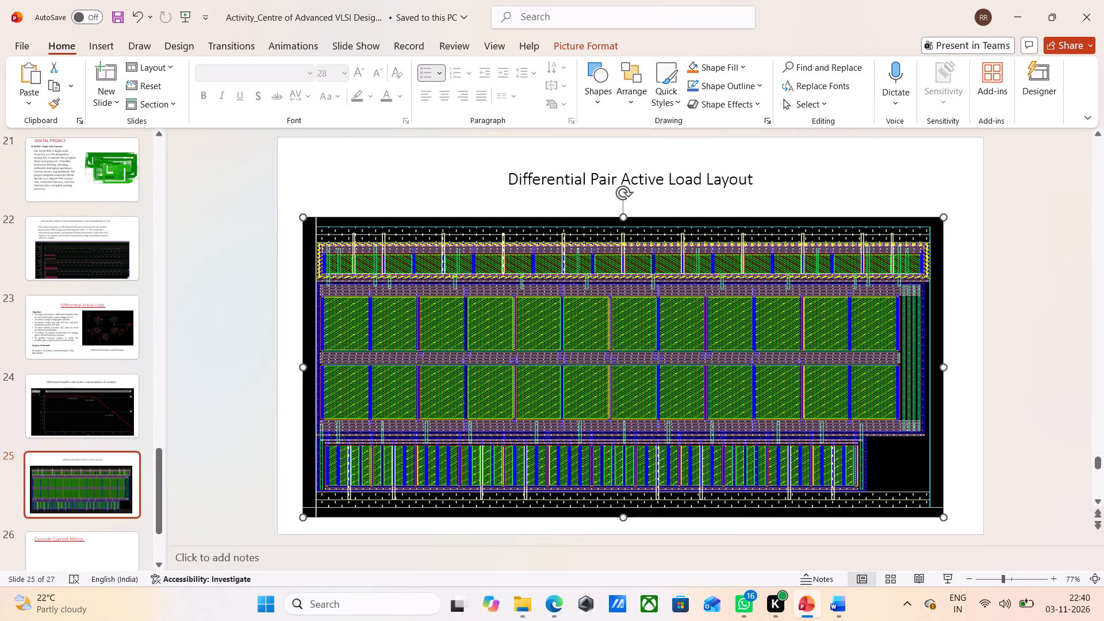
left_click(862, 198)
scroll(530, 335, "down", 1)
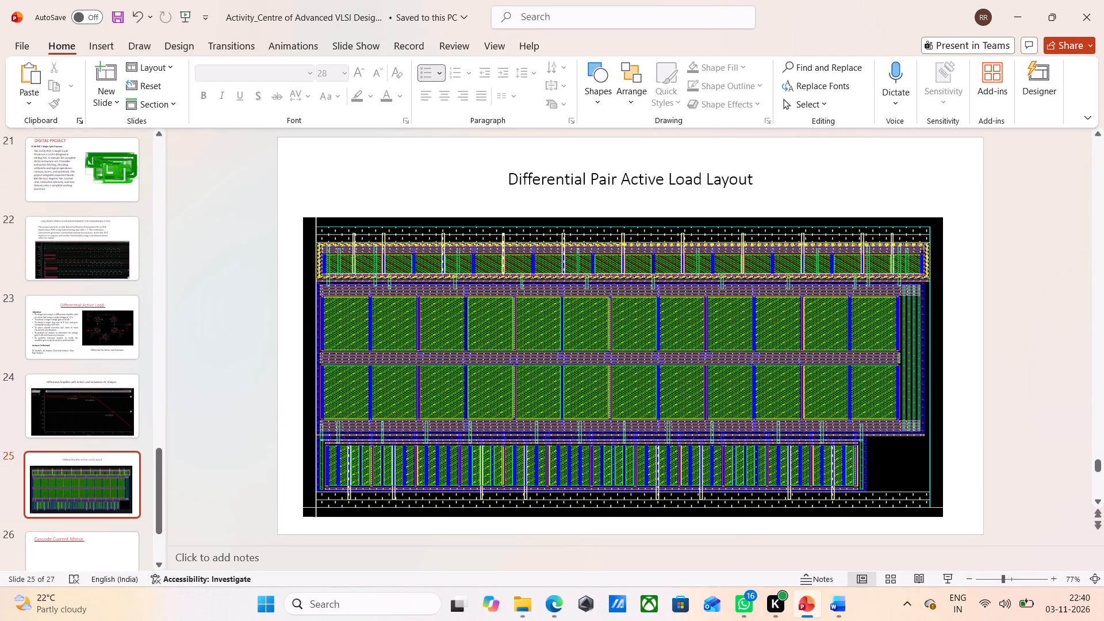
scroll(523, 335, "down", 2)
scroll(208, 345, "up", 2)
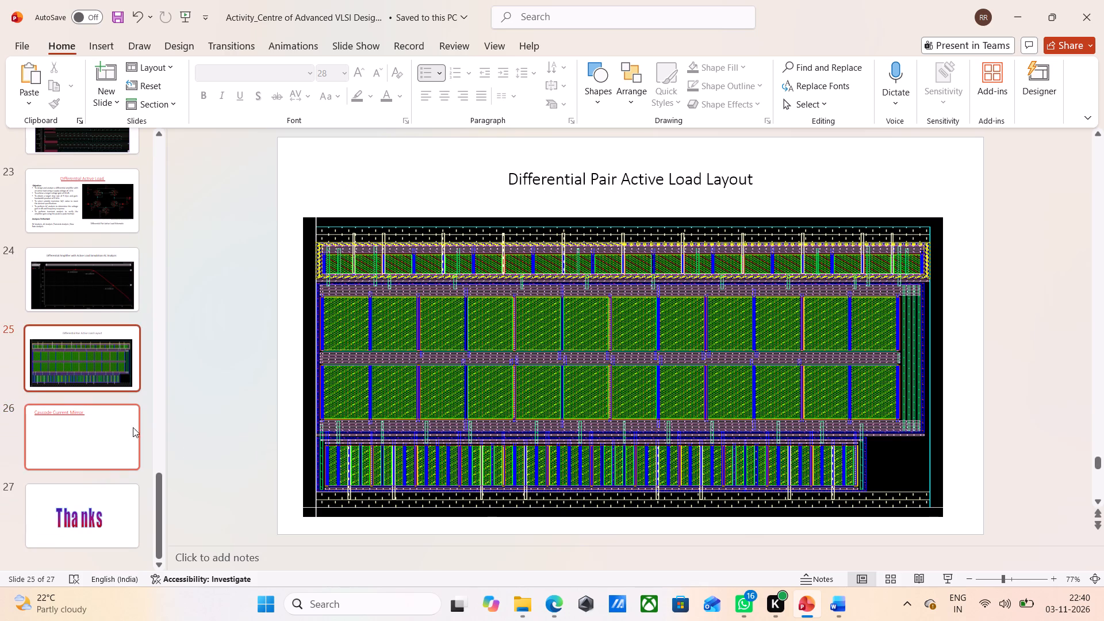
Open slide 26, titled "Cascode Current Mirror".
left_click(92, 435)
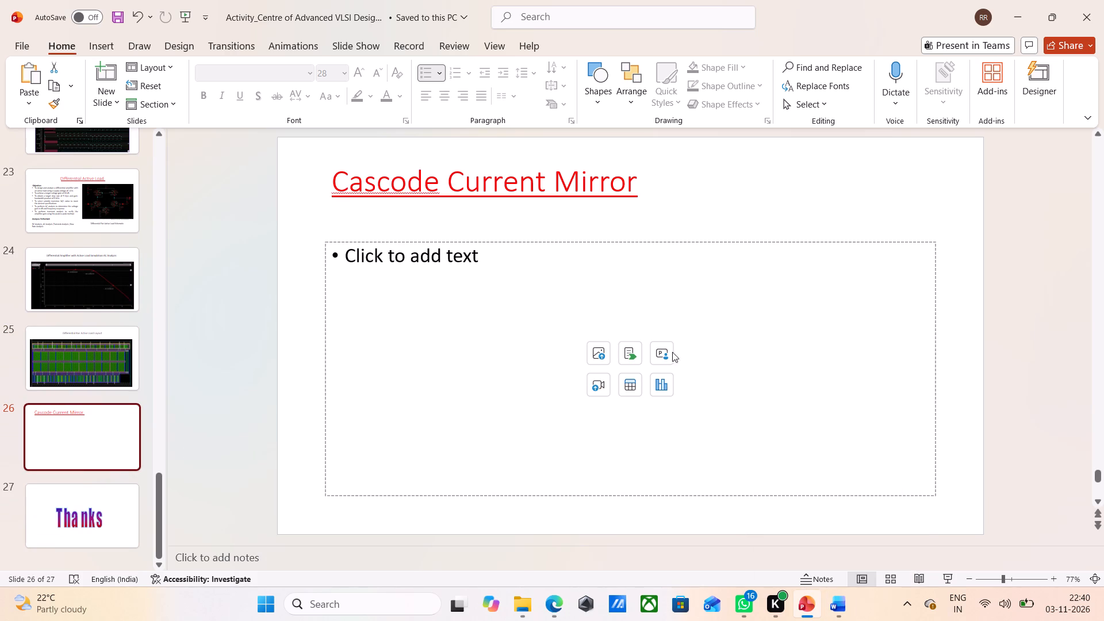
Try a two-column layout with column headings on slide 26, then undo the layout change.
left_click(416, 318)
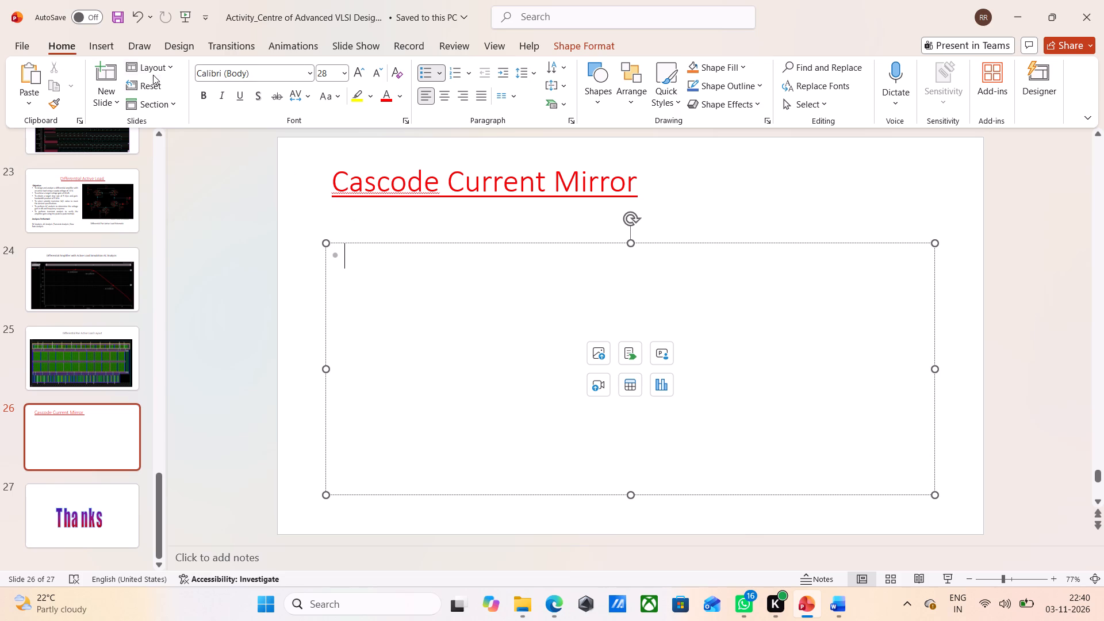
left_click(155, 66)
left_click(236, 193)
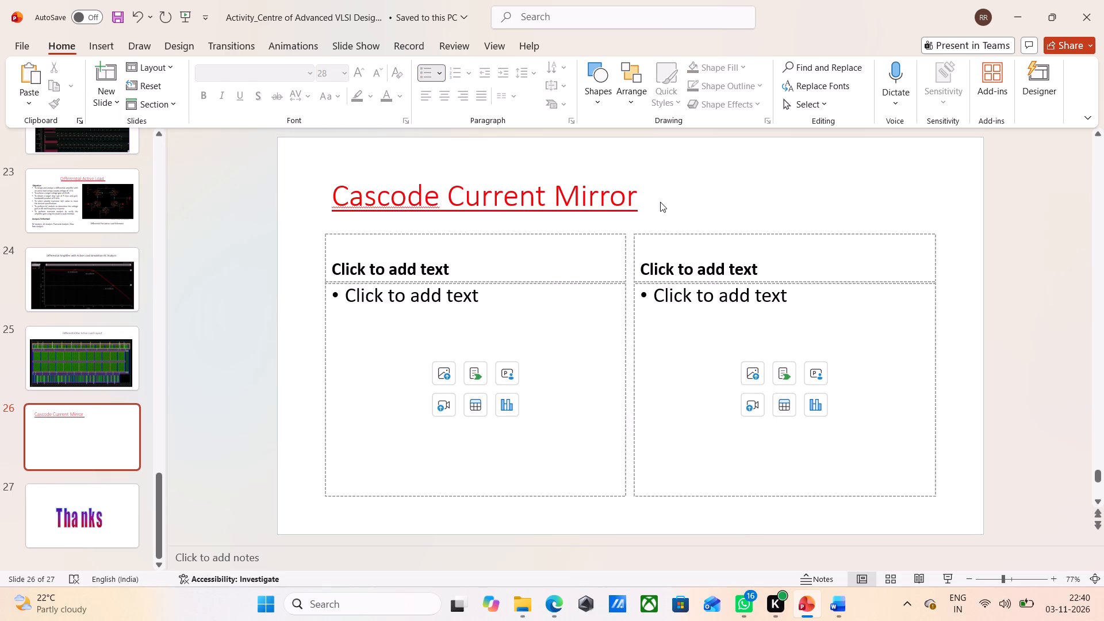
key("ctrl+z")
Narrow slide 26's content placeholder from its right edge so it covers roughly the left half of the slide.
left_click_drag(936, 370, 614, 385)
left_click(799, 362)
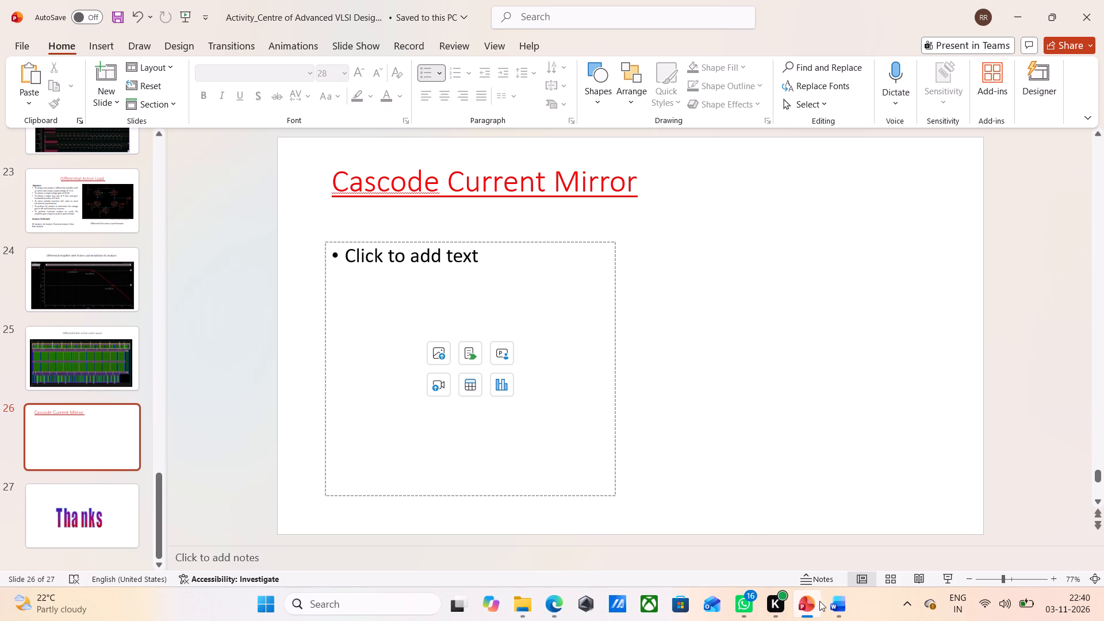
Look through the Downloads folder in File Explorer for the Cascode Current Mirror document.
left_click(538, 605)
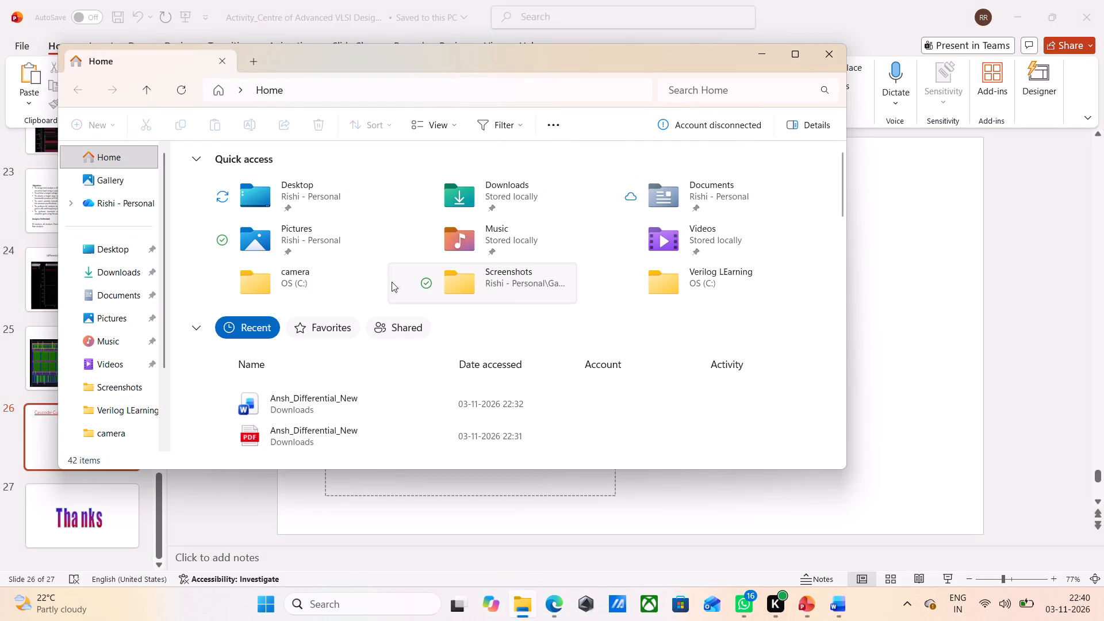
left_click(117, 267)
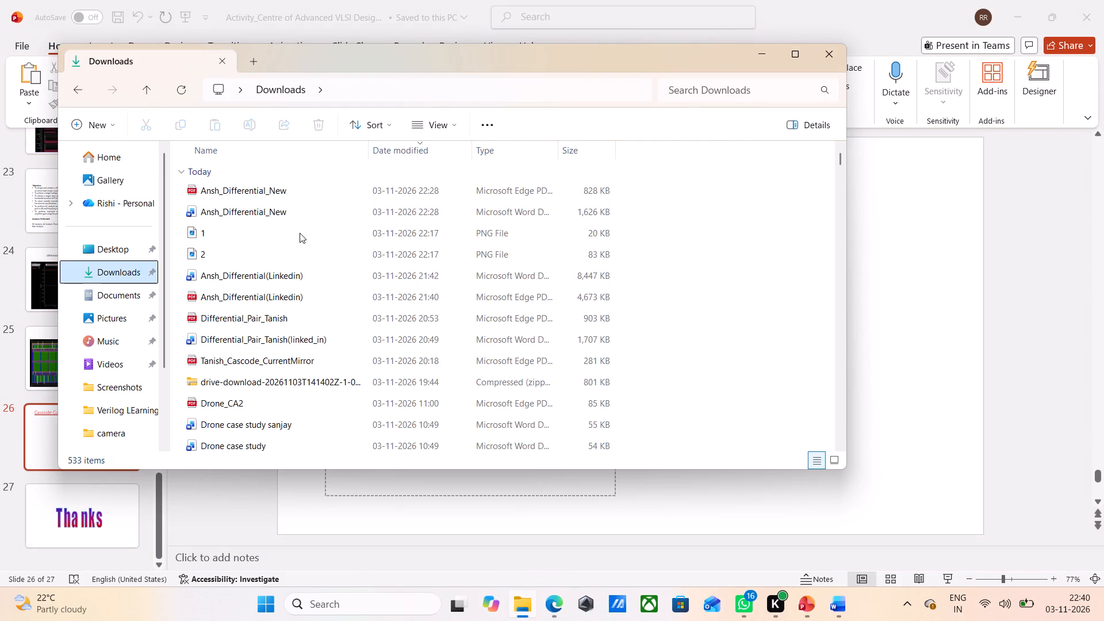
scroll(308, 258, "down", 1)
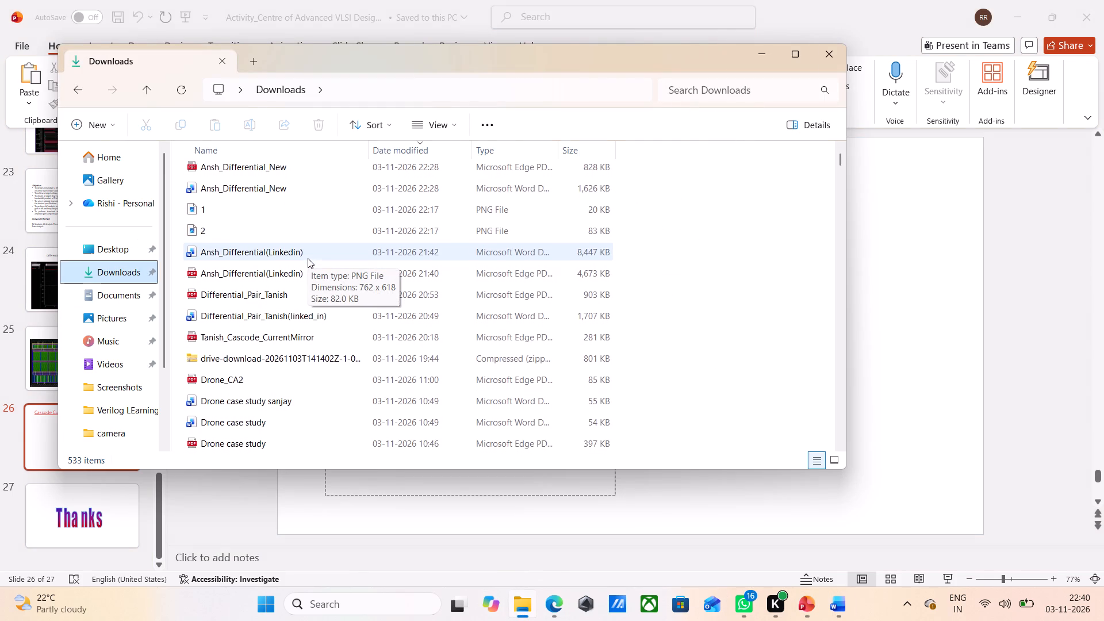
scroll(308, 258, "down", 1)
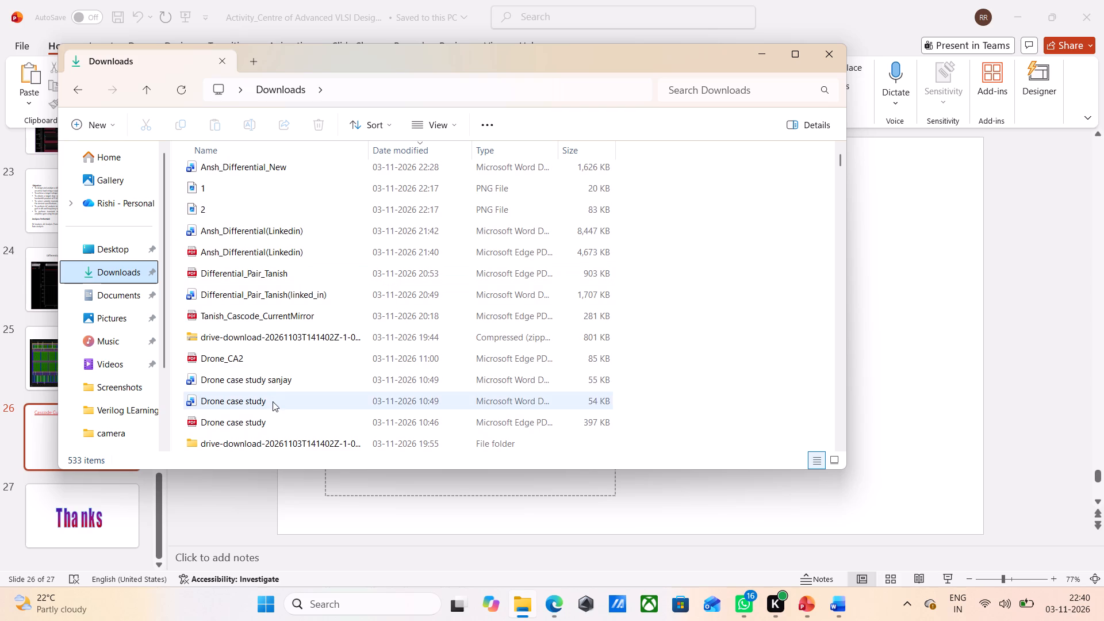
scroll(273, 401, "down", 1)
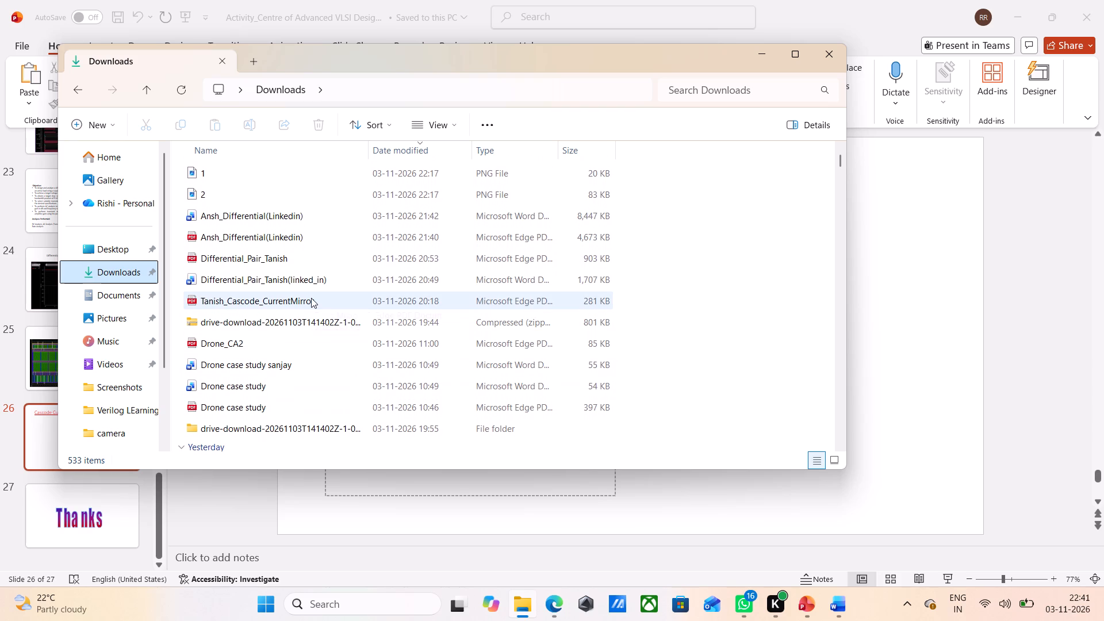
scroll(311, 298, "down", 1)
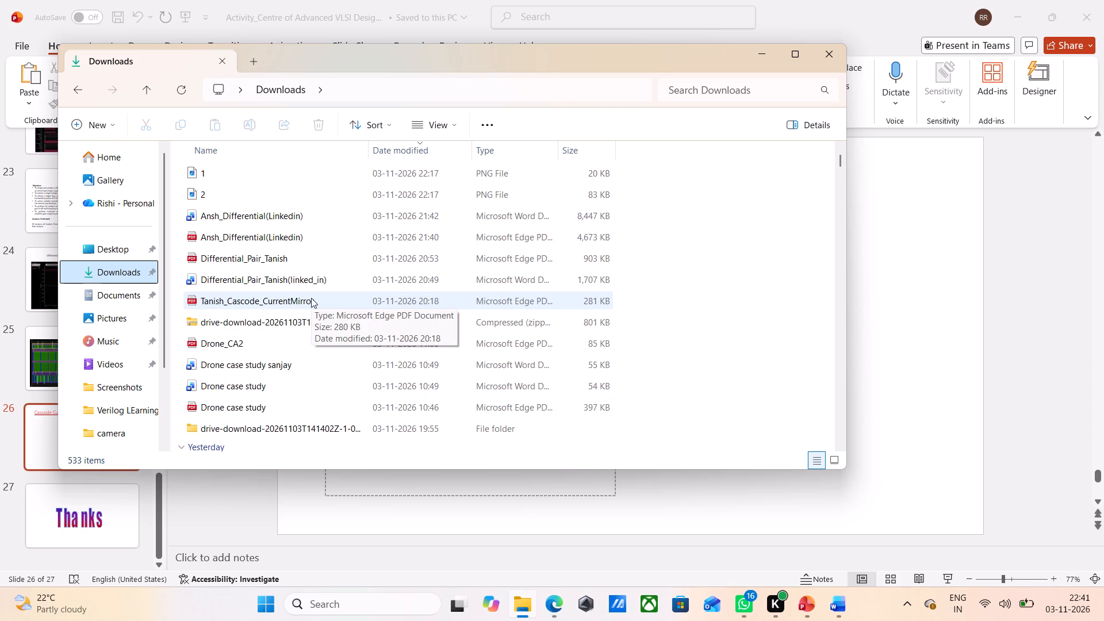
scroll(311, 298, "down", 1)
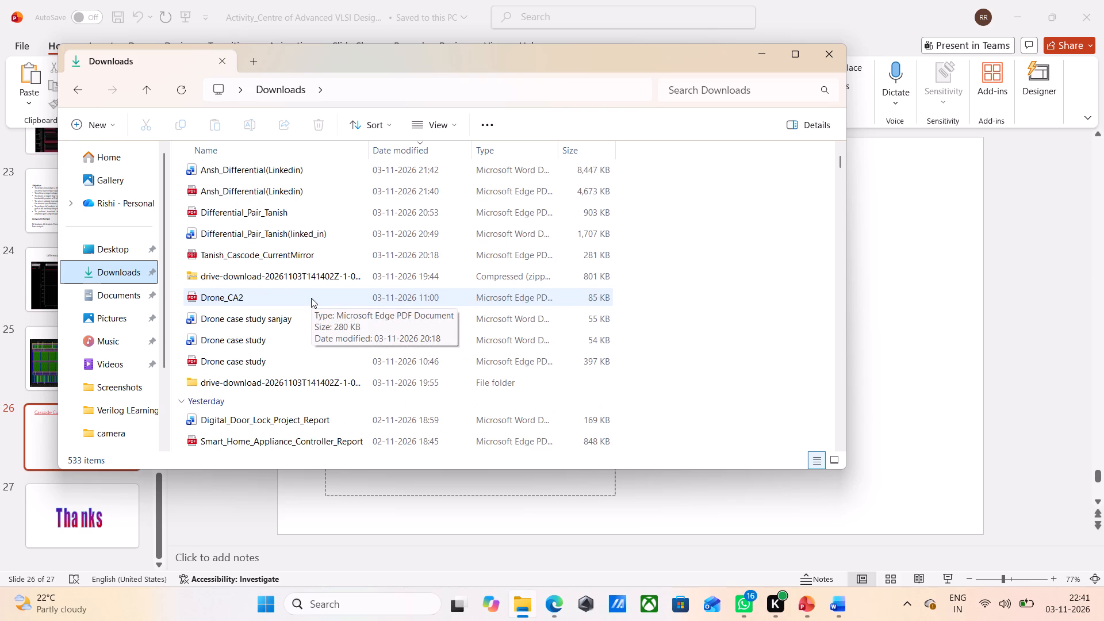
scroll(311, 298, "up", 1)
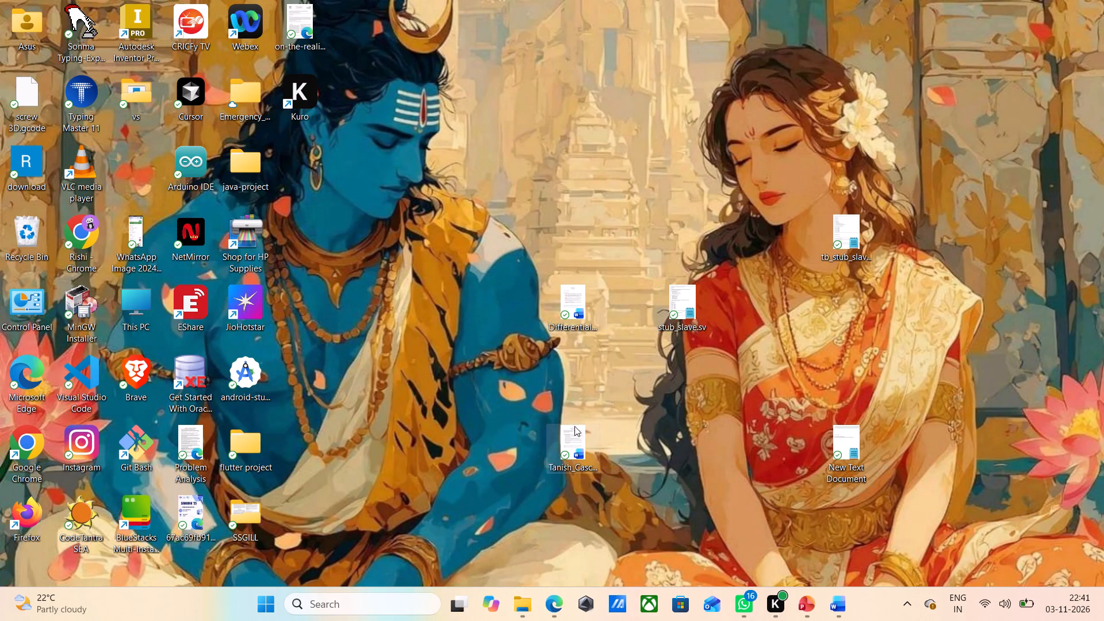
Open the Cascode Current Mirror Word document from the desktop.
double_click(569, 432)
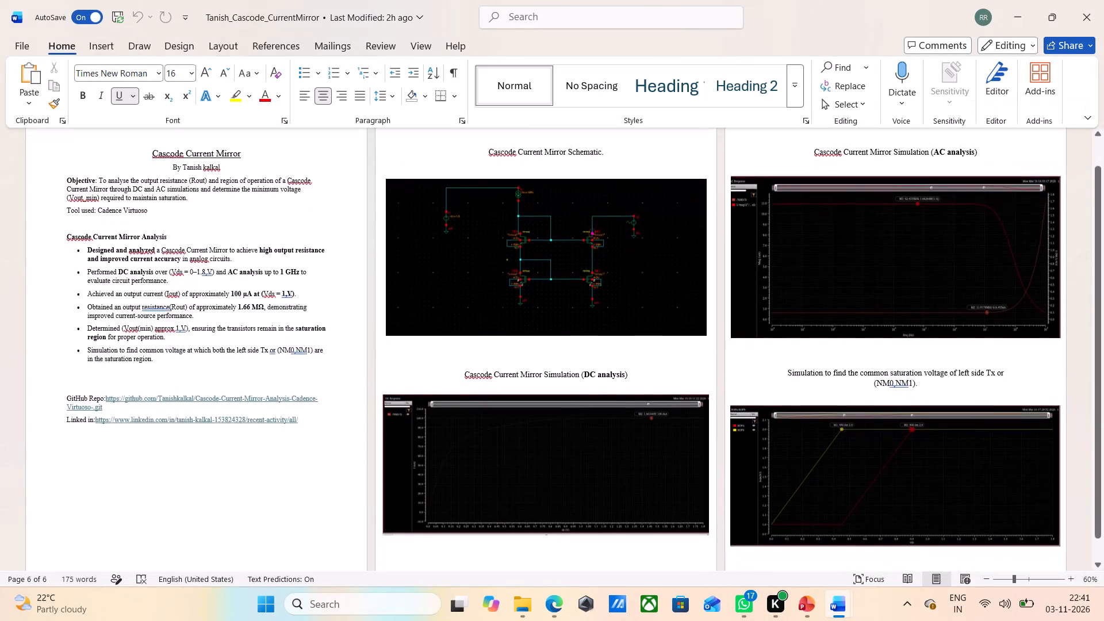
left_click(547, 265)
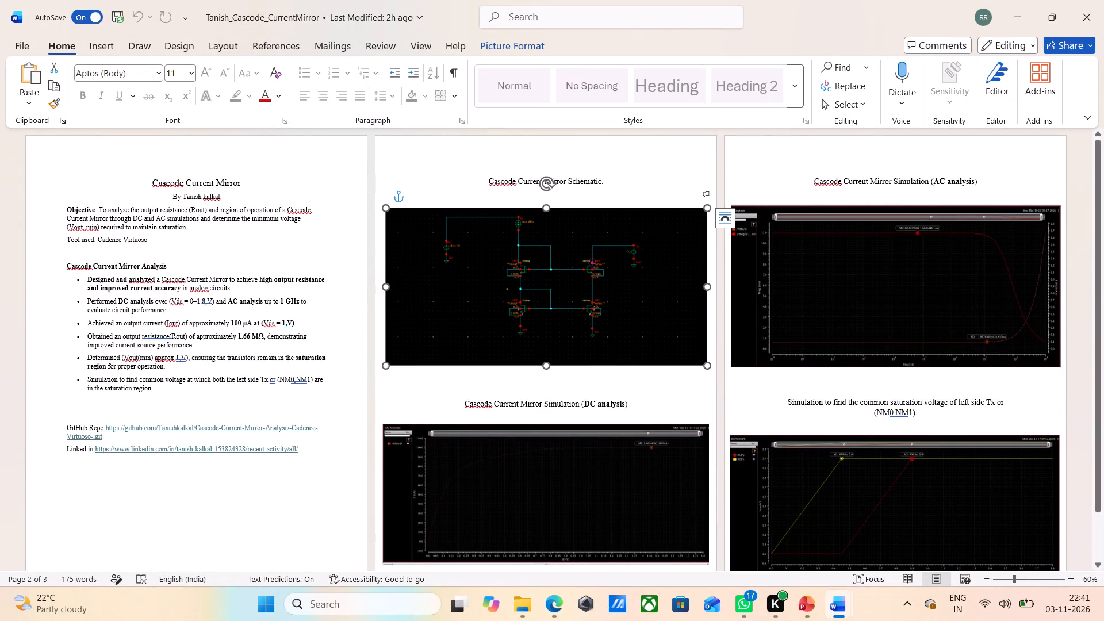
left_click(171, 396)
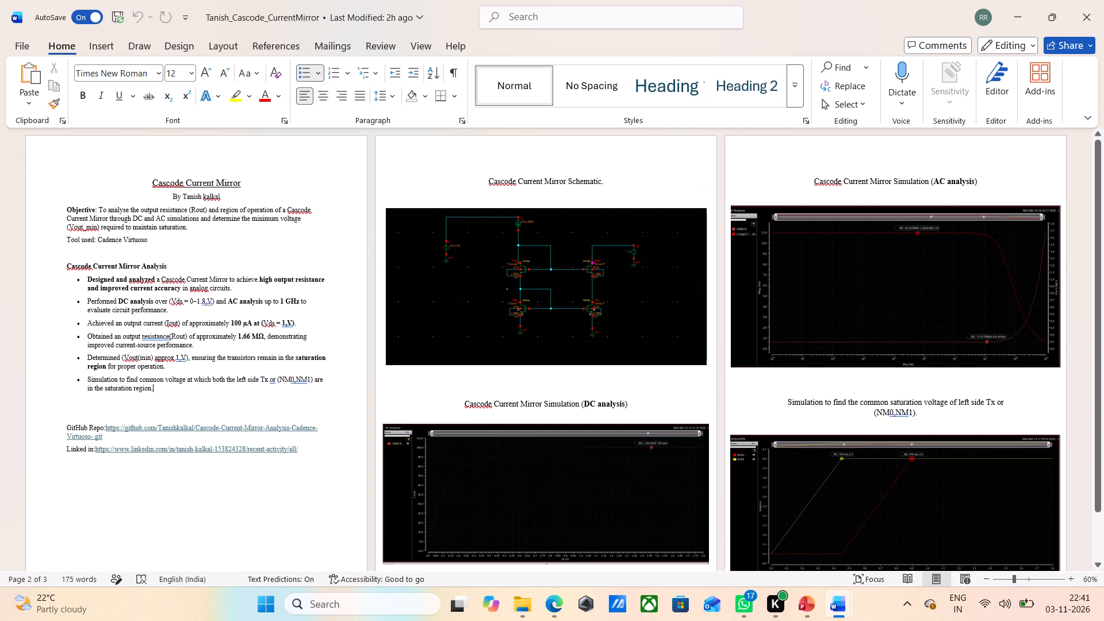
Copy the full "Objective" paragraph below the author line on the Word document's first page.
left_click_drag(191, 230, 174, 225)
left_click_drag(174, 225, 73, 205)
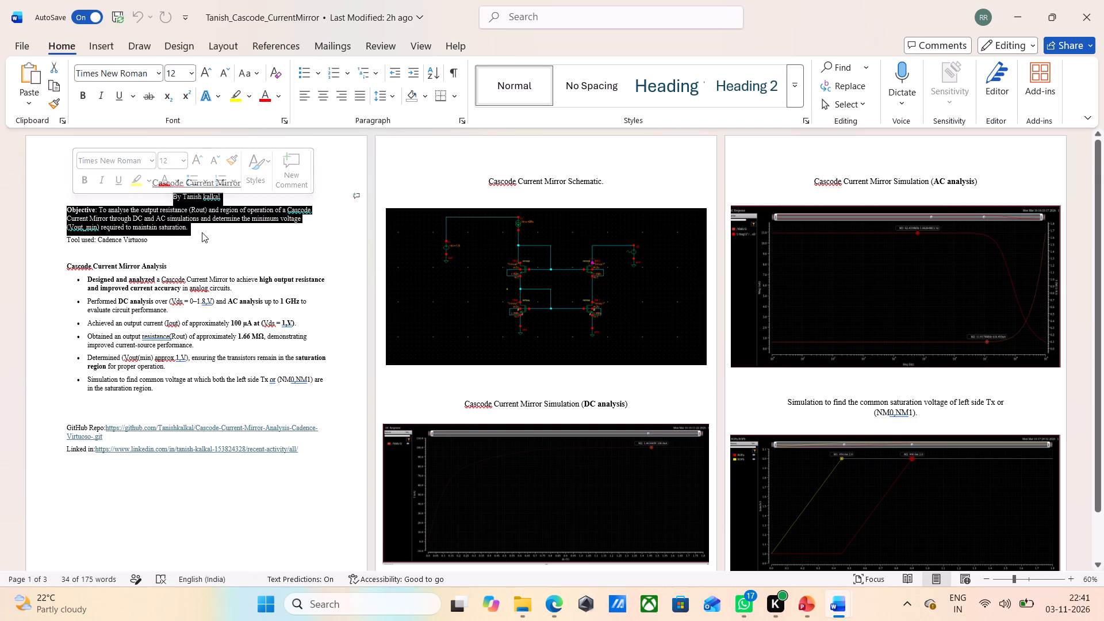
left_click(202, 232)
left_click_drag(189, 235, 70, 205)
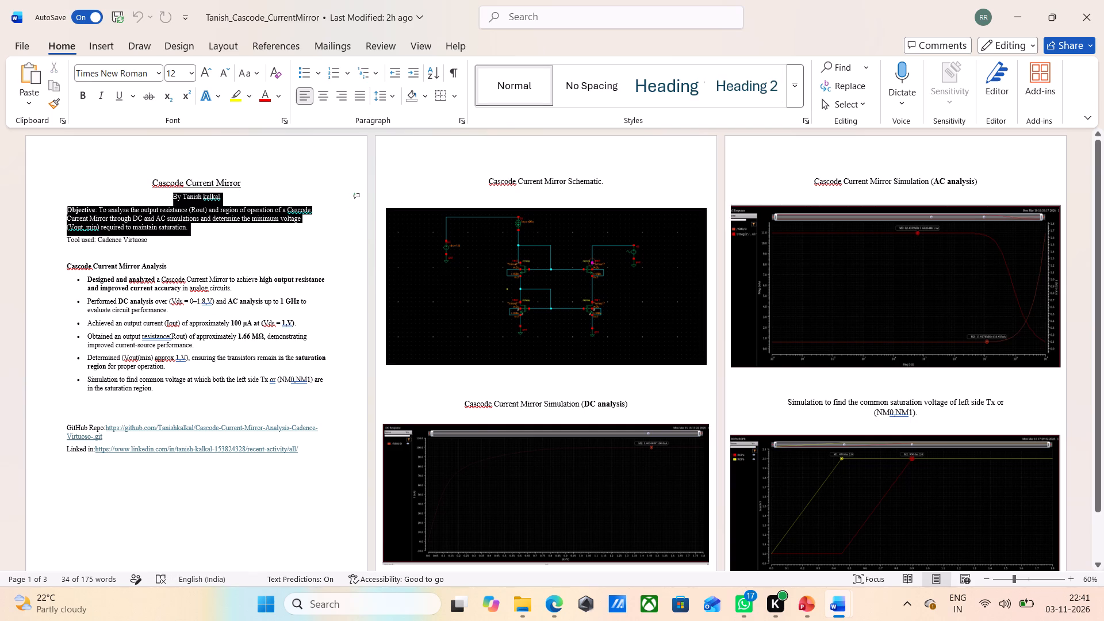
left_click_drag(70, 205, 56, 211)
key("ctrl+c")
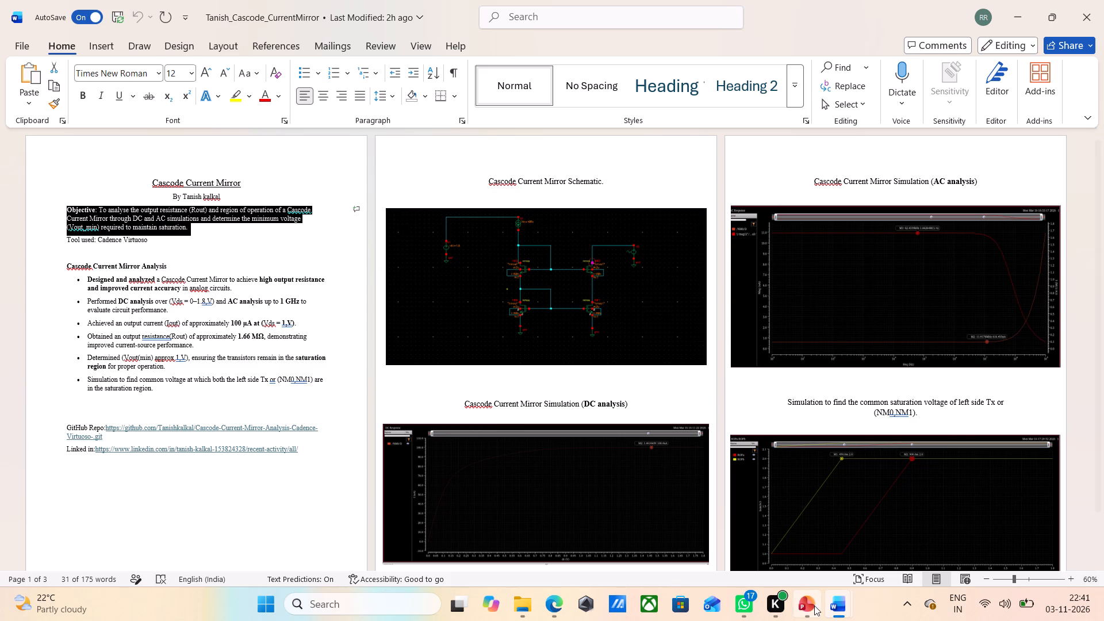
Switch to PowerPoint and paste the Objective paragraph into slide 26's content placeholder.
left_click(814, 532)
left_click(396, 292)
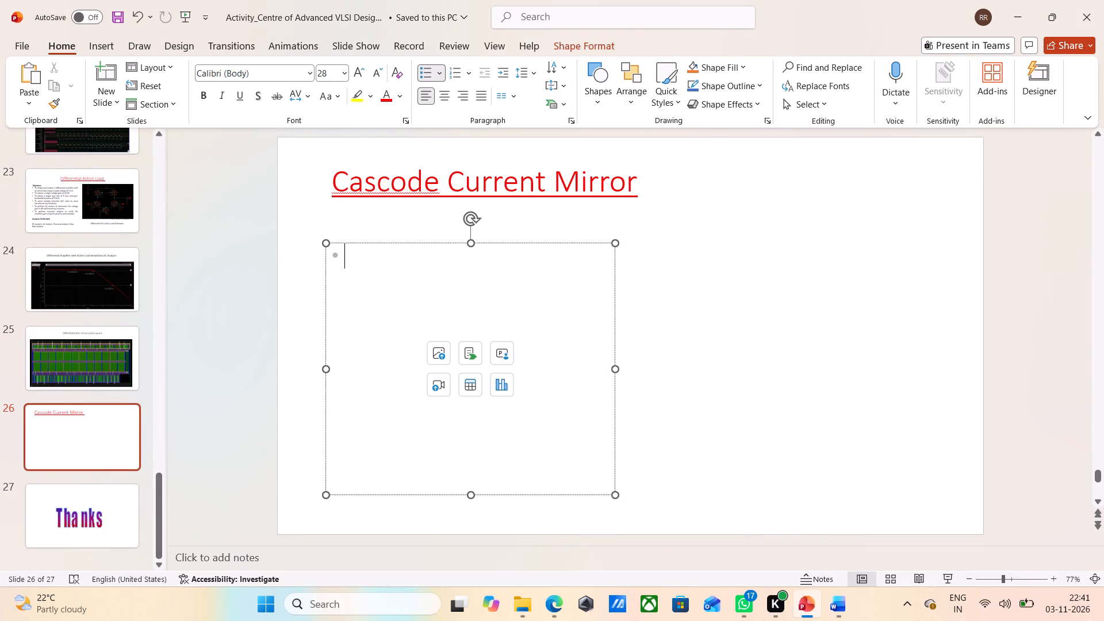
key("ctrl+v")
Set the font size of the entire Objective paragraph on slide 26 to 20.
left_click_drag(521, 417, 516, 412)
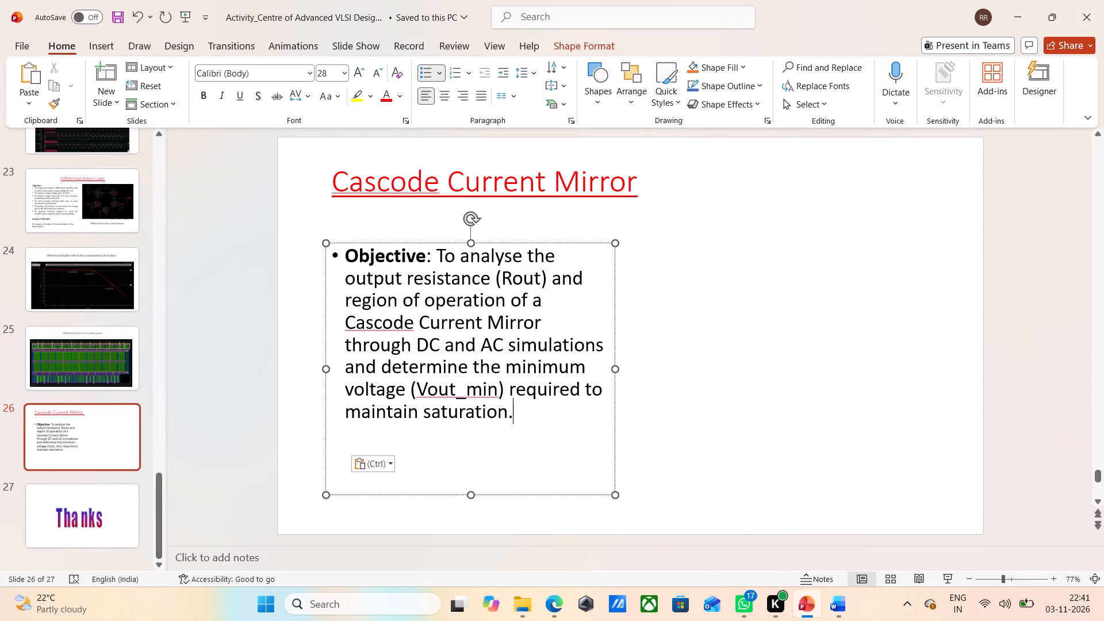
left_click_drag(516, 412, 332, 255)
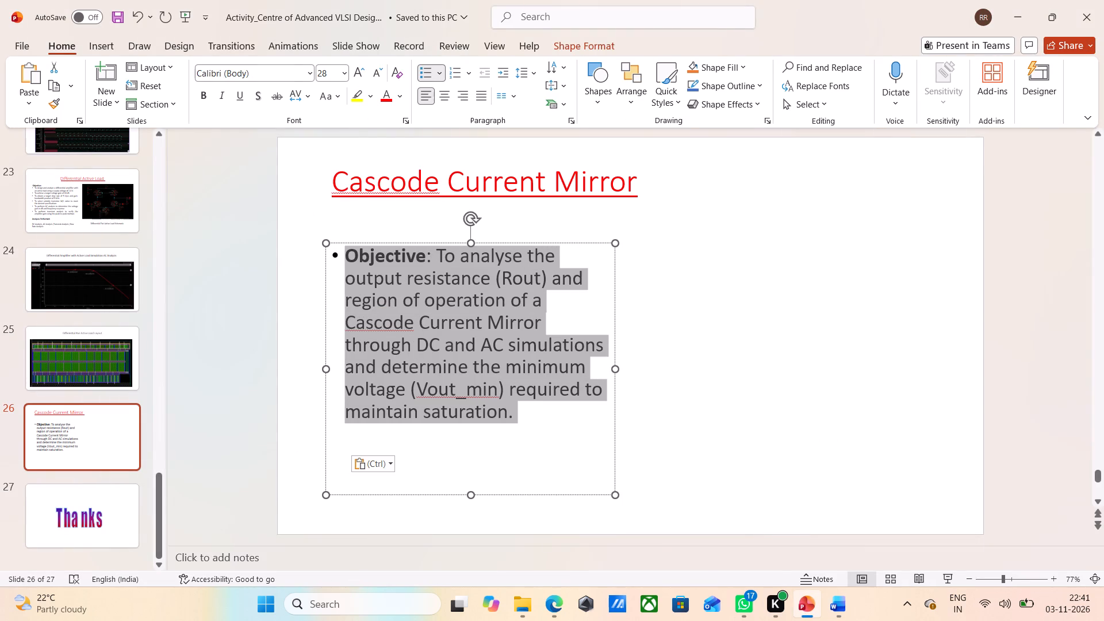
left_click(344, 71)
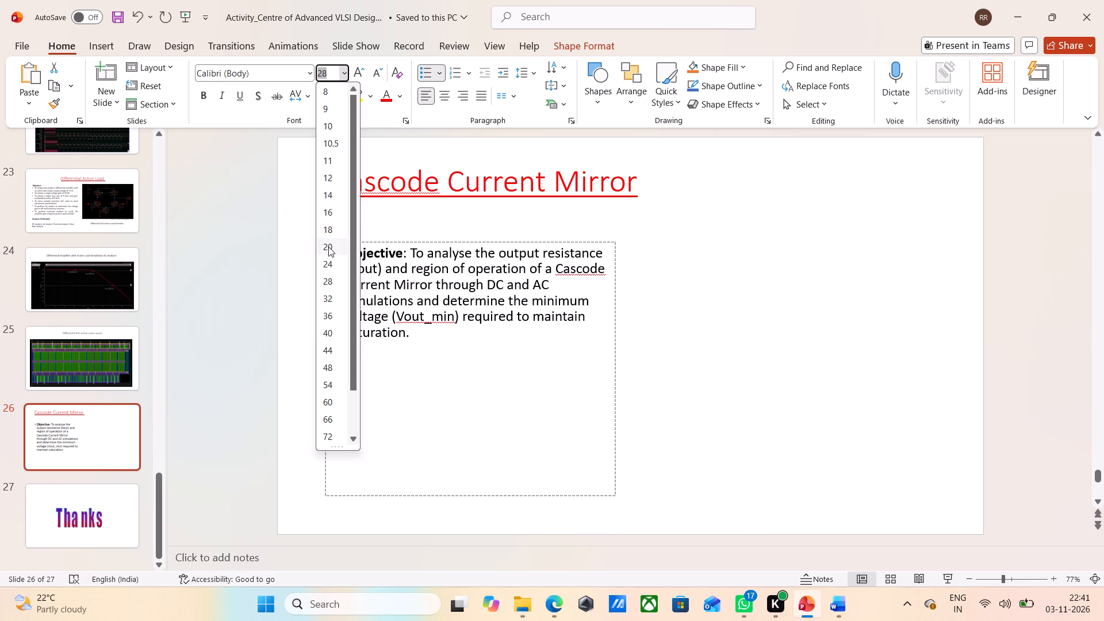
left_click(328, 247)
Remove the bullet from the start of the Objective paragraph.
left_click(344, 257)
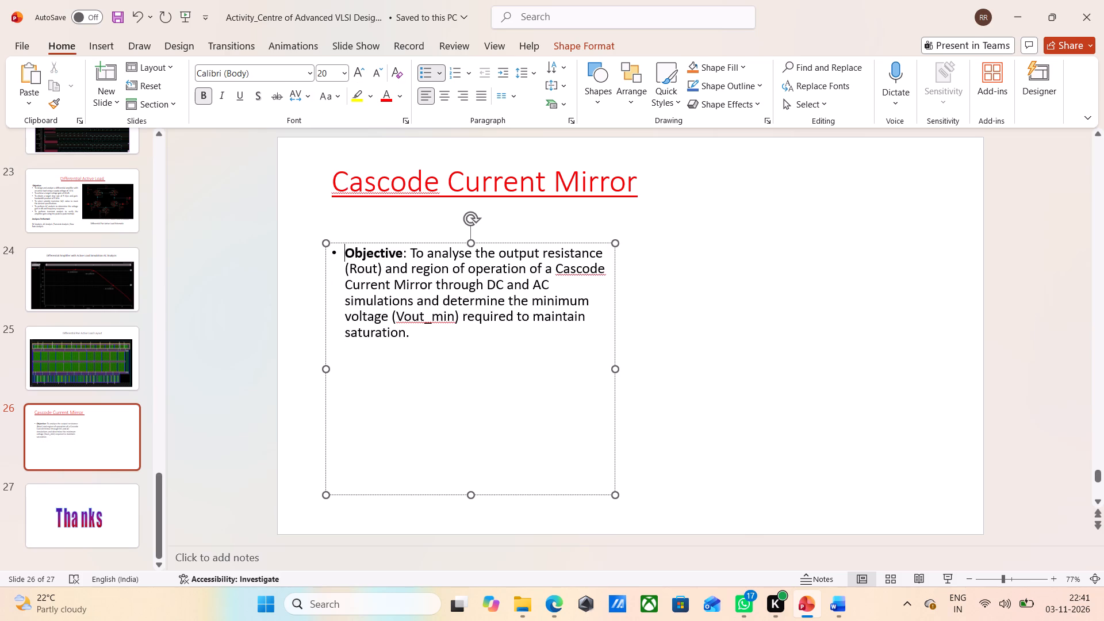
key("BackSpace")
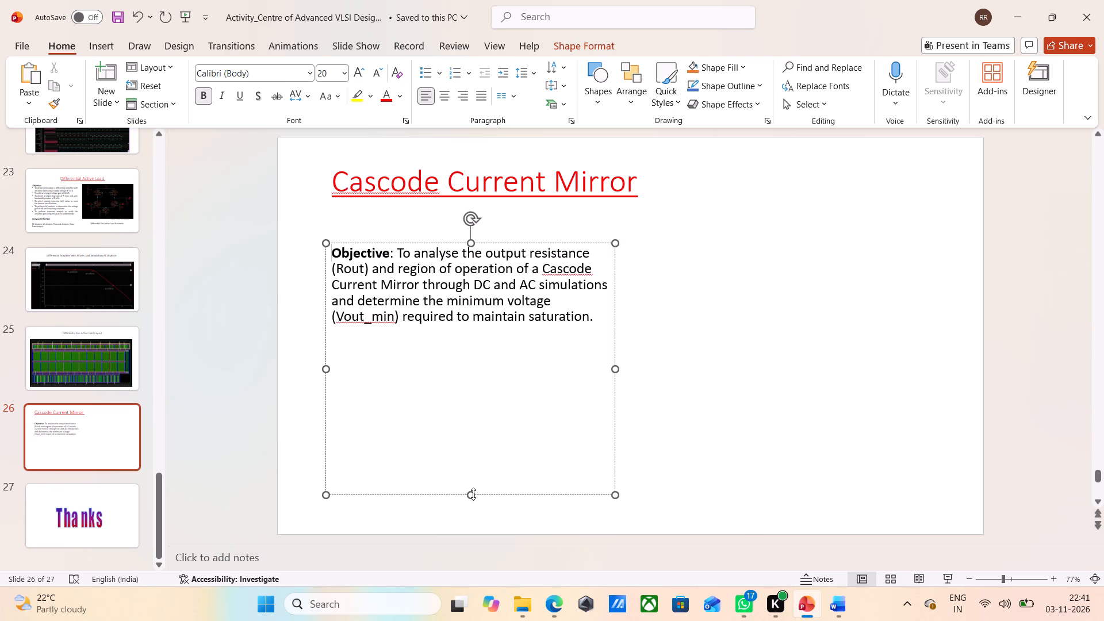
Shorten the Objective text box from its bottom edge so it ends just below the last line of text.
left_click_drag(473, 494, 484, 336)
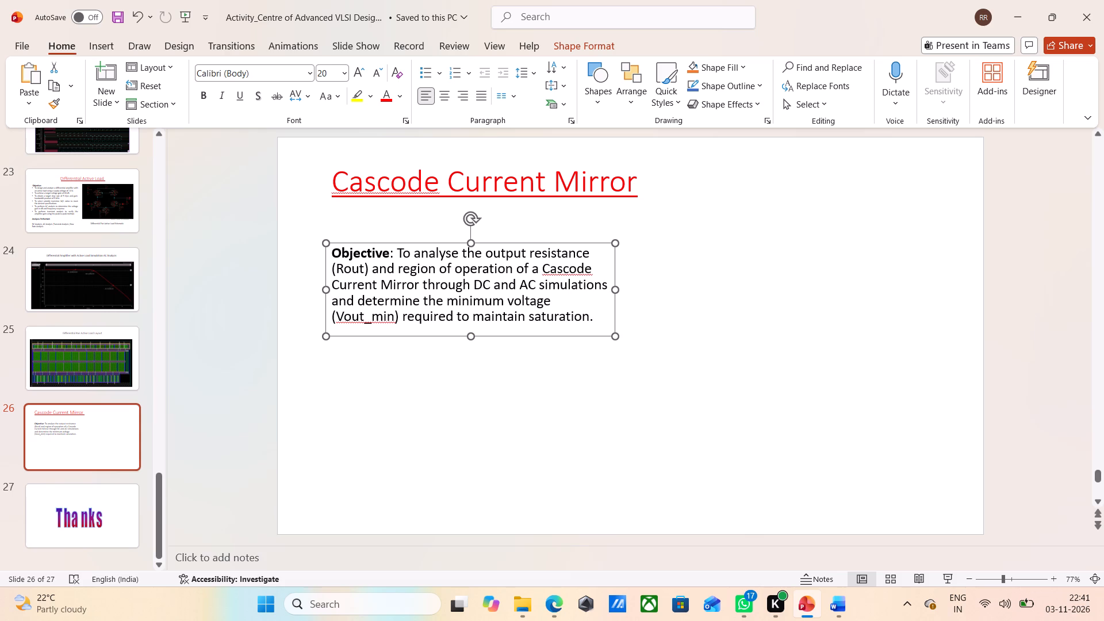
Justify the Objective paragraph's text within its box.
left_click_drag(595, 320, 355, 252)
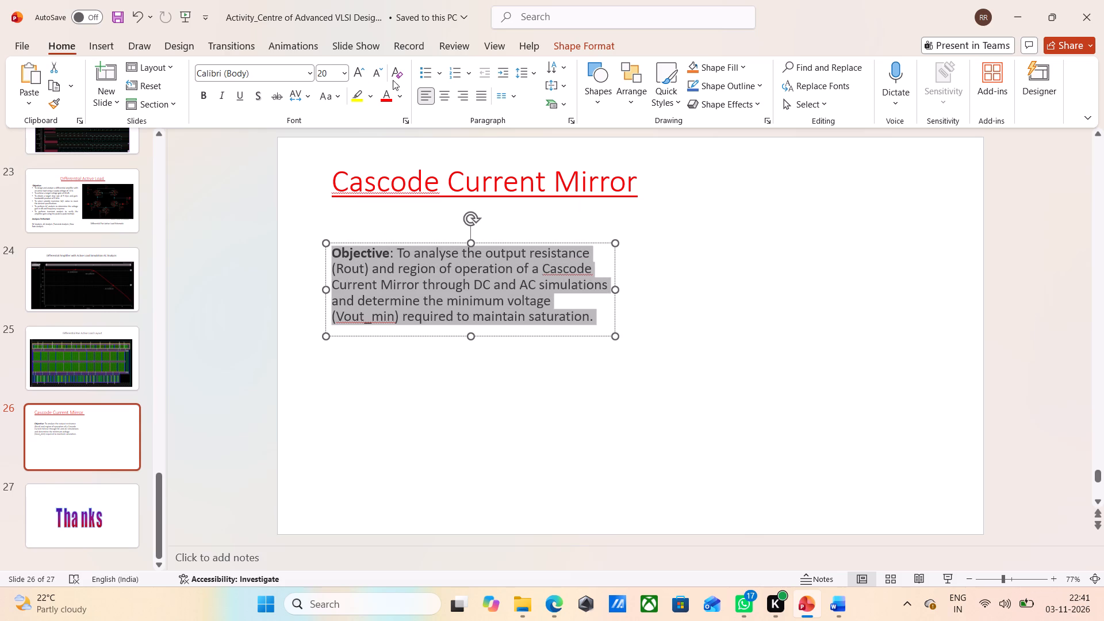
left_click(463, 97)
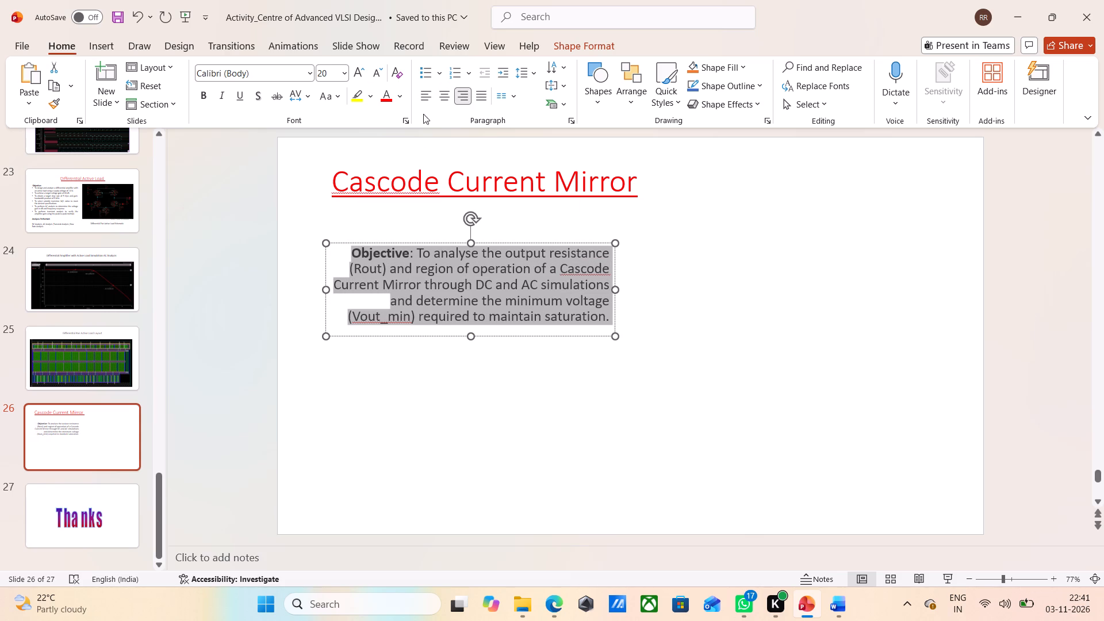
left_click(477, 98)
left_click(410, 382)
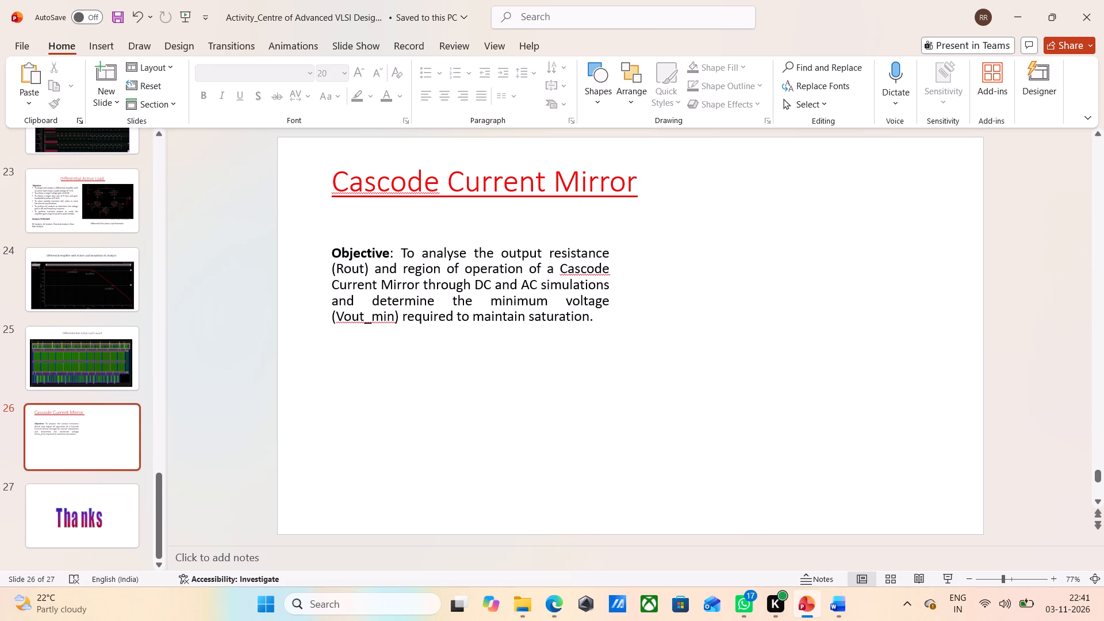
Move the Objective text box up to sit directly beneath the "Cascode Current Mirror" title, keeping its left alignment.
left_click(409, 281)
left_click_drag(436, 243, 437, 213)
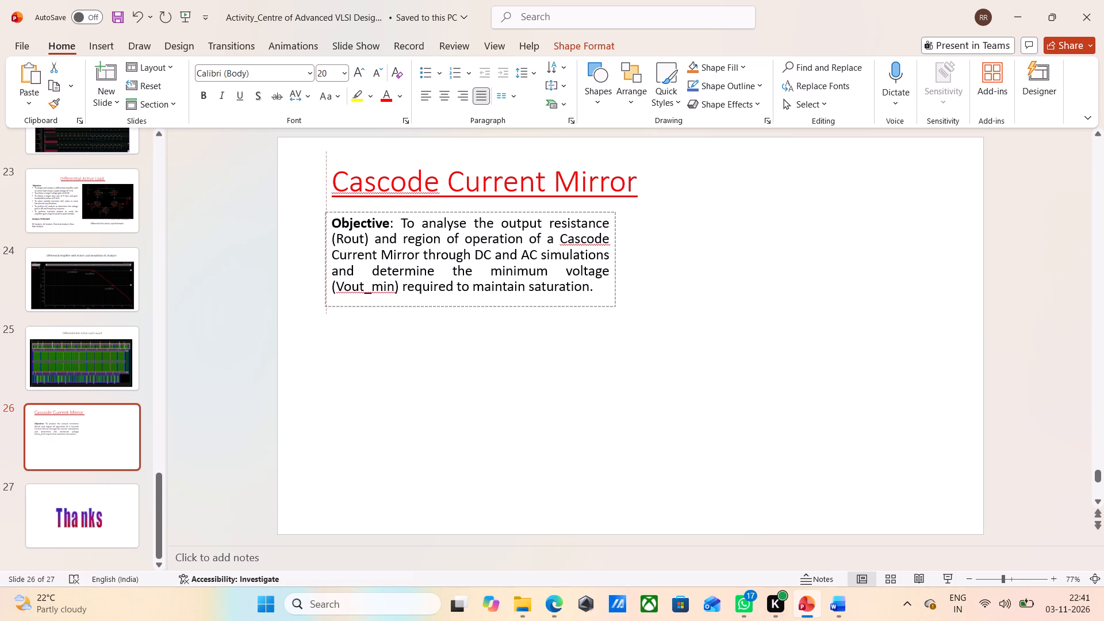
left_click_drag(437, 213, 437, 214)
left_click(407, 342)
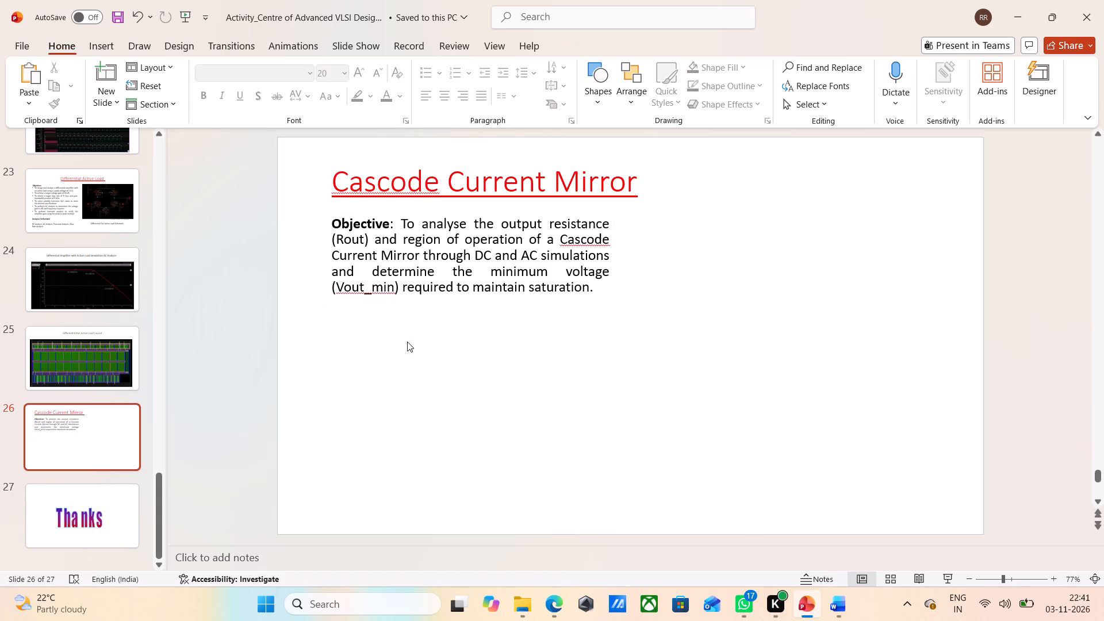
Switch to the Cascode Current Mirror Word document and copy the "Cascode Current Mirror Analysis" heading with all its bullet points.
left_click(641, 312)
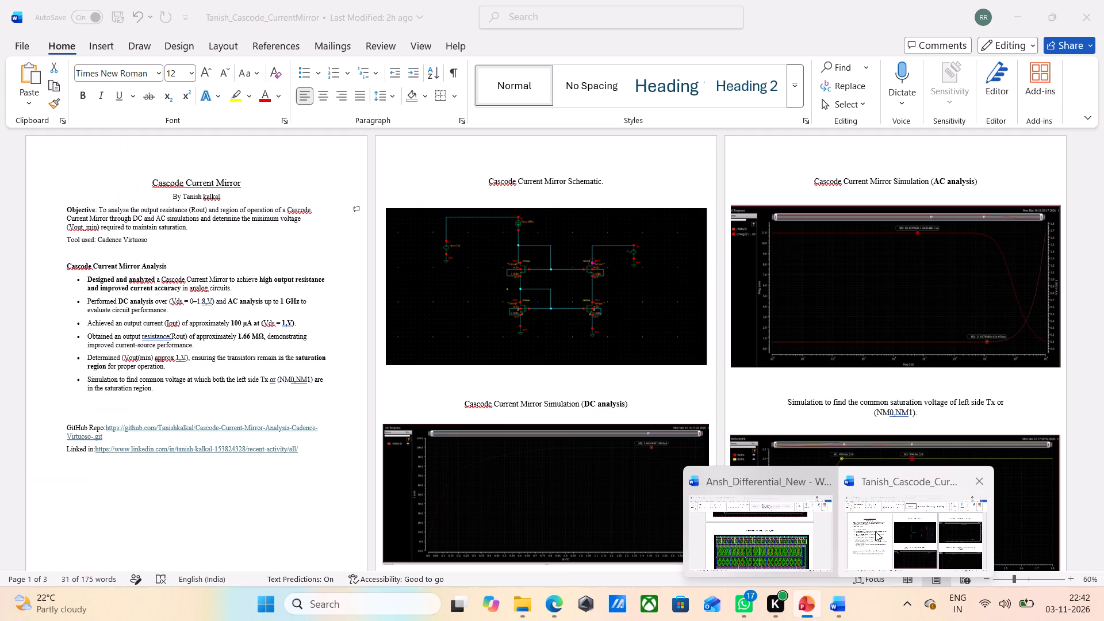
left_click(876, 531)
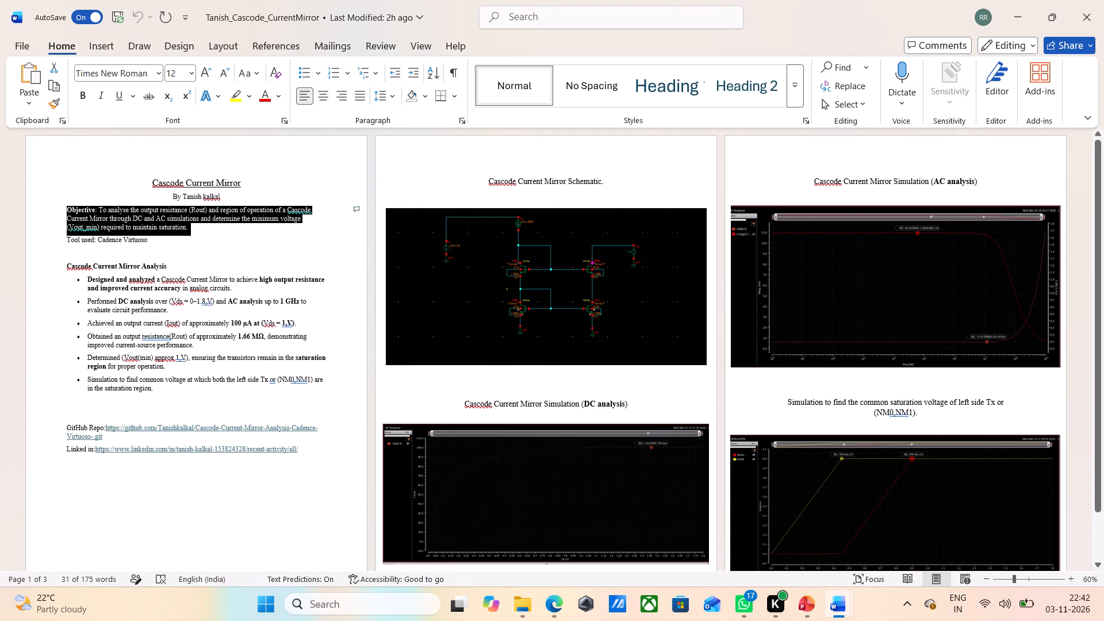
left_click_drag(163, 388, 72, 258)
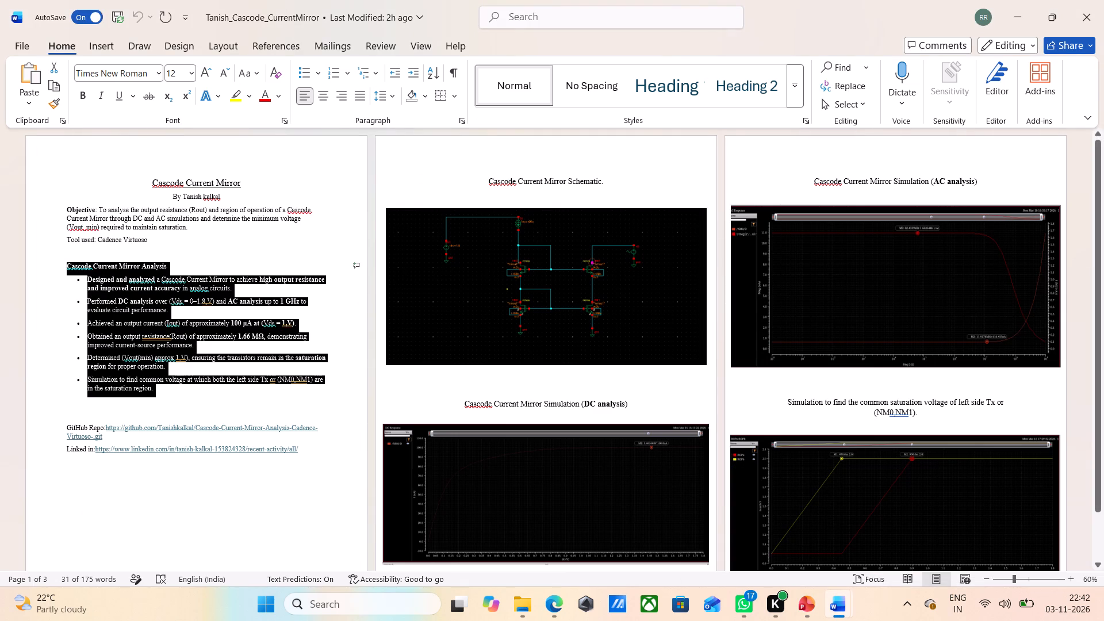
left_click_drag(72, 258, 66, 266)
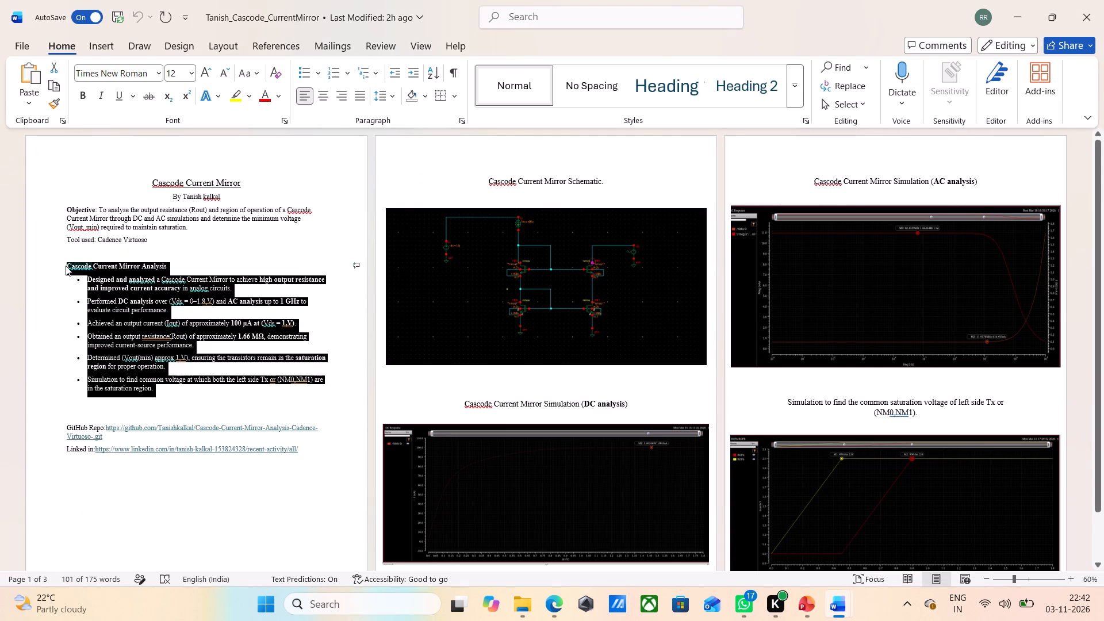
key("ctrl+c")
Back in the PowerPoint presentation, paste the copied analysis into a new text box below the Objective paragraph on slide 26.
left_click(812, 609)
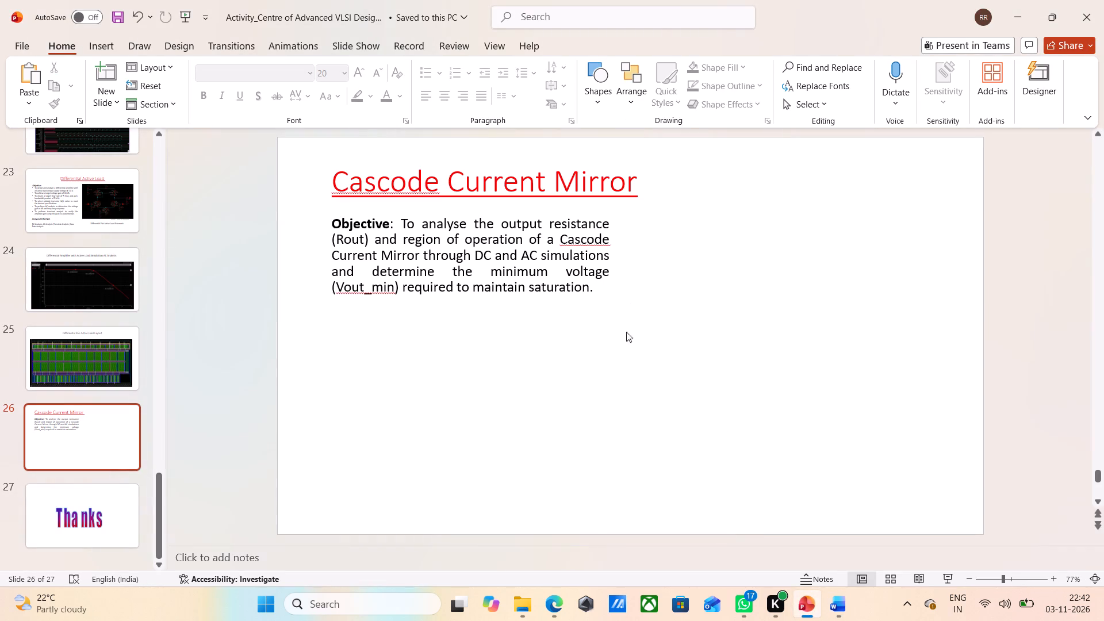
left_click(626, 378)
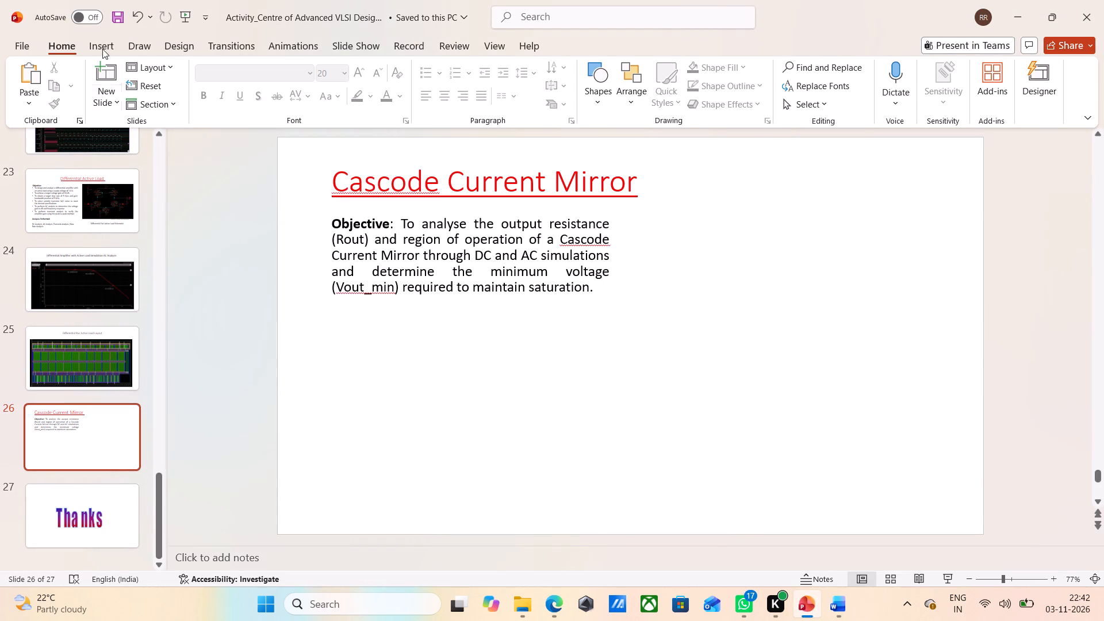
left_click(102, 55)
left_click(674, 97)
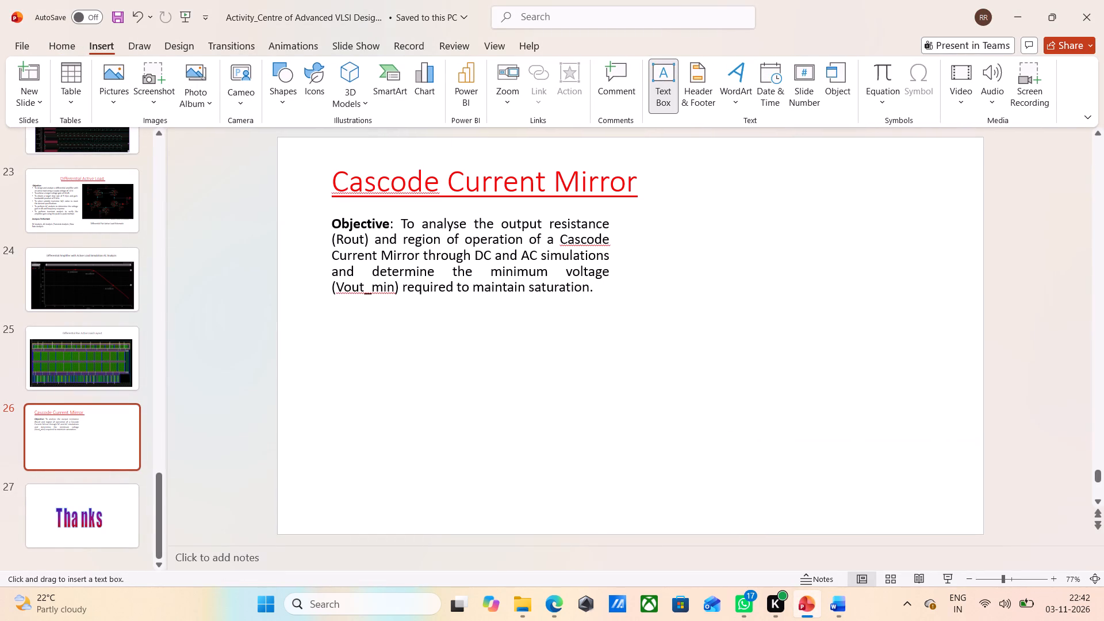
left_click(336, 344)
key("ctrl+v")
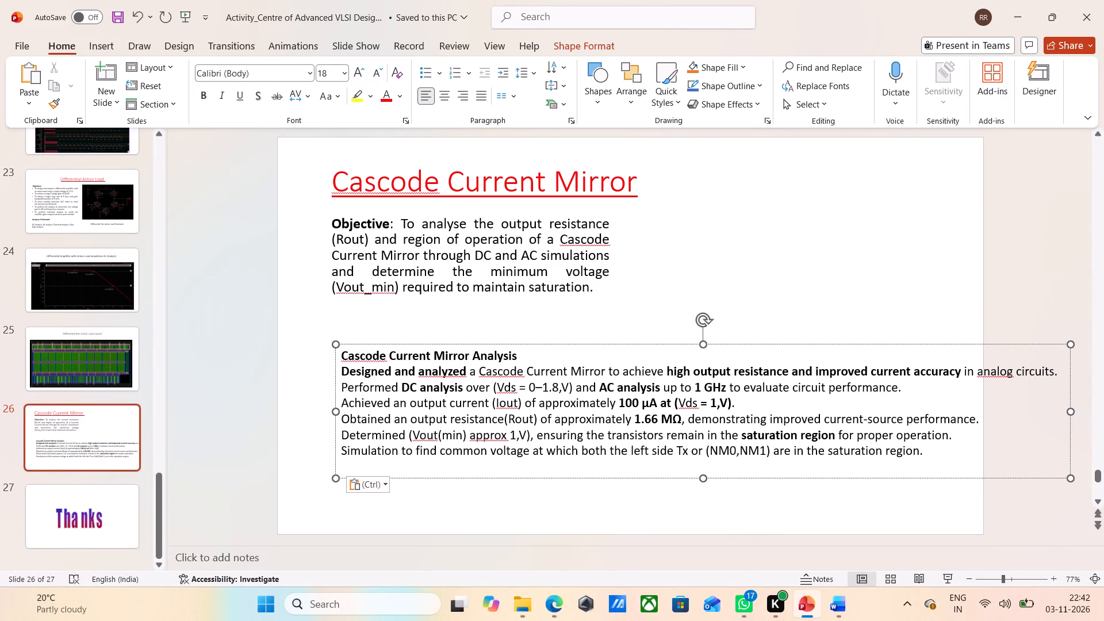
Delete the "Determined (Vout(min) approx 1,V)" line from the pasted analysis text.
left_click_drag(955, 438, 417, 427)
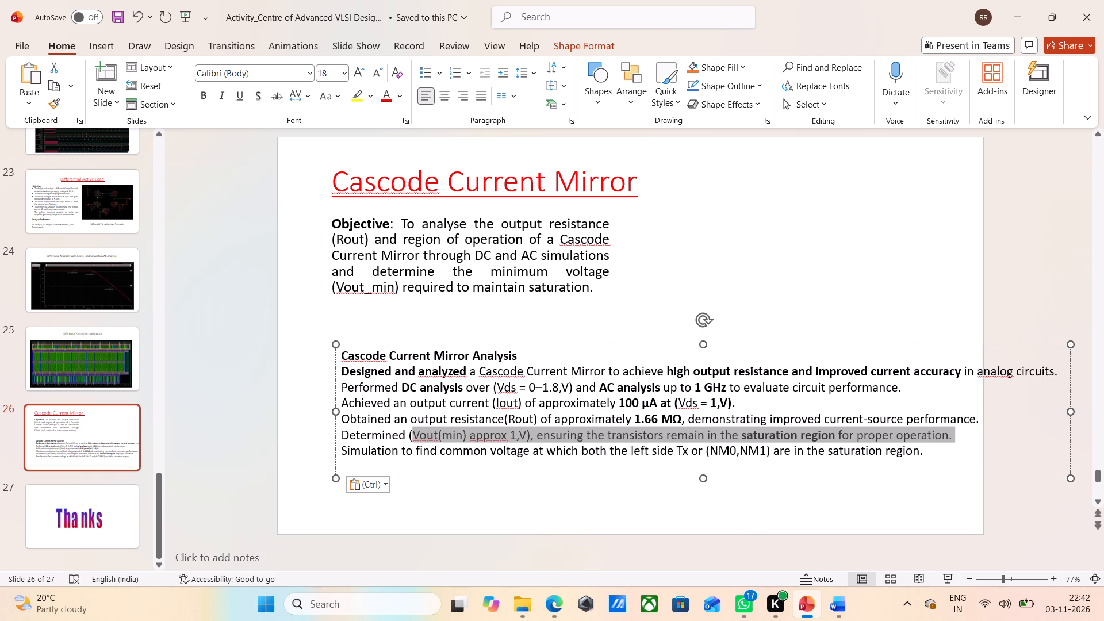
left_click_drag(417, 427, 368, 431)
key("BackSpace")
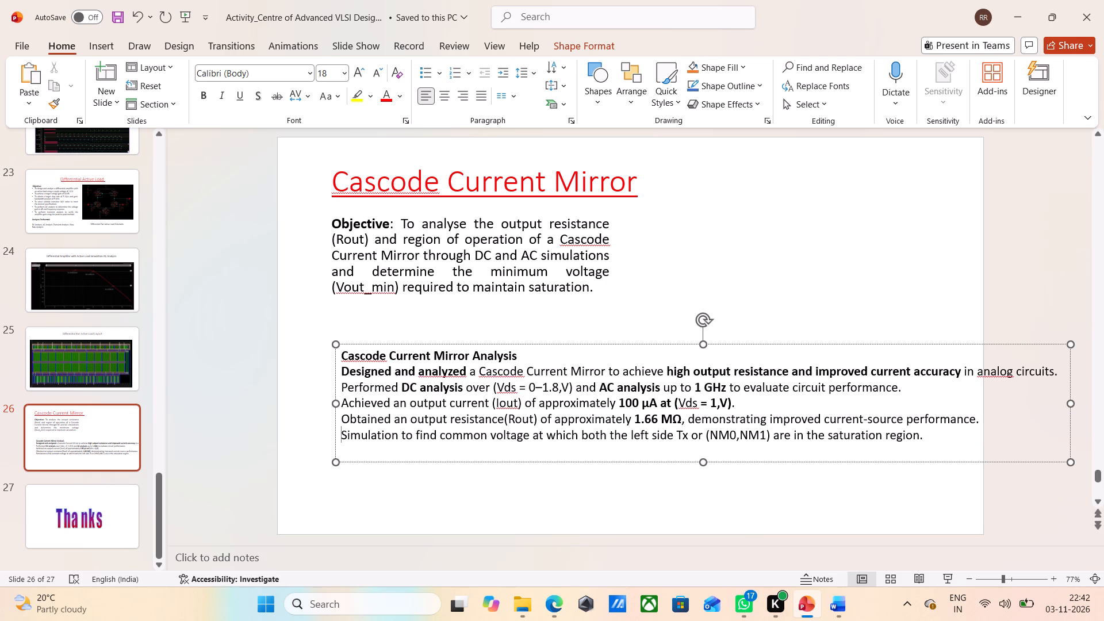
Apply round bullets to all the analysis lines below the "Cascode Current Mirror Analysis" heading.
left_click_drag(937, 440, 373, 366)
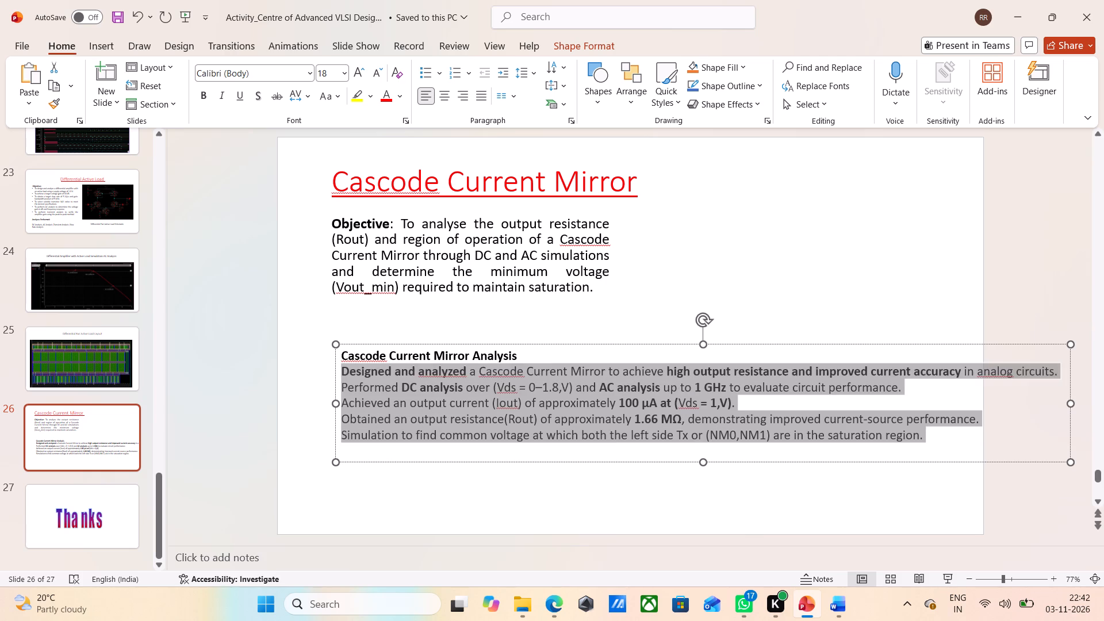
left_click_drag(373, 366, 346, 371)
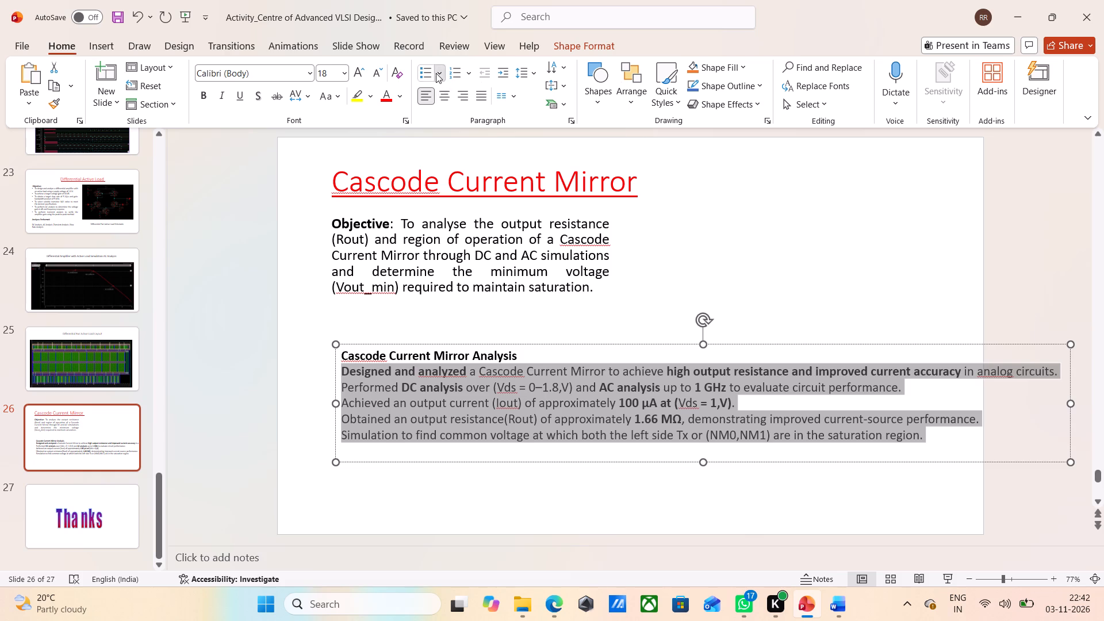
left_click(436, 73)
left_click(427, 70)
left_click(553, 279)
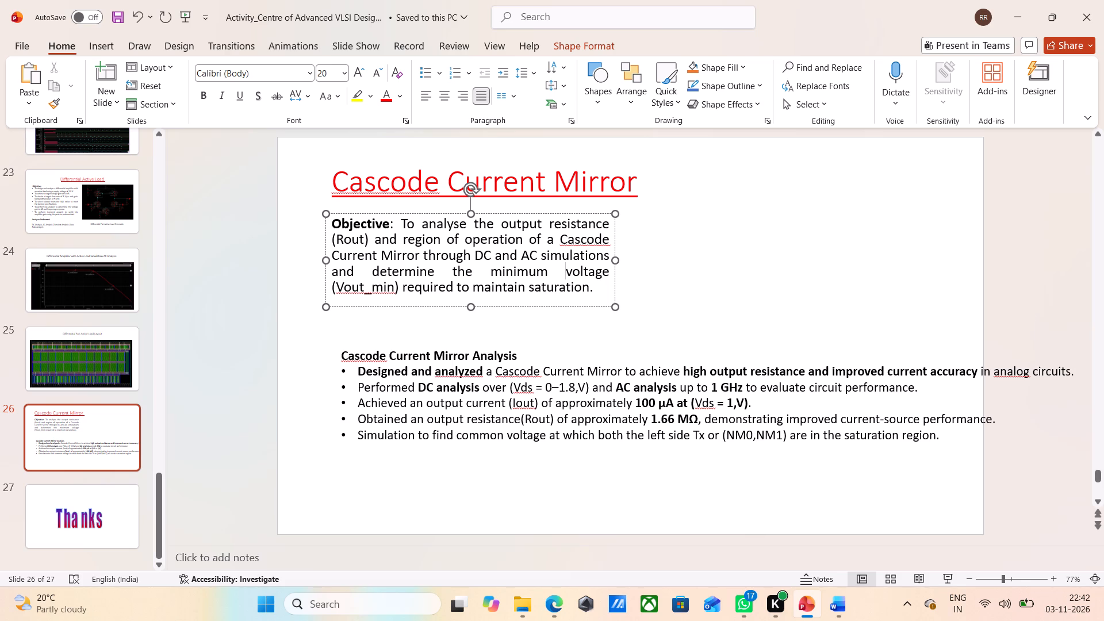
Delete the last analysis bullet, "Simulation to find common voltage", together with its empty line.
left_click(1014, 421)
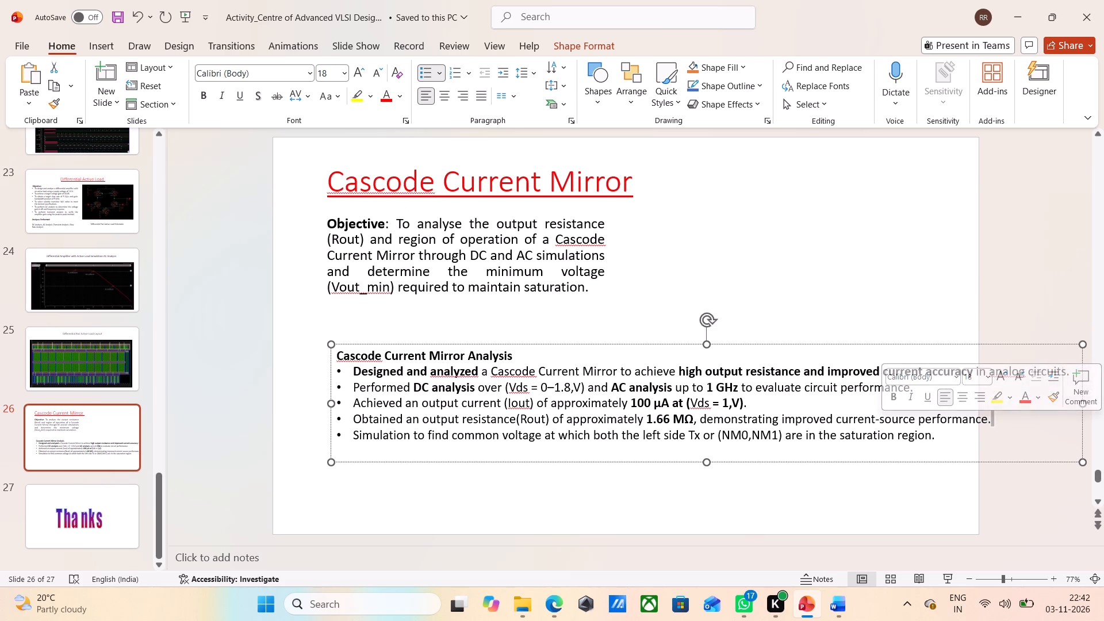
left_click(815, 490)
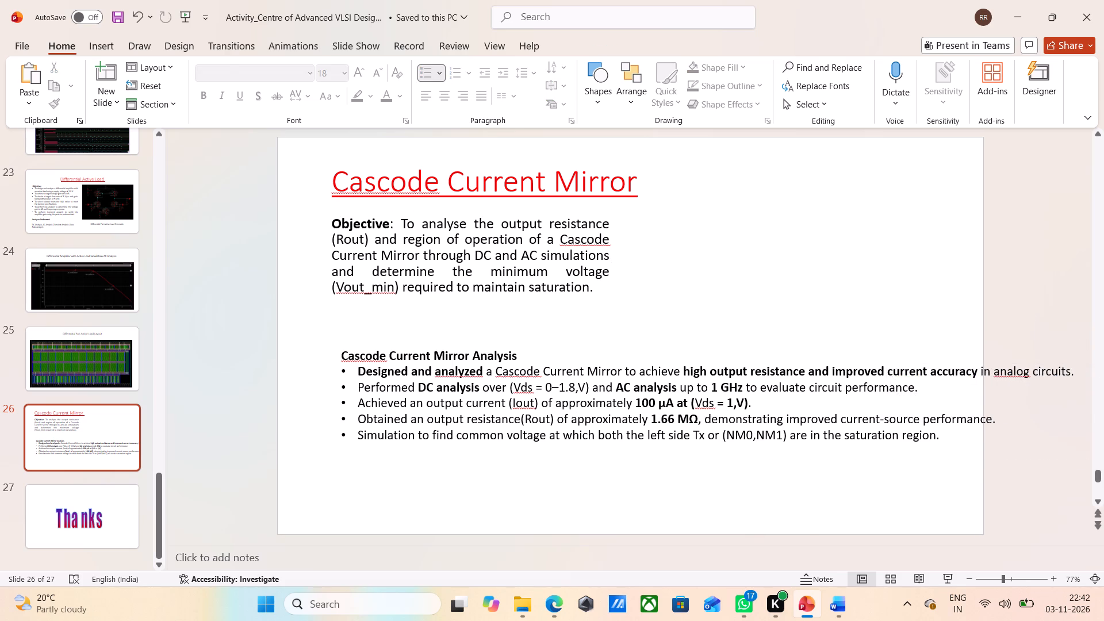
left_click_drag(952, 439, 329, 434)
key("BackSpace")
key("BackSpace")
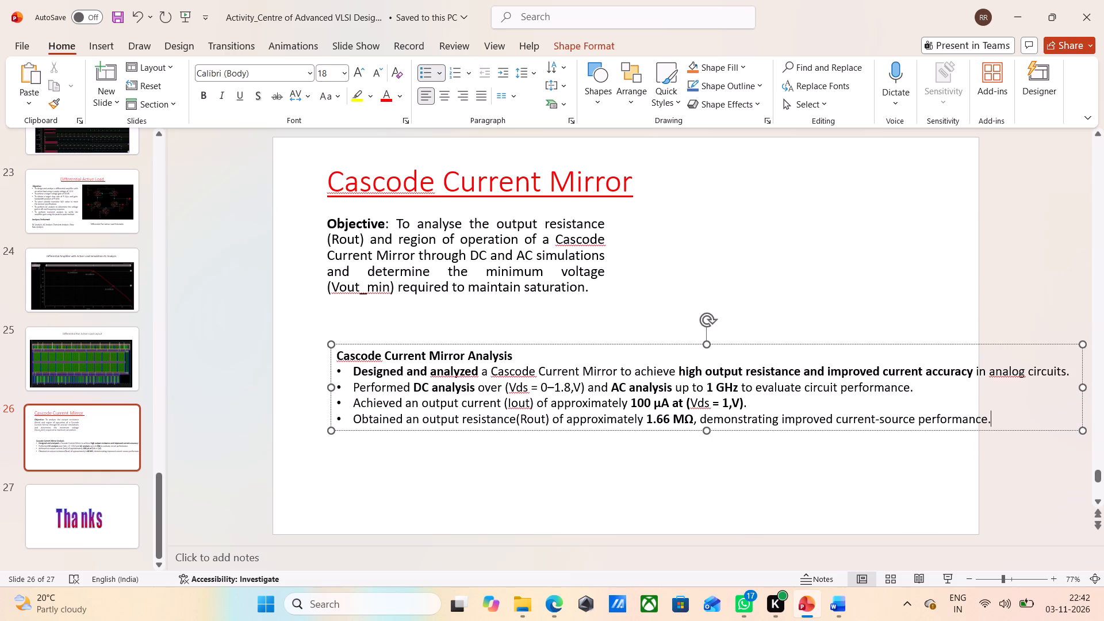
Fit the analysis text box directly beneath the Objective box, aligned to its left edge and matching its width.
left_click_drag(1082, 385, 687, 425)
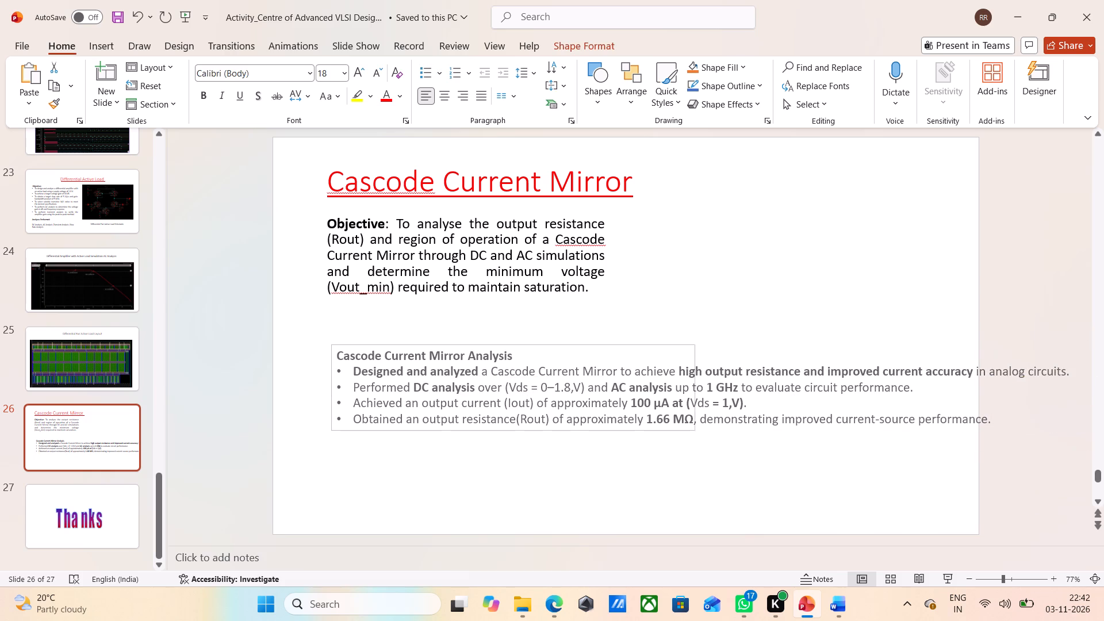
left_click_drag(687, 425, 580, 426)
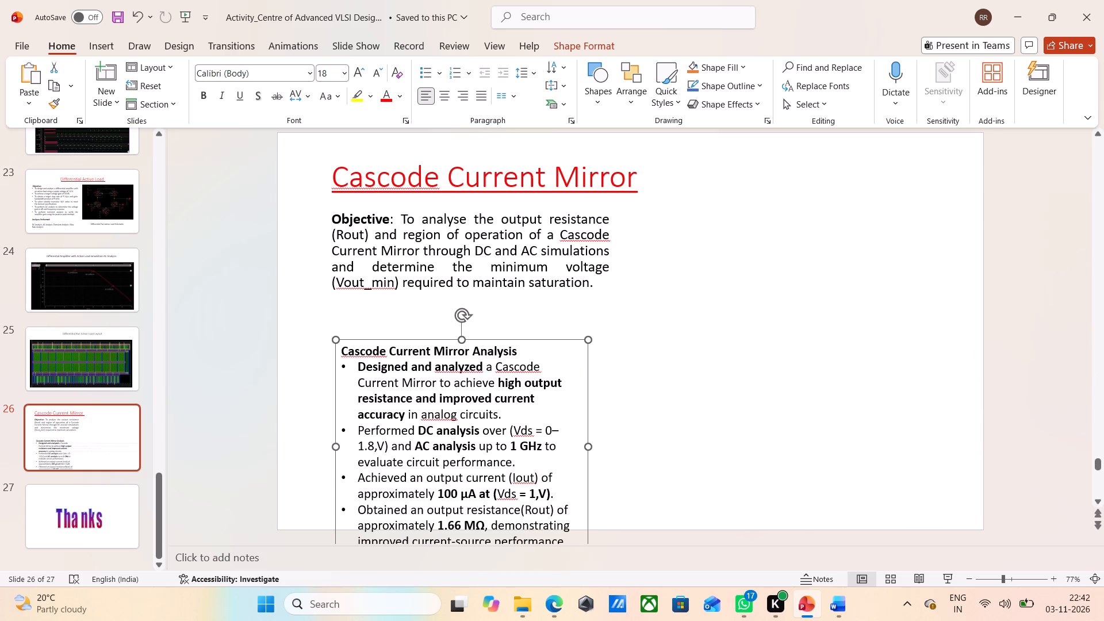
left_click_drag(364, 341, 357, 304)
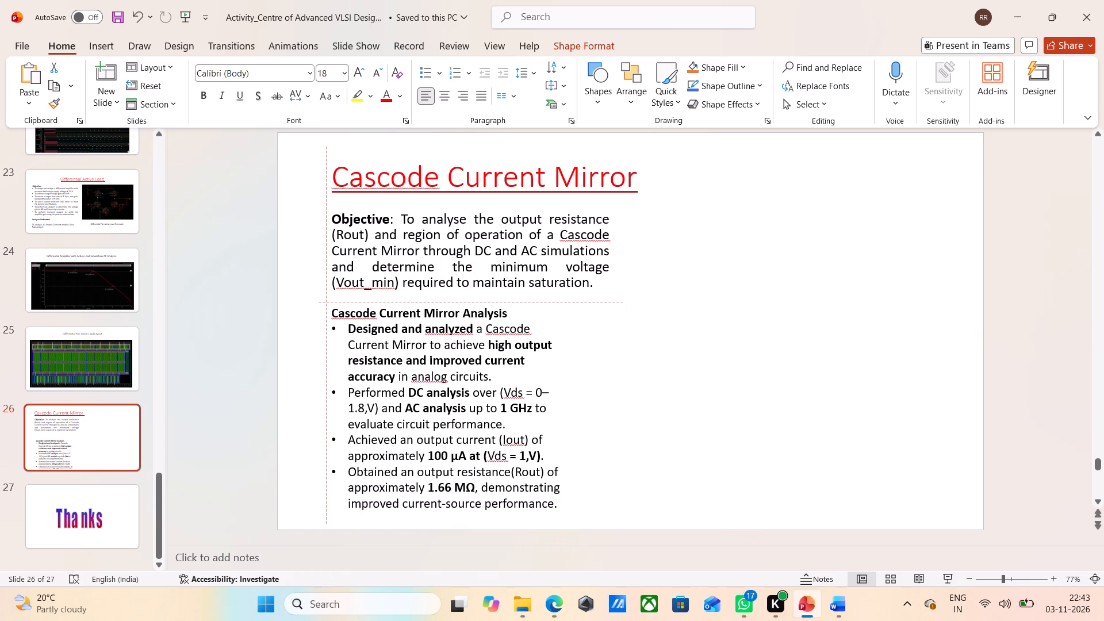
left_click_drag(357, 304, 356, 304)
left_click_drag(576, 415, 600, 418)
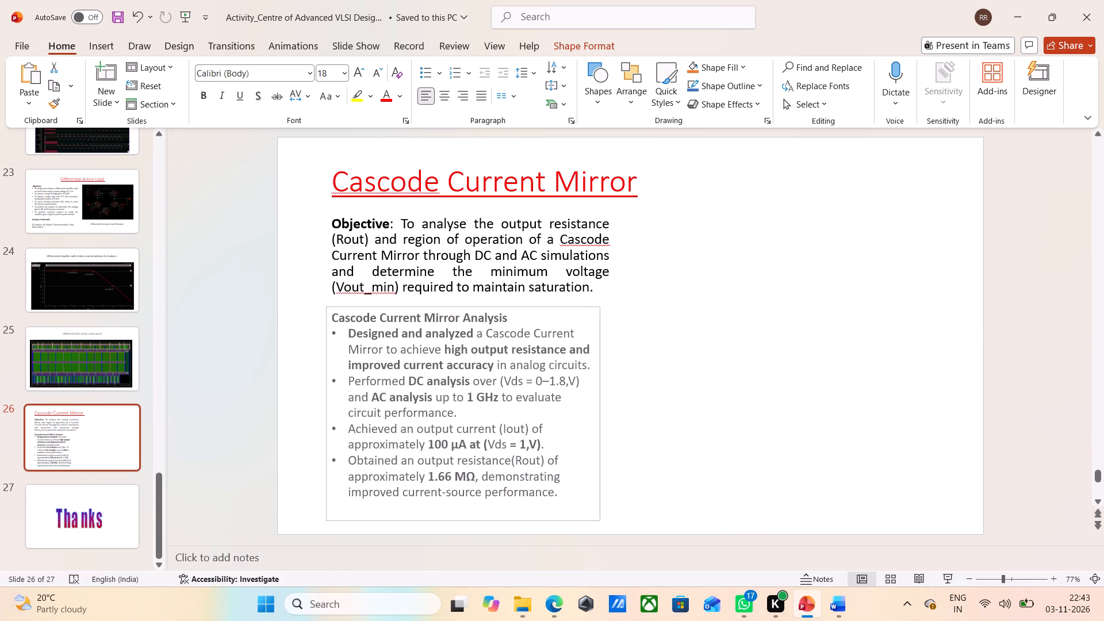
left_click_drag(600, 418, 611, 417)
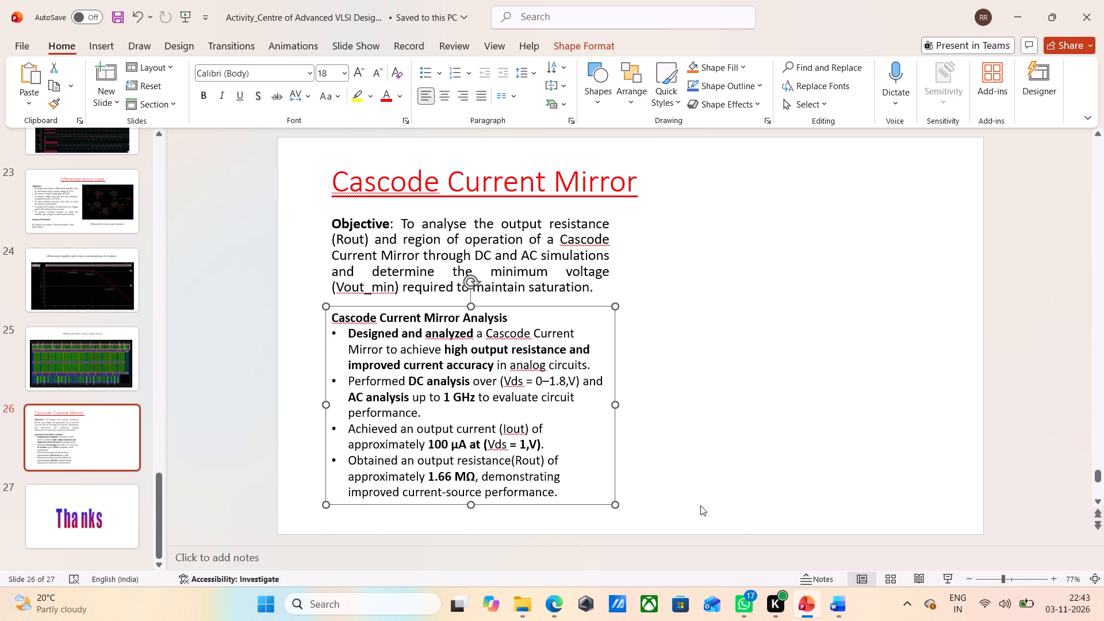
left_click(700, 505)
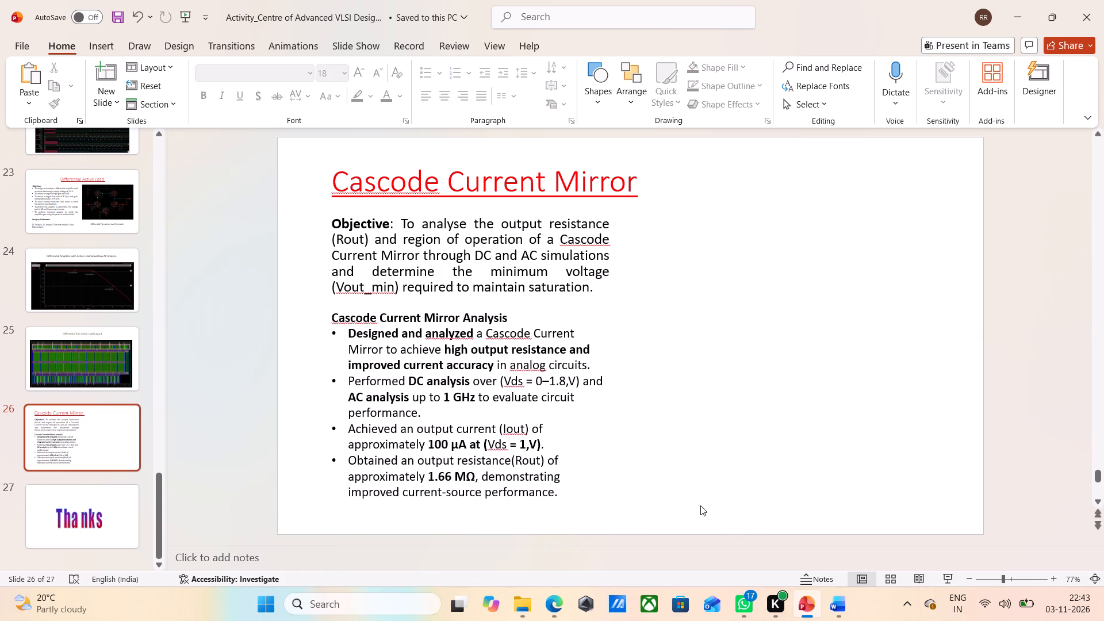
Set the font size of the whole Objective paragraph to 18.
left_click(527, 275)
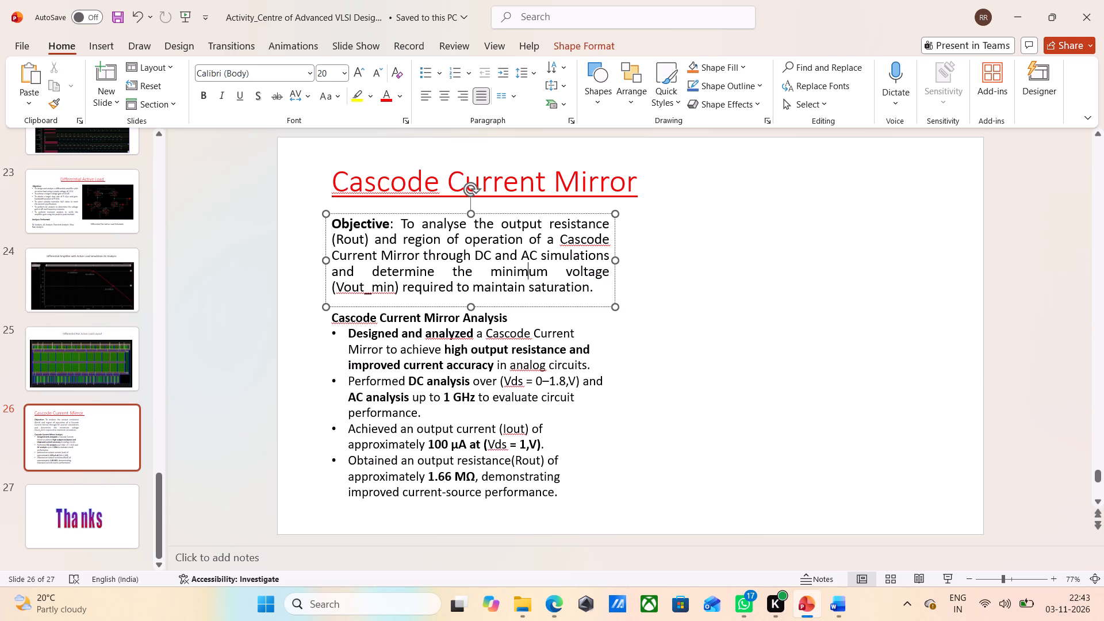
left_click(346, 68)
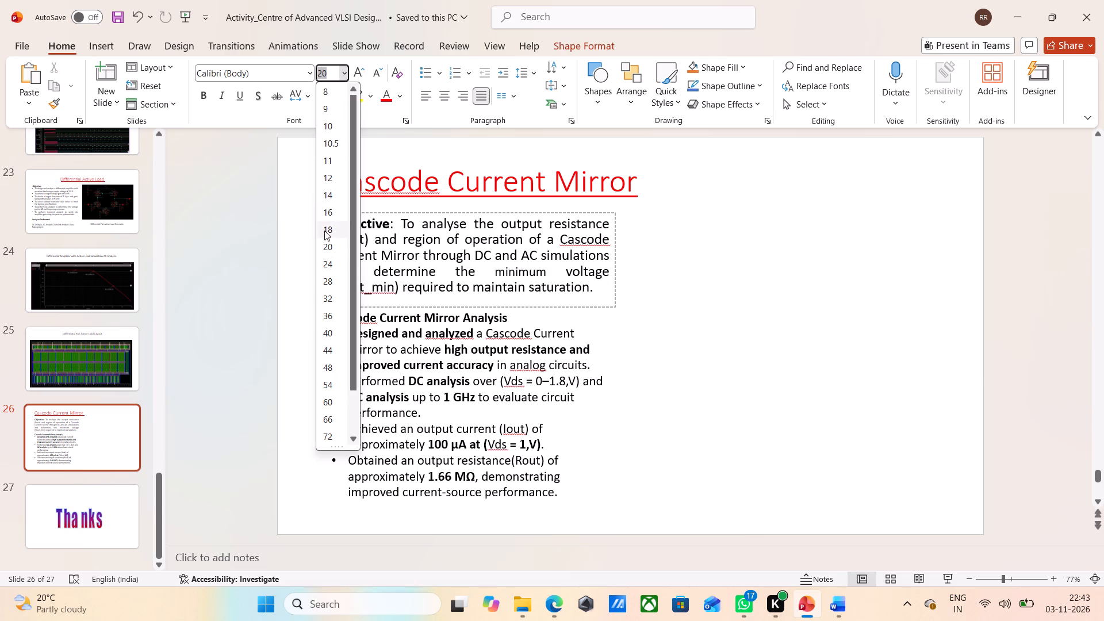
left_click(324, 231)
triple_click(529, 251)
triple_click(529, 251)
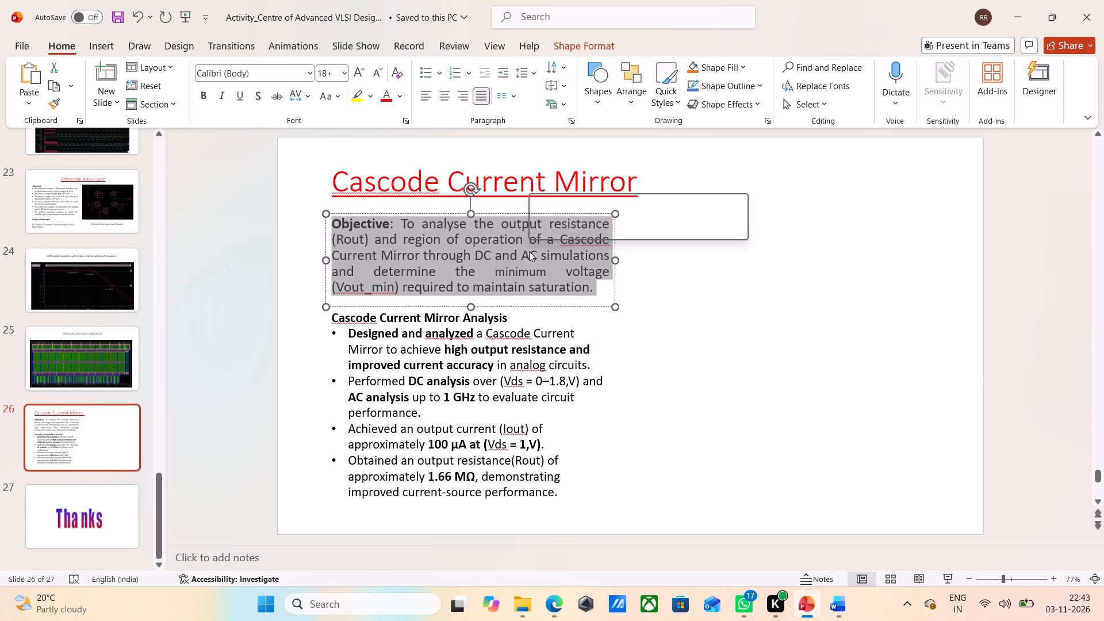
triple_click(529, 251)
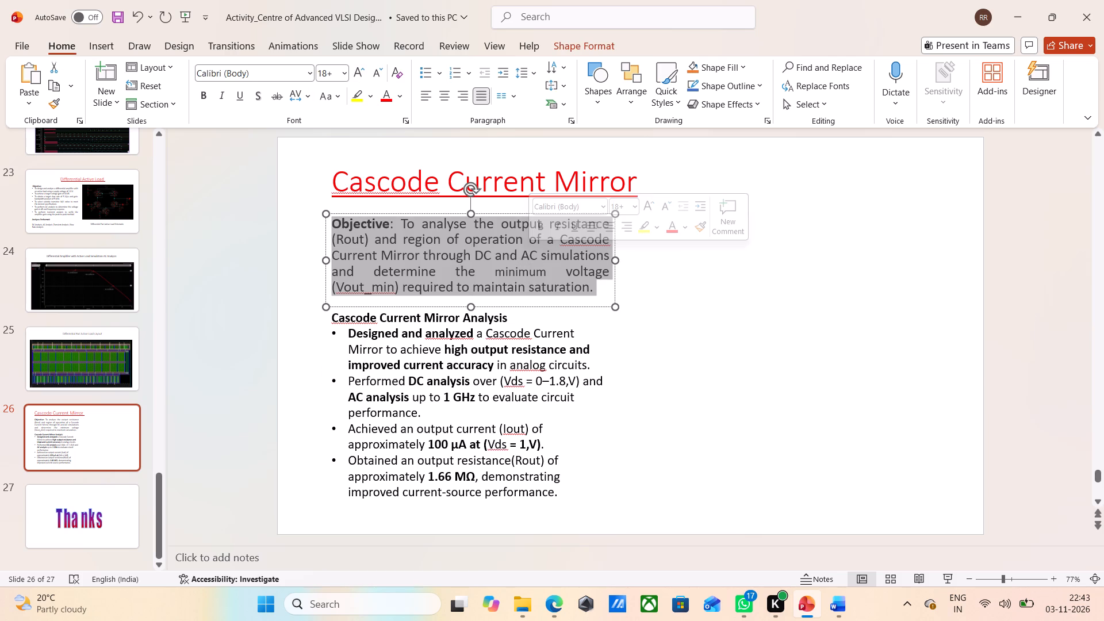
left_click(347, 75)
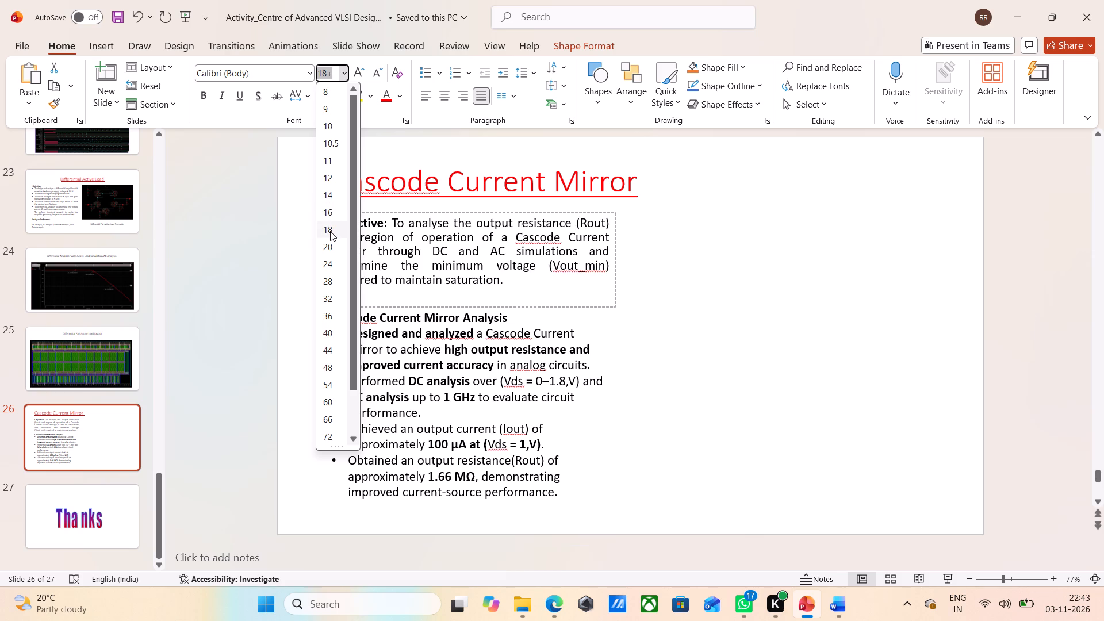
left_click(330, 231)
left_click(767, 316)
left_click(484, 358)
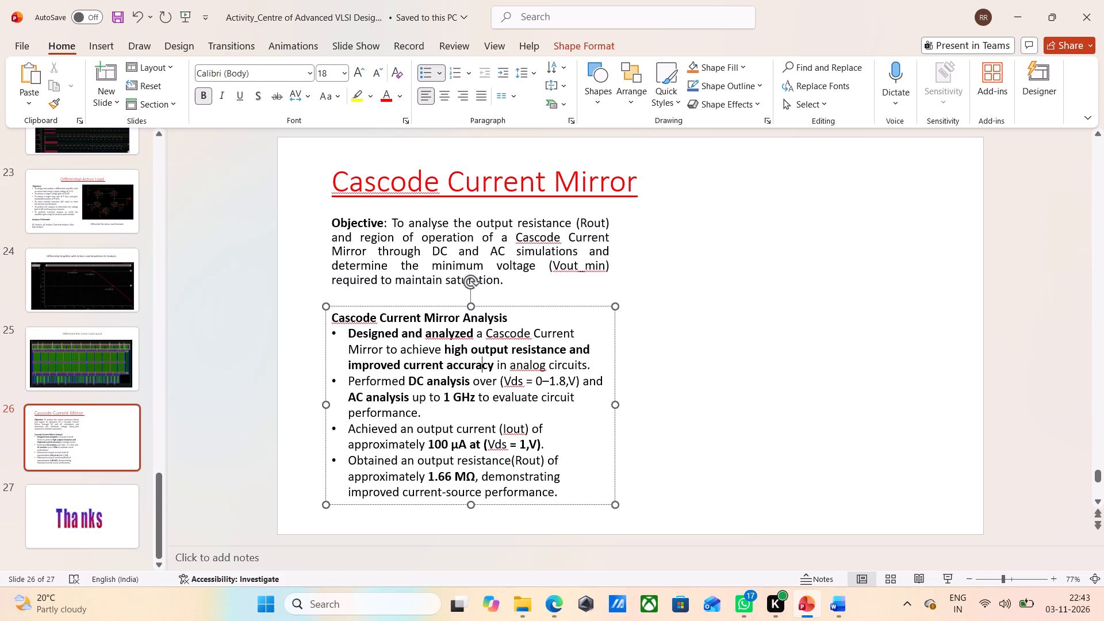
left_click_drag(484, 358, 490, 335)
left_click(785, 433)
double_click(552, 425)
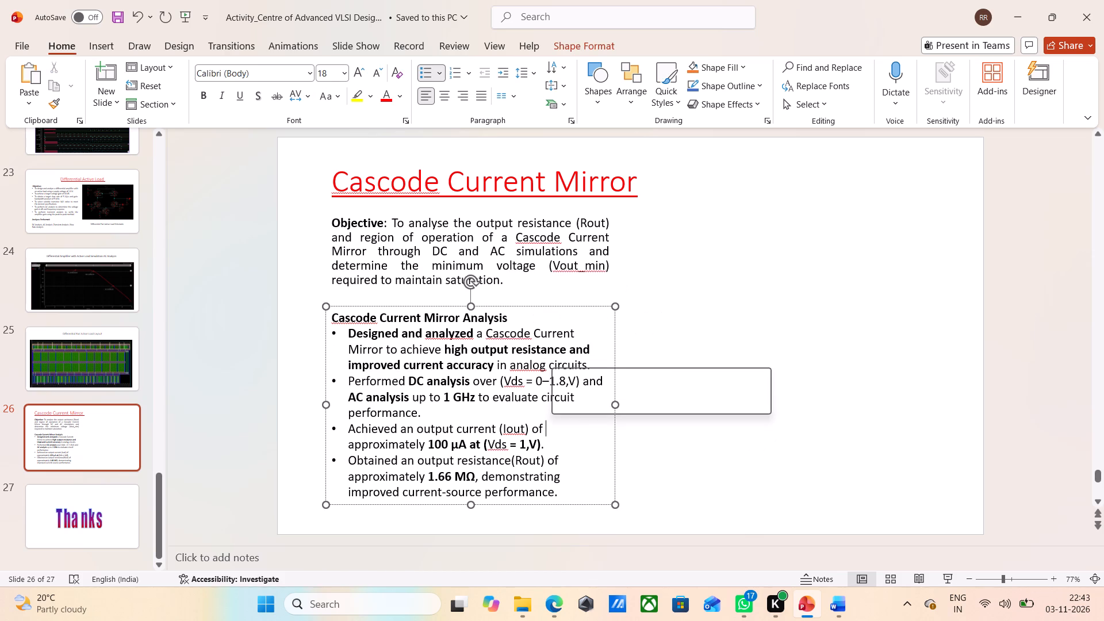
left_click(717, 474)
Move the analysis text box straight up so its heading sits just below the Objective paragraph's last line.
left_click(539, 317)
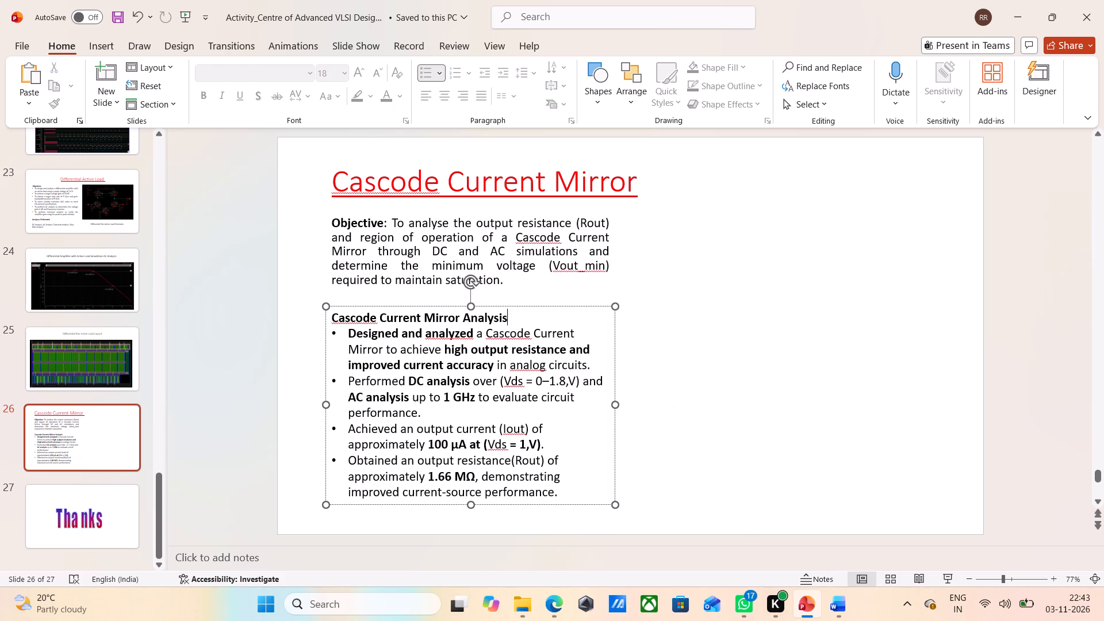
left_click_drag(532, 306, 532, 287)
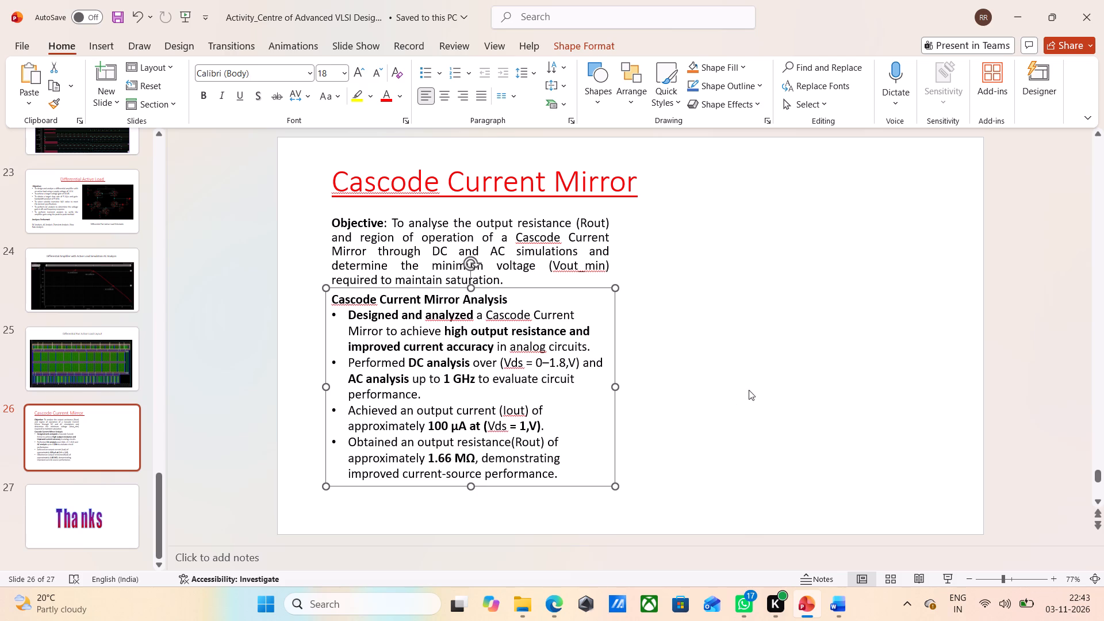
left_click(759, 381)
Add an empty bullet after the output resistance point at the end of the analysis list.
left_click(593, 413)
left_click(581, 470)
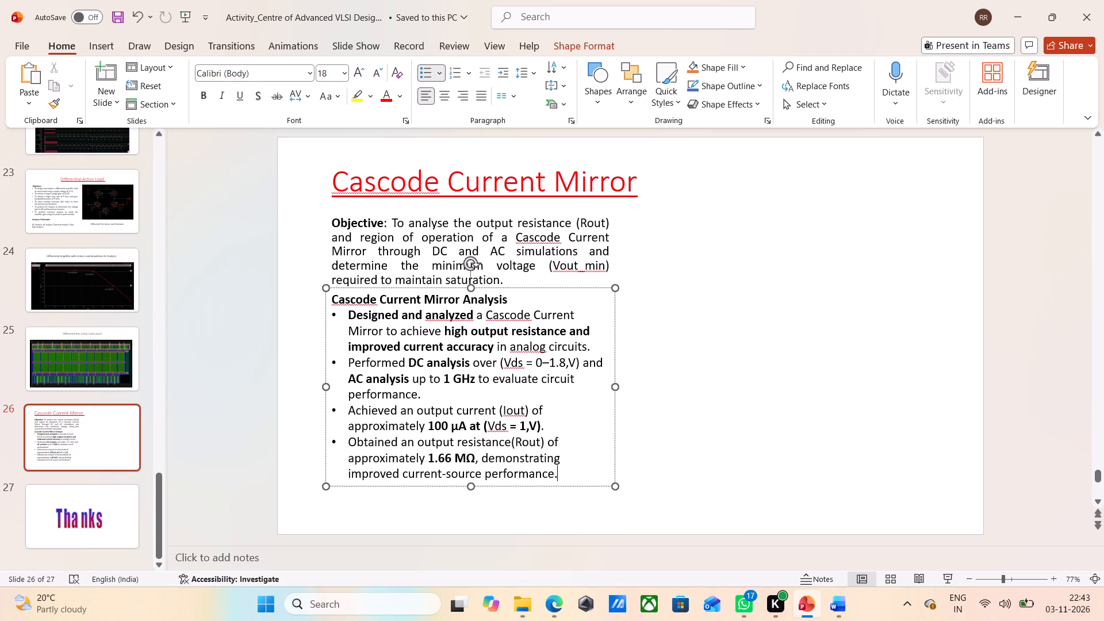
key("Return")
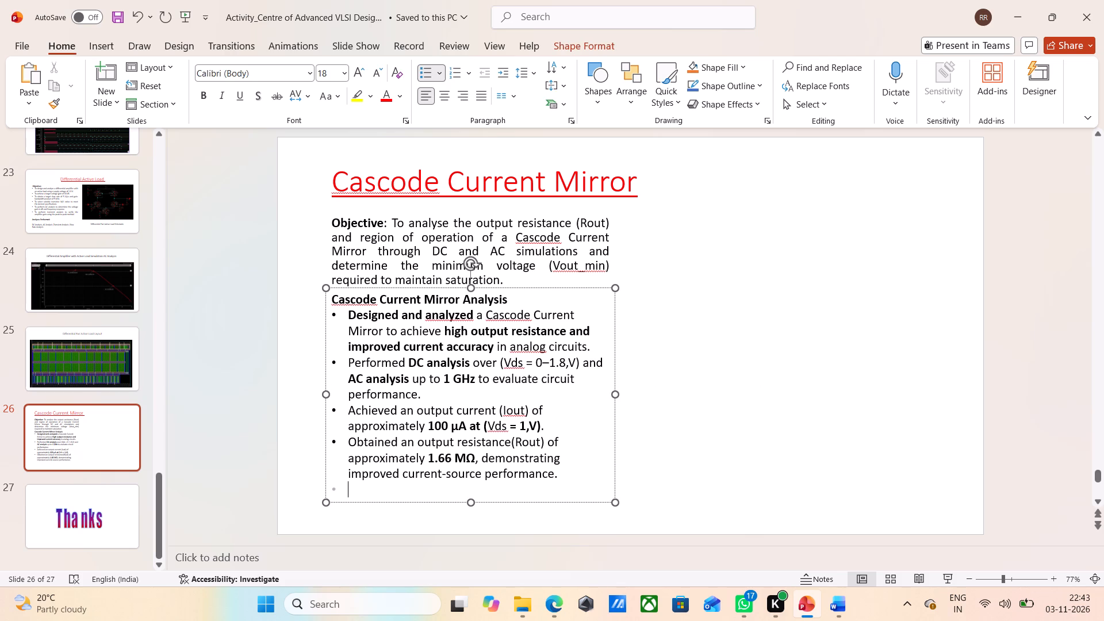
Copy the final bullet about finding the common saturation voltage from the Tanish_Cascode_CurrentMirror Word document into the slide's empty analysis bullet.
left_click(838, 617)
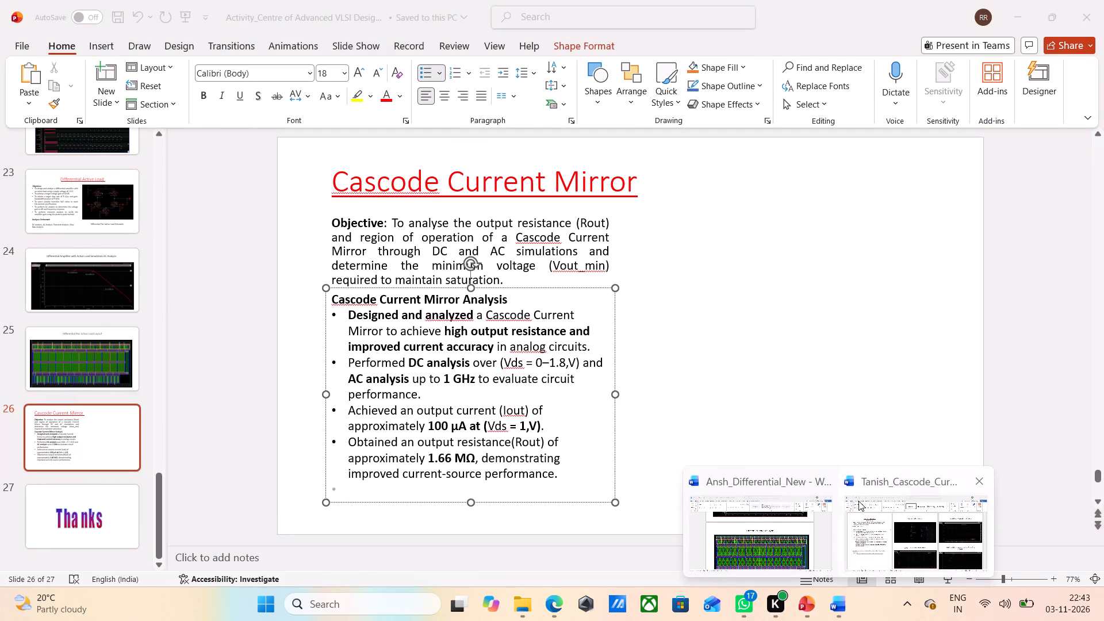
left_click(861, 524)
left_click(197, 401)
left_click_drag(158, 390, 137, 393)
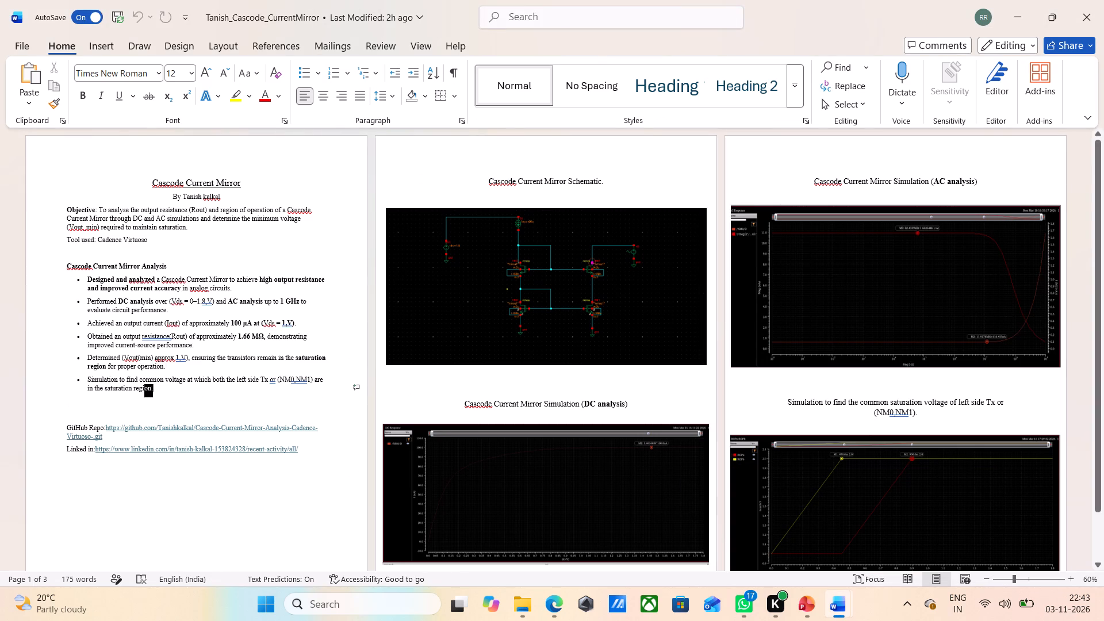
left_click_drag(137, 393, 80, 379)
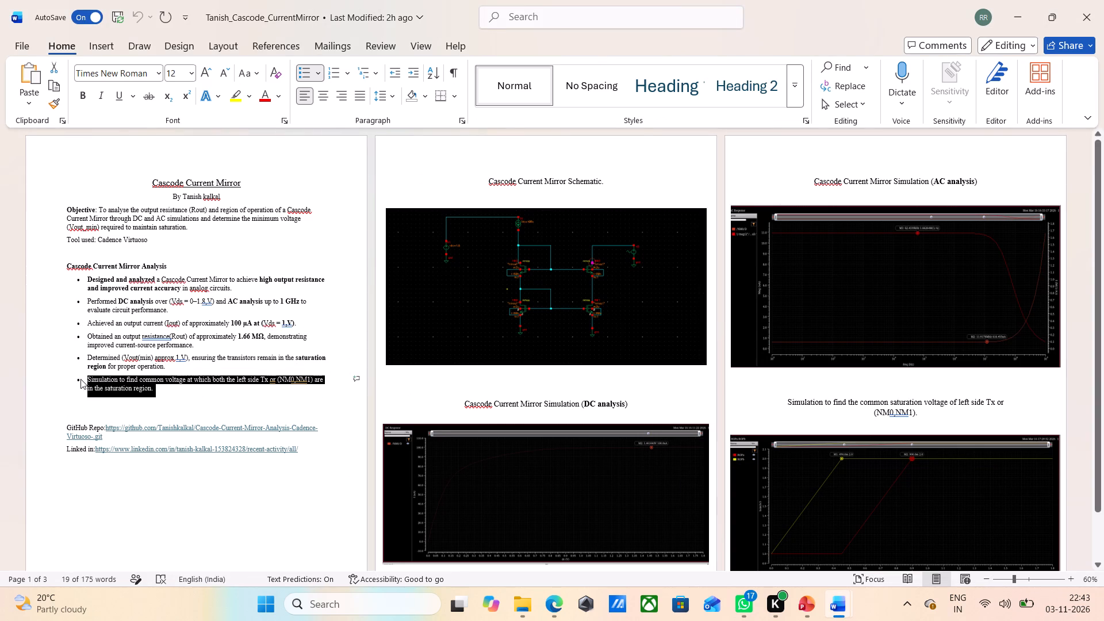
key("ctrl+c")
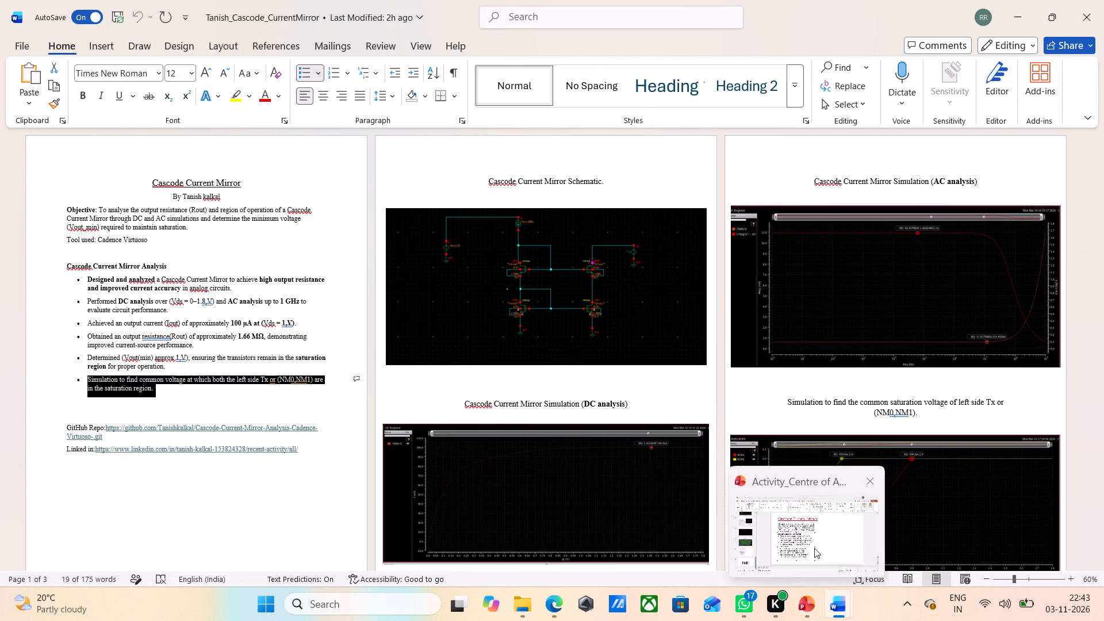
left_click(814, 548)
key("ctrl+v")
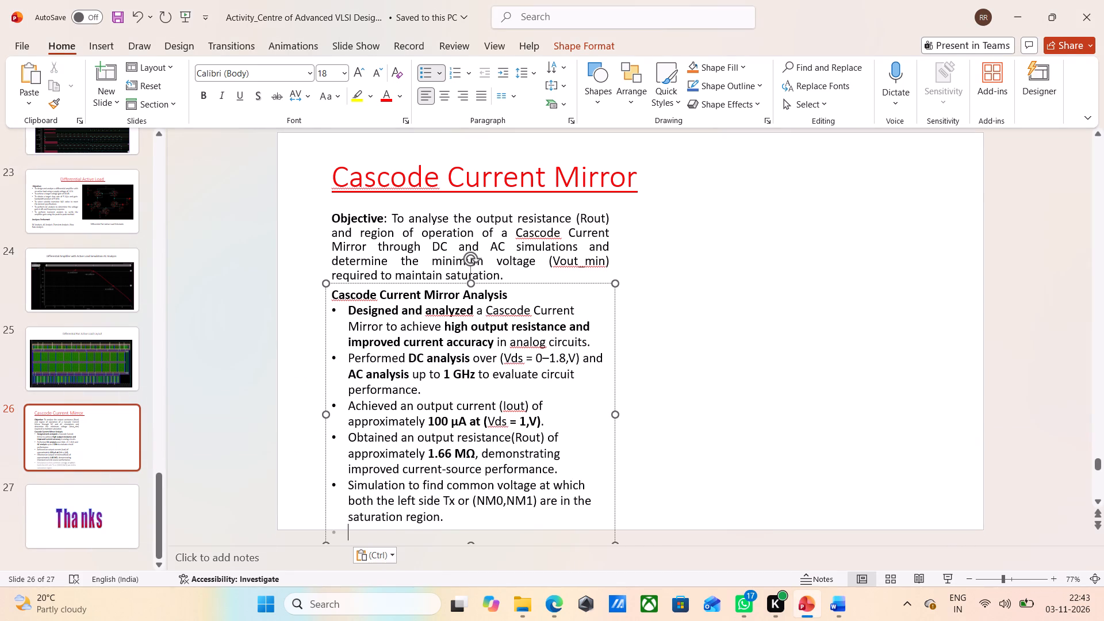
scroll(403, 506, "down", 1)
left_click(724, 435)
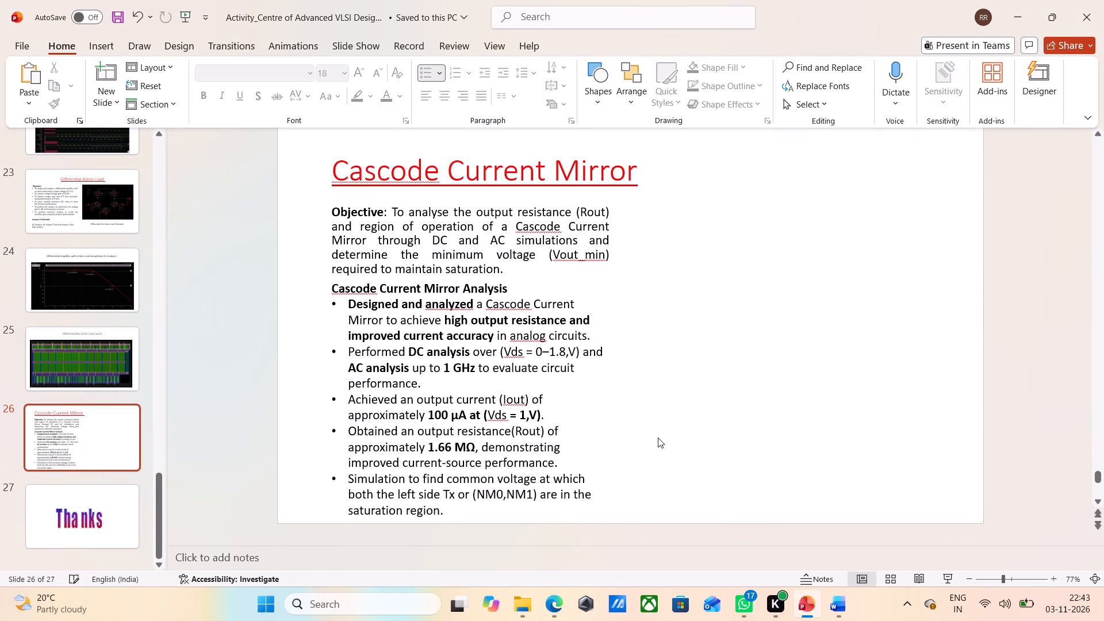
Justify all the bullet points under the Cascode Current Mirror Analysis heading.
left_click(453, 508)
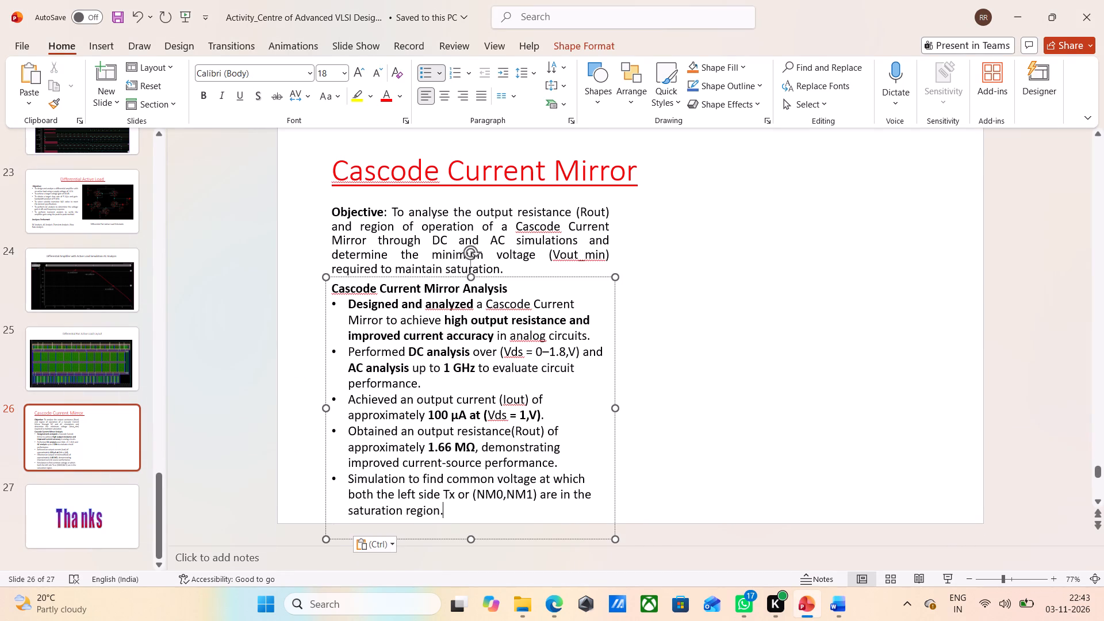
left_click_drag(453, 508, 342, 308)
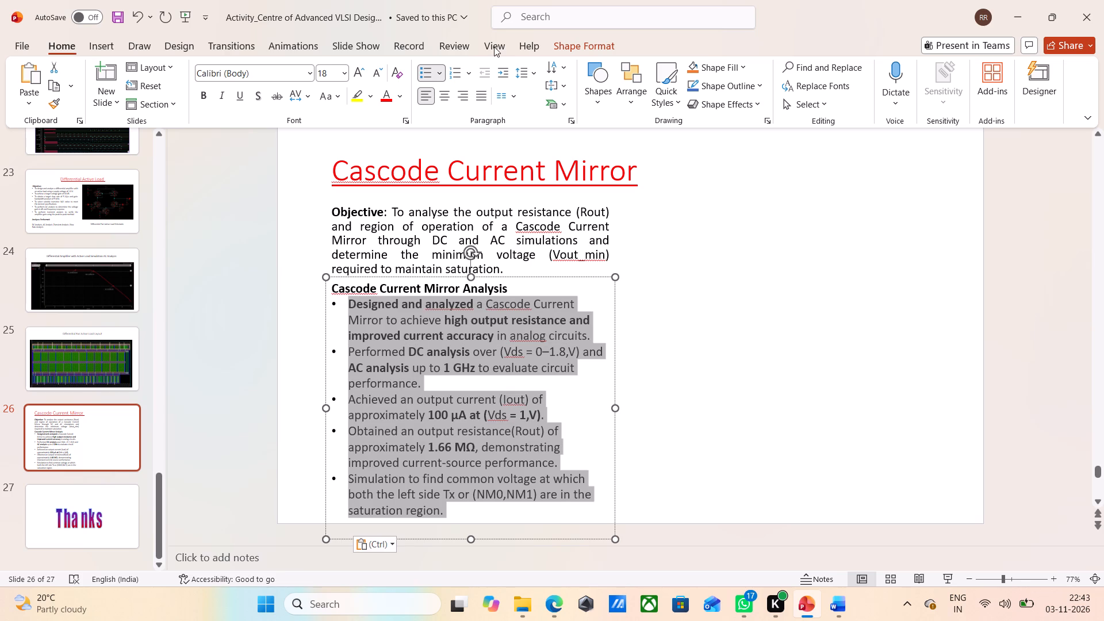
left_click(479, 86)
left_click(478, 95)
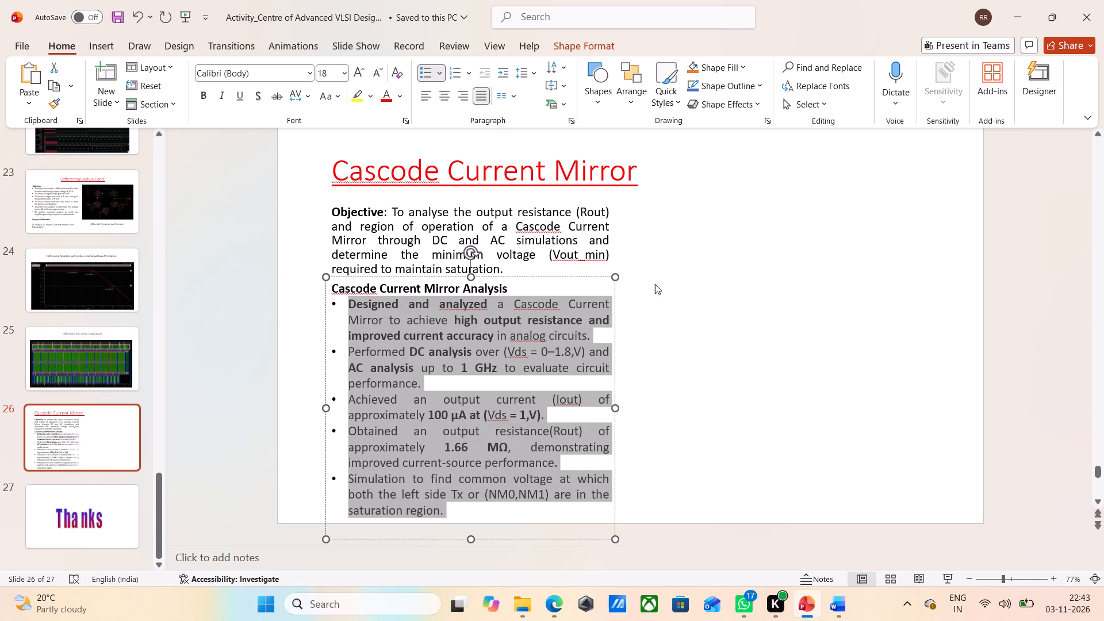
left_click(668, 298)
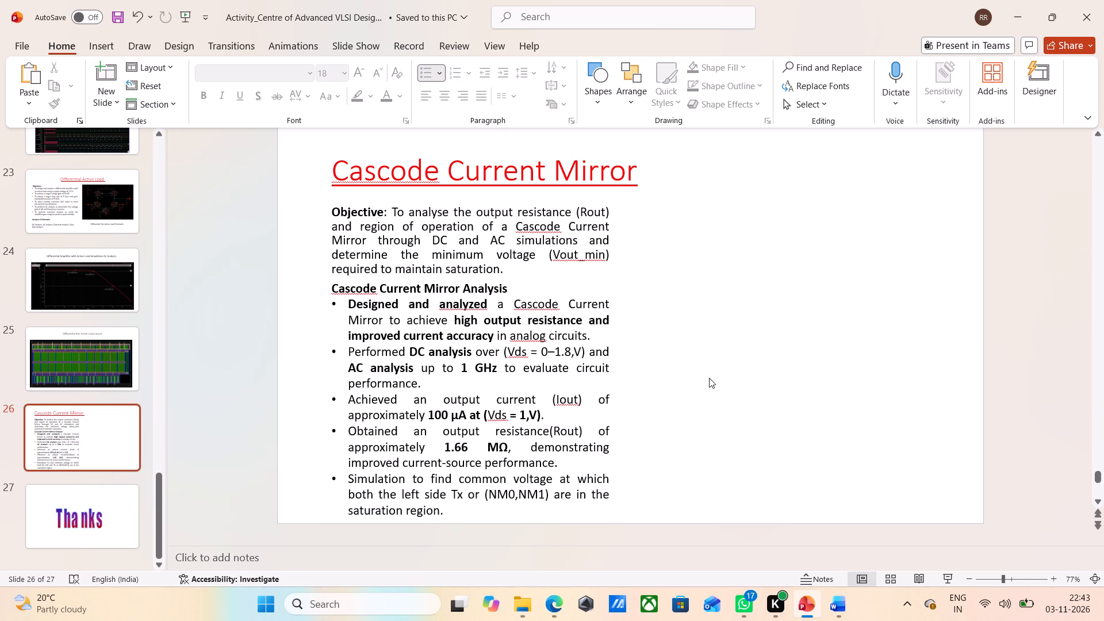
left_click(709, 378)
Copy the Cascode Current Mirror schematic picture from the Word document onto the slide and shift it toward the slide's right half.
left_click(868, 531)
left_click(613, 316)
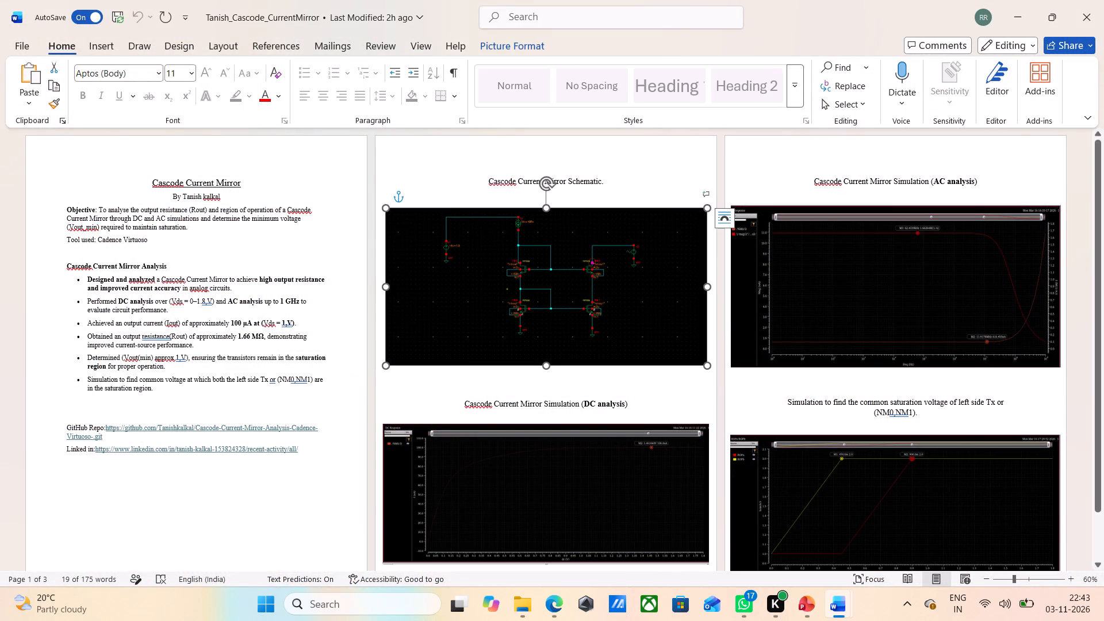
key("ctrl+c")
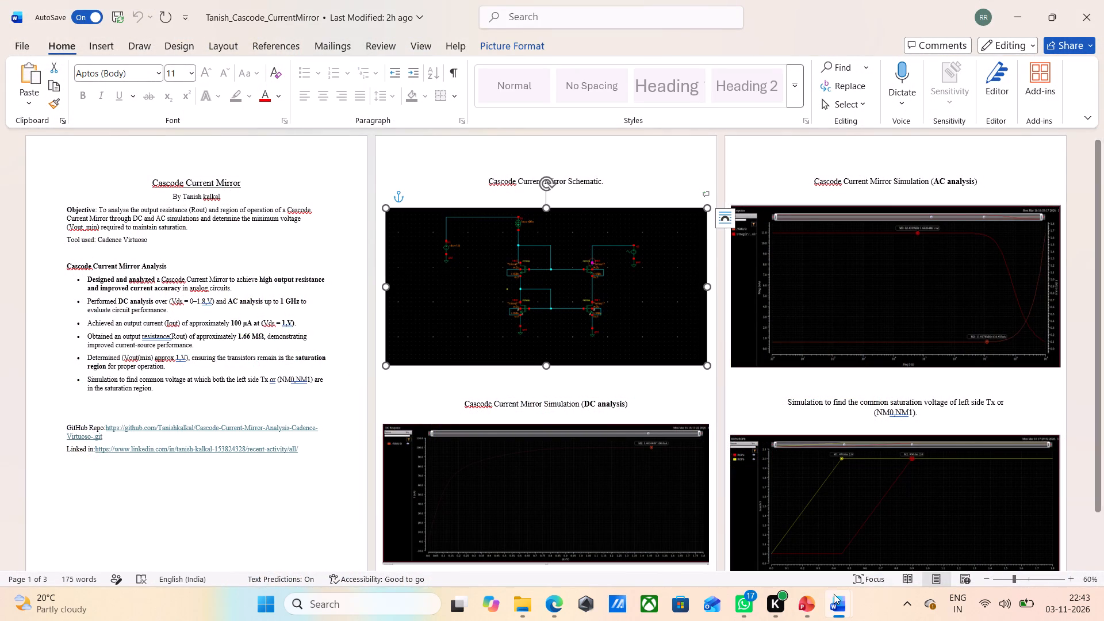
left_click(828, 531)
left_click(787, 373)
key("ctrl+v")
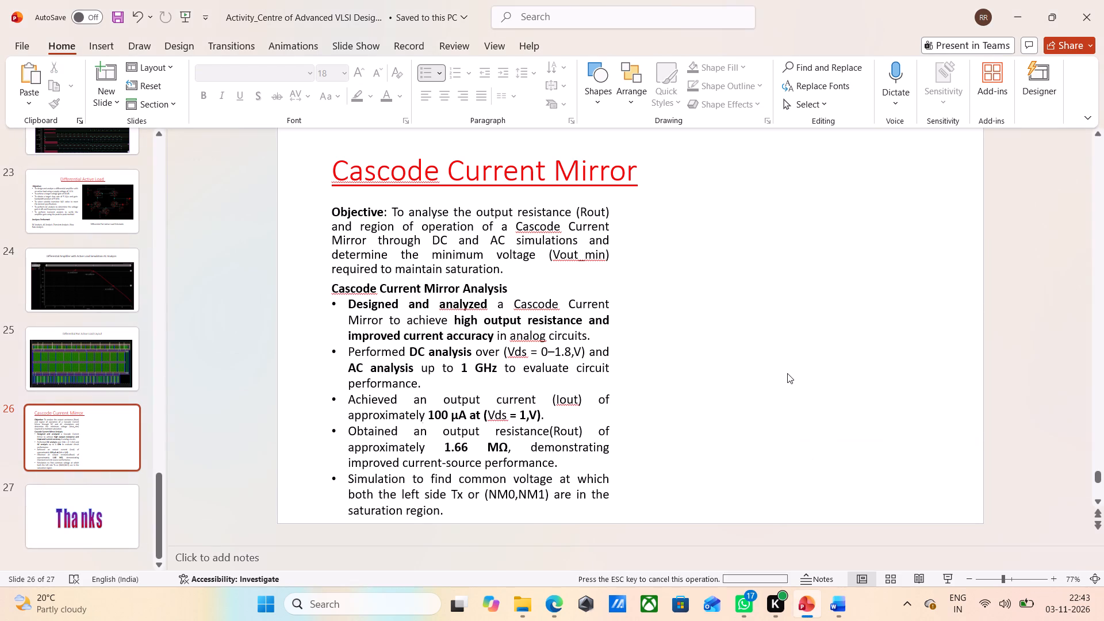
left_click_drag(557, 344, 679, 343)
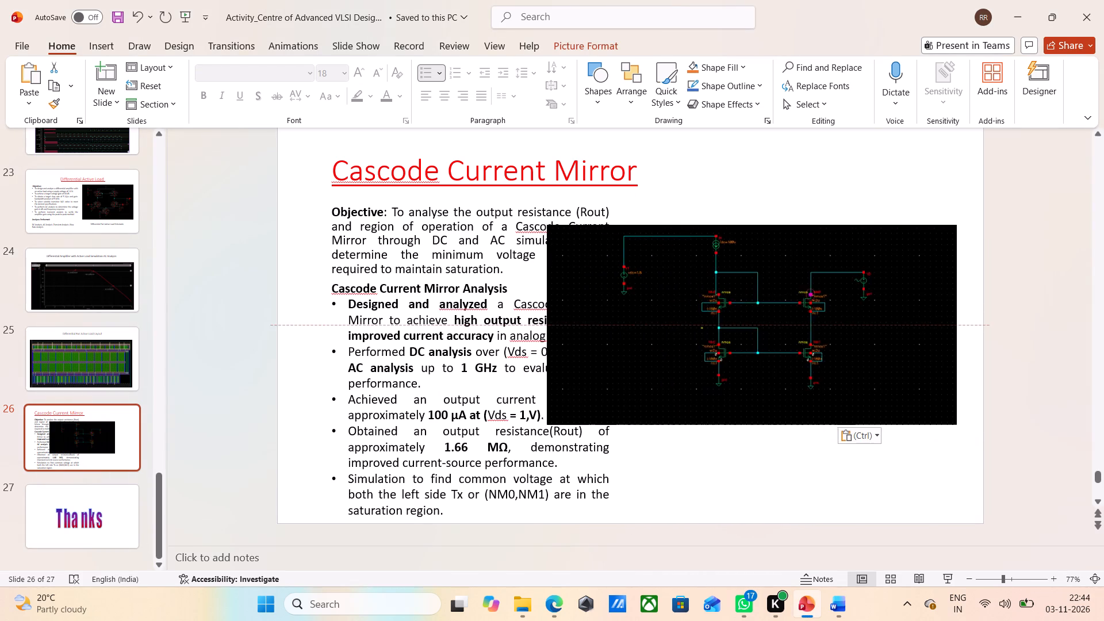
left_click_drag(679, 343, 661, 345)
Crop the schematic picture's left, right and bottom edges to trim the empty black area around the circuit.
right_click(670, 340)
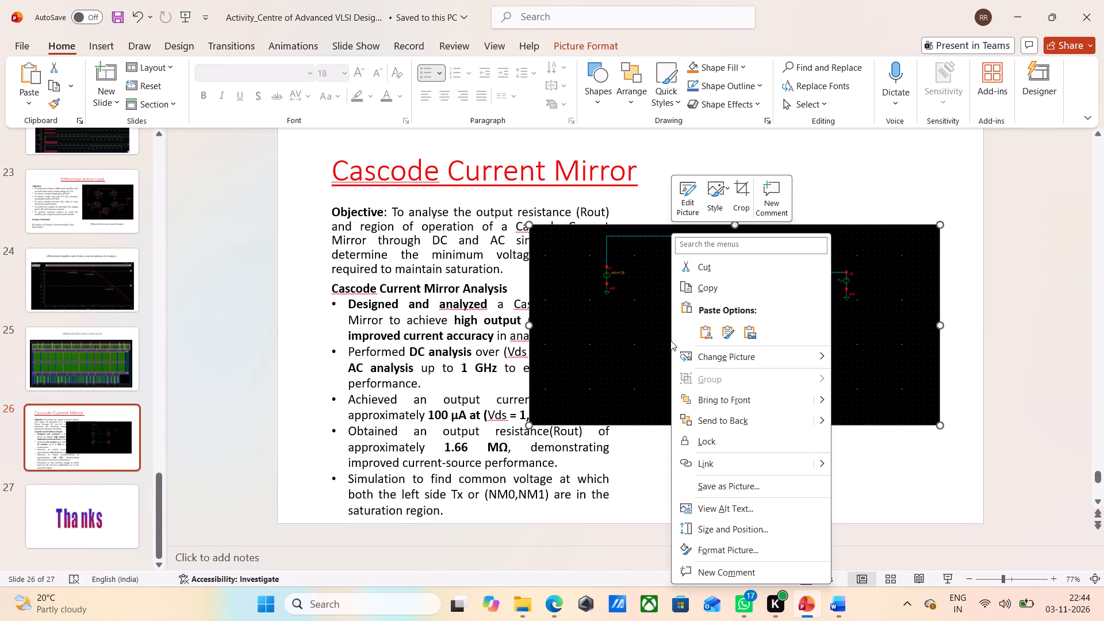
left_click(743, 185)
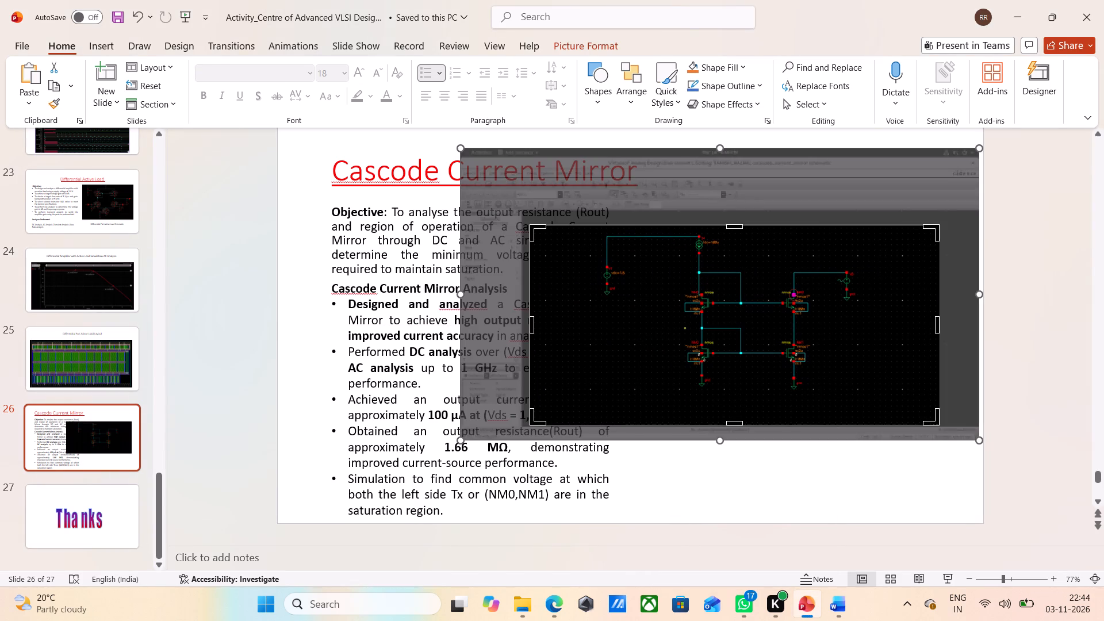
left_click_drag(531, 325, 596, 323)
left_click_drag(936, 325, 871, 328)
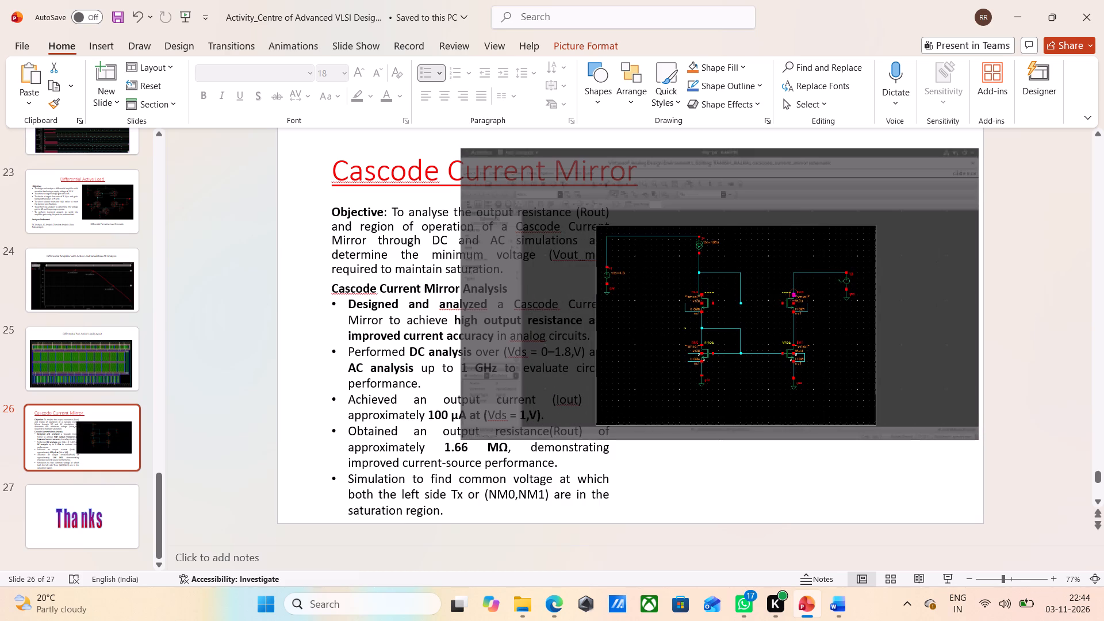
left_click_drag(871, 328, 864, 332)
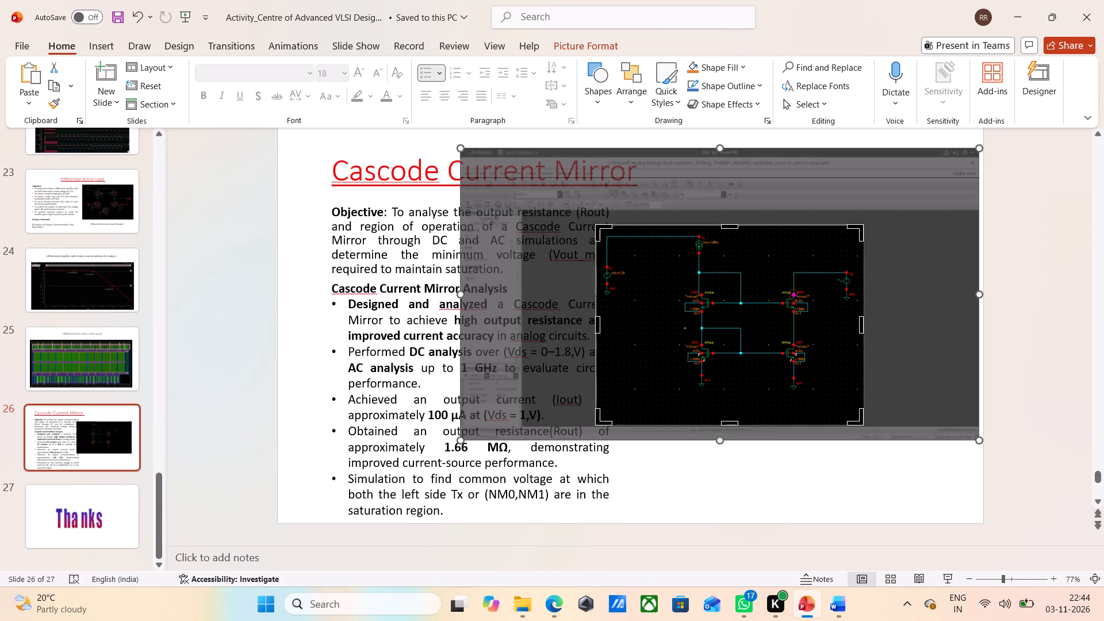
left_click_drag(730, 421, 730, 413)
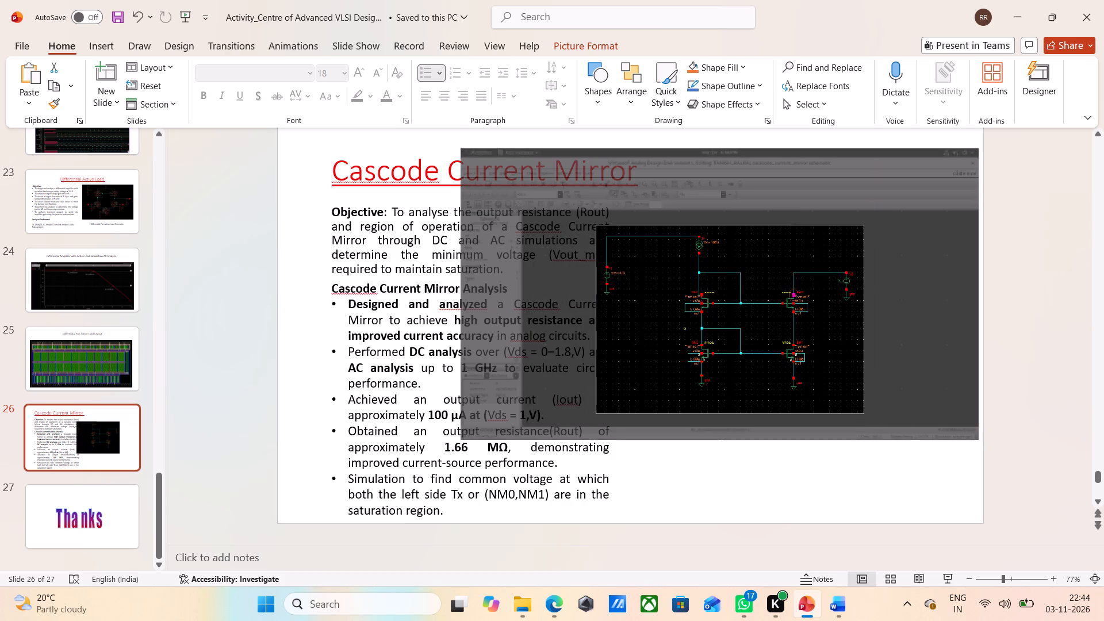
left_click_drag(730, 413, 732, 401)
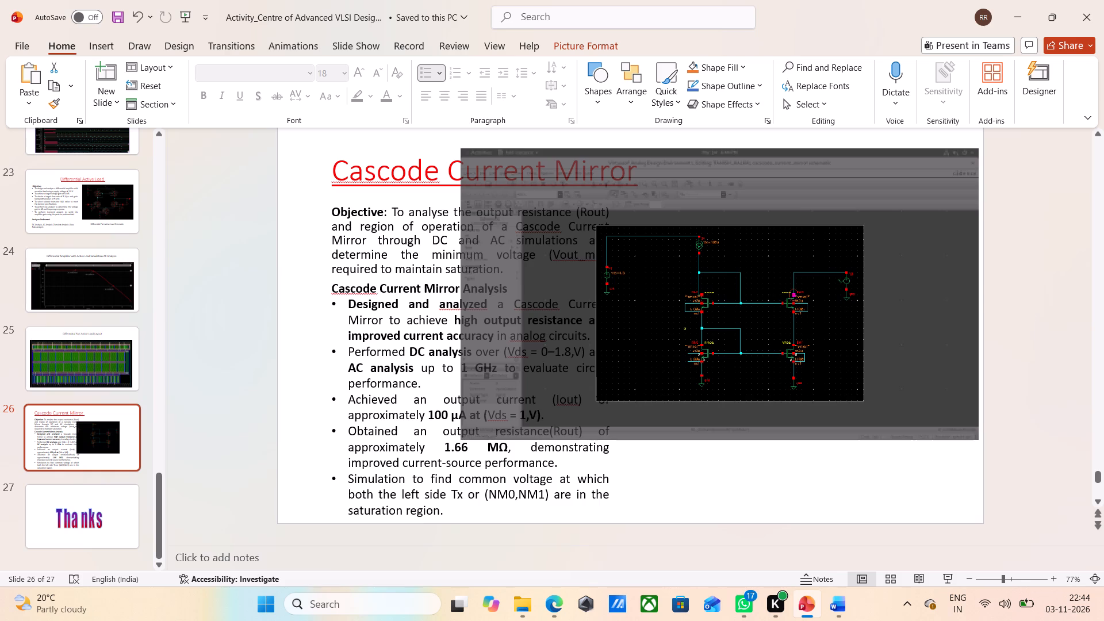
left_click_drag(732, 401, 733, 397)
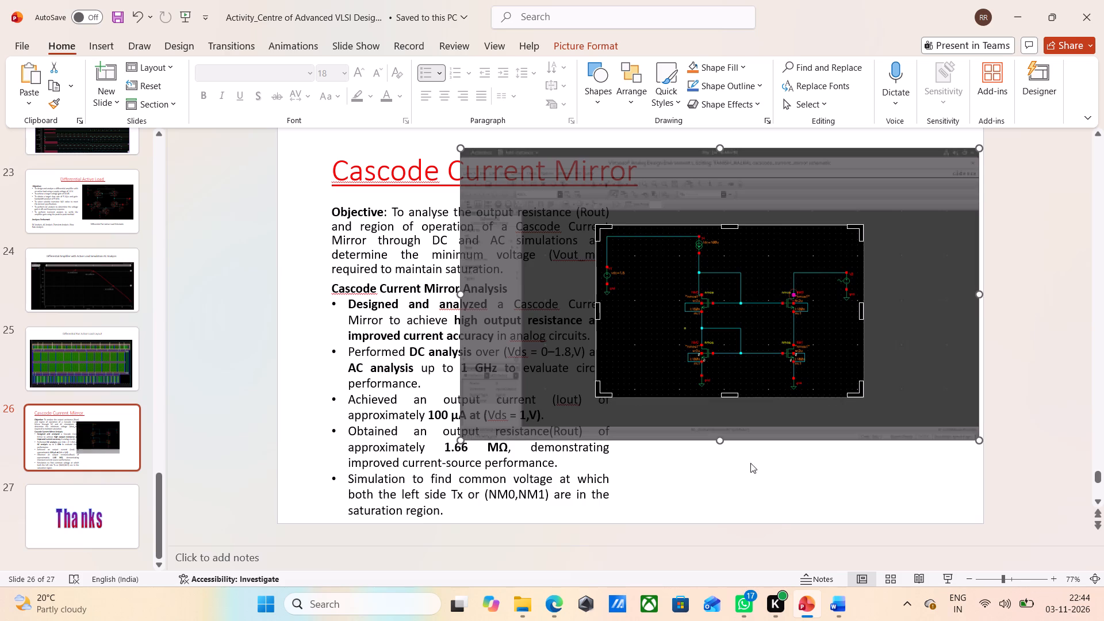
left_click(734, 344)
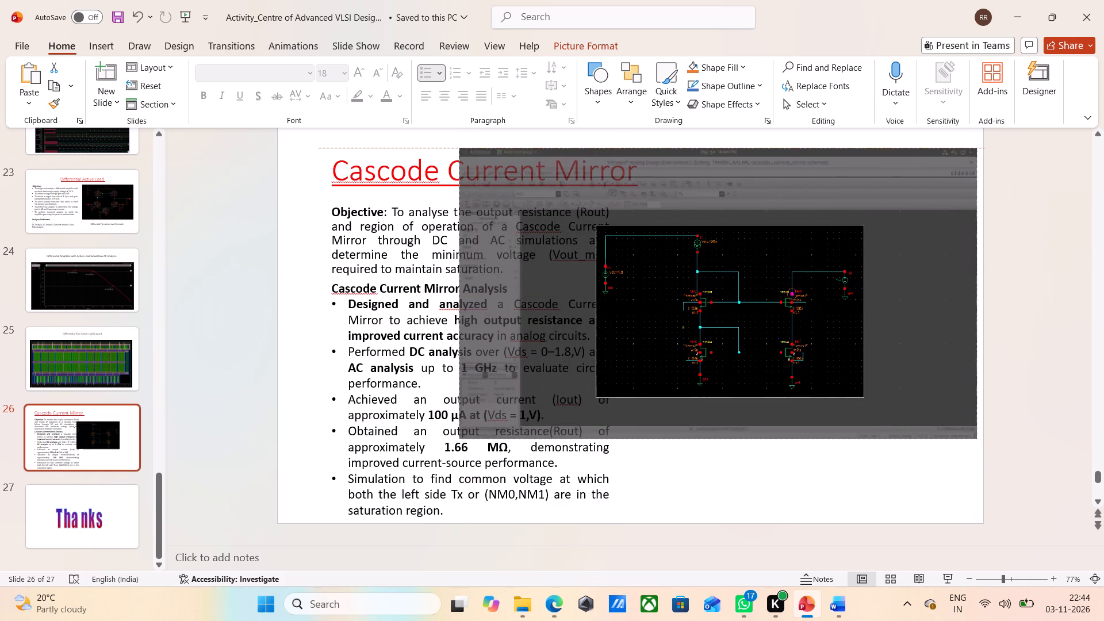
left_click(743, 496)
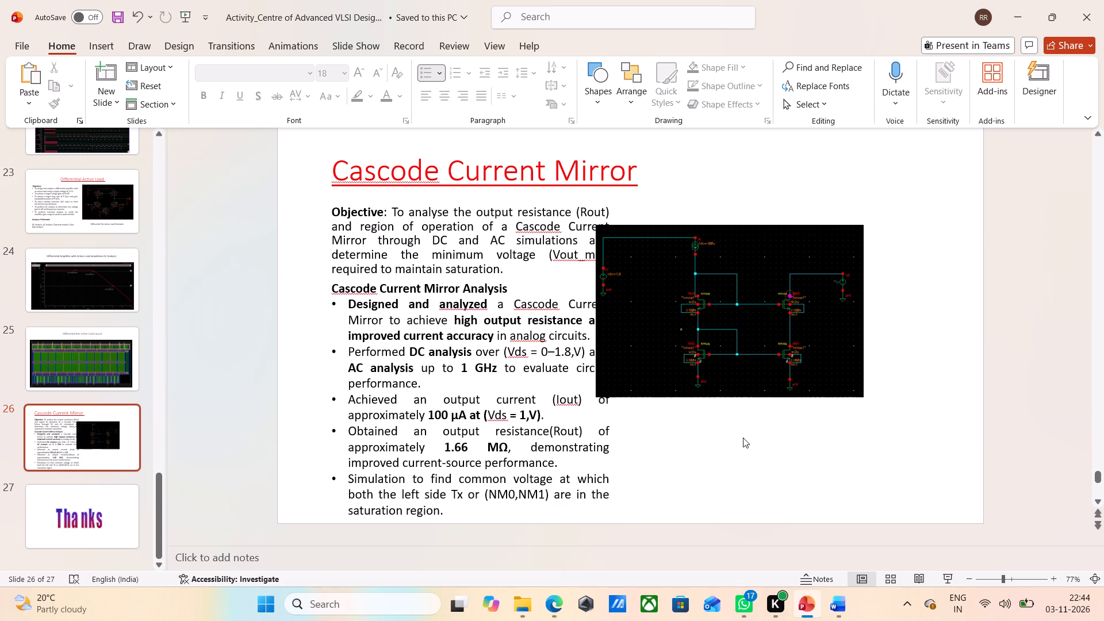
Move the cropped schematic into the blank area right of the text and stretch it downward, keeping its width.
left_click_drag(734, 355, 811, 332)
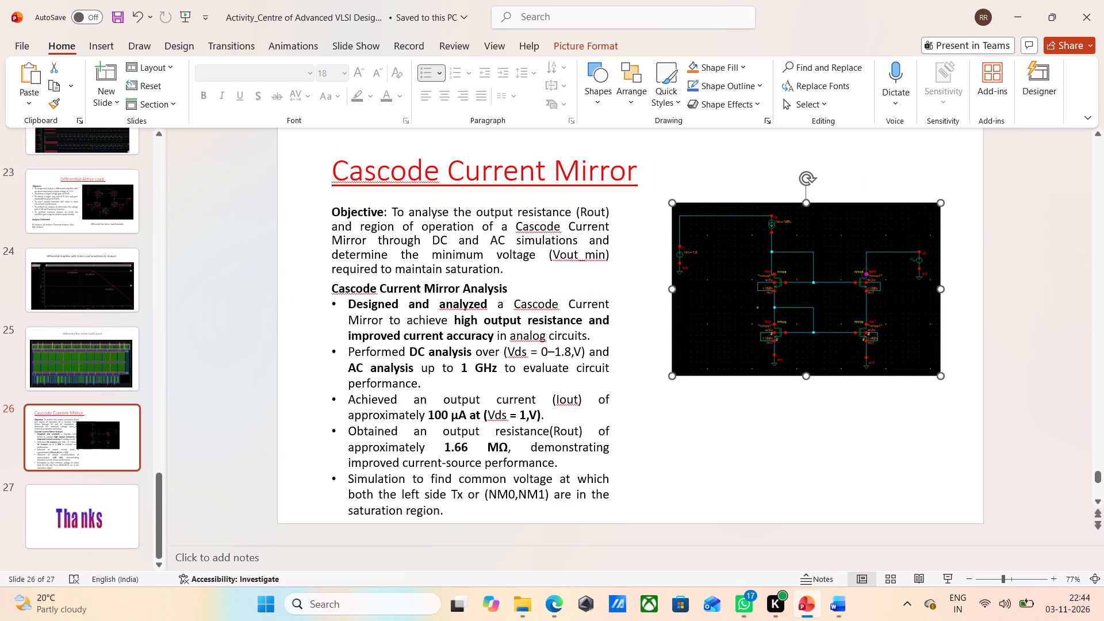
left_click_drag(806, 375, 813, 431)
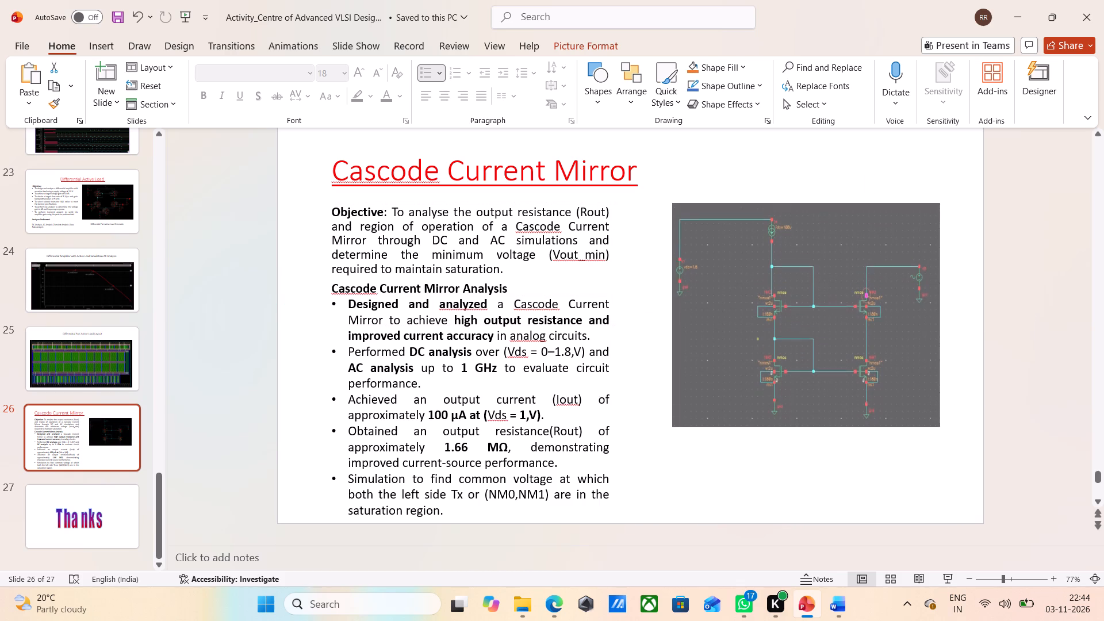
left_click_drag(813, 431, 815, 454)
left_click(782, 497)
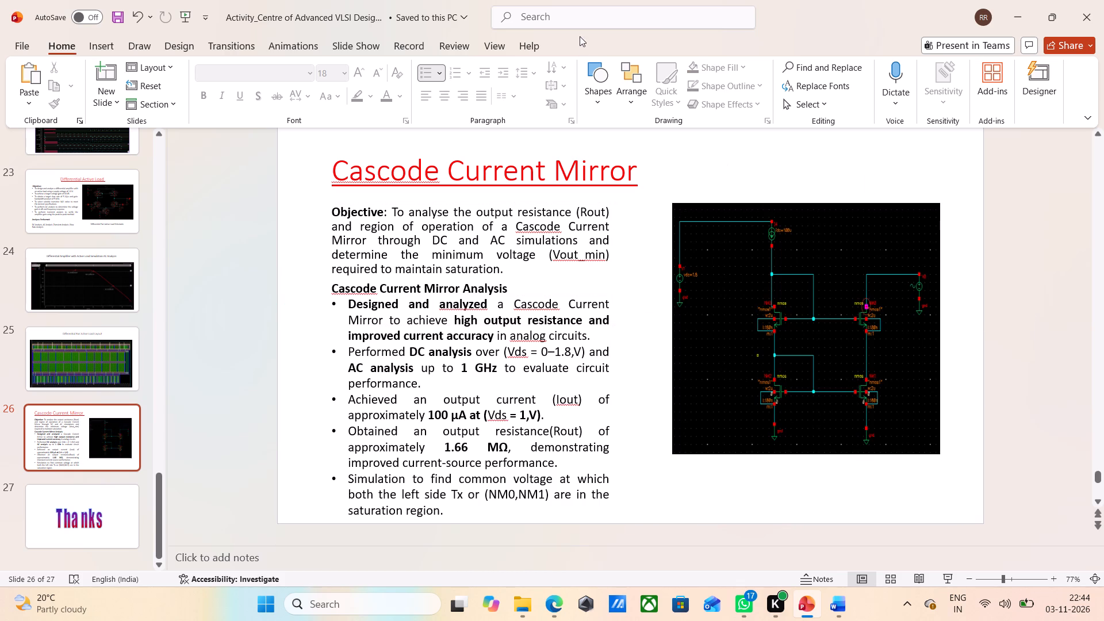
Add a text box beneath the schematic picture with the caption "Cascode Current Mirror Schematic".
left_click(105, 45)
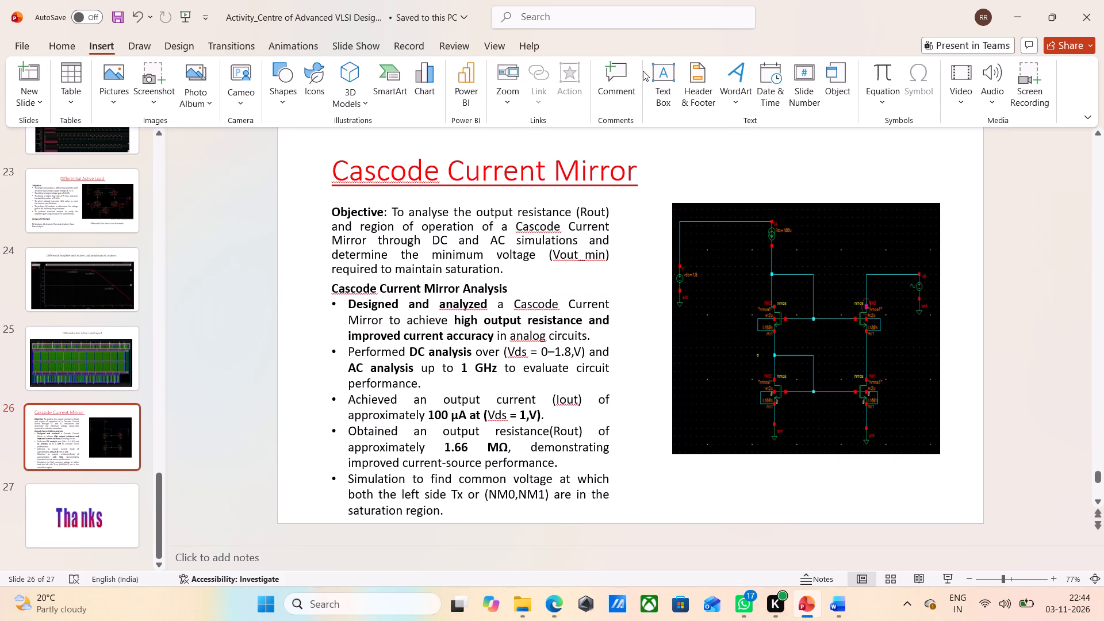
left_click(647, 71)
left_click(731, 478)
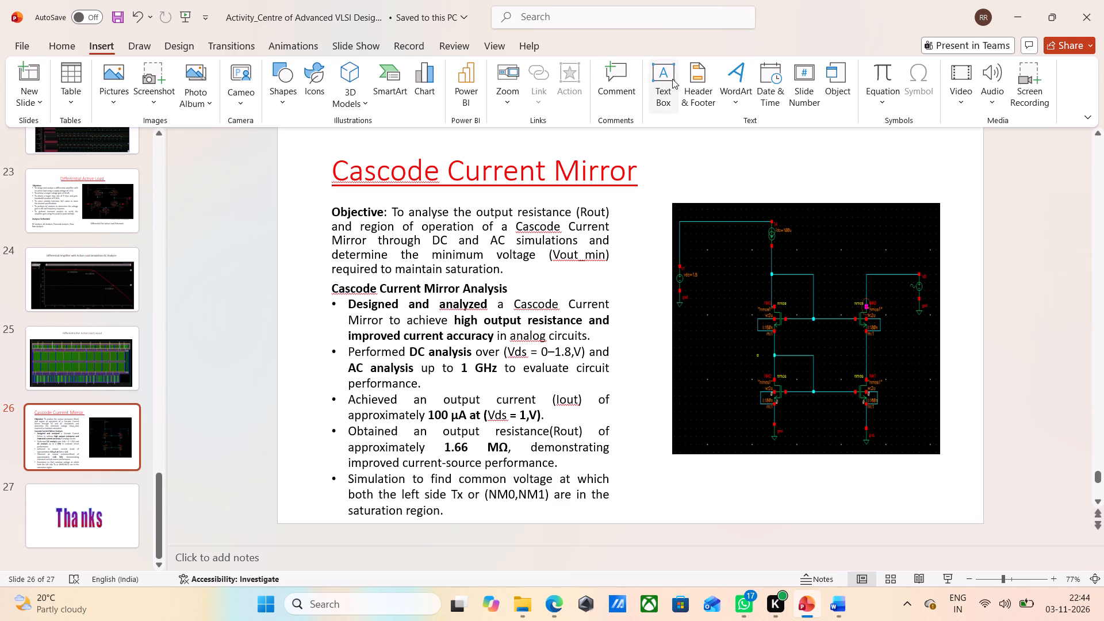
left_click(672, 78)
left_click(717, 466)
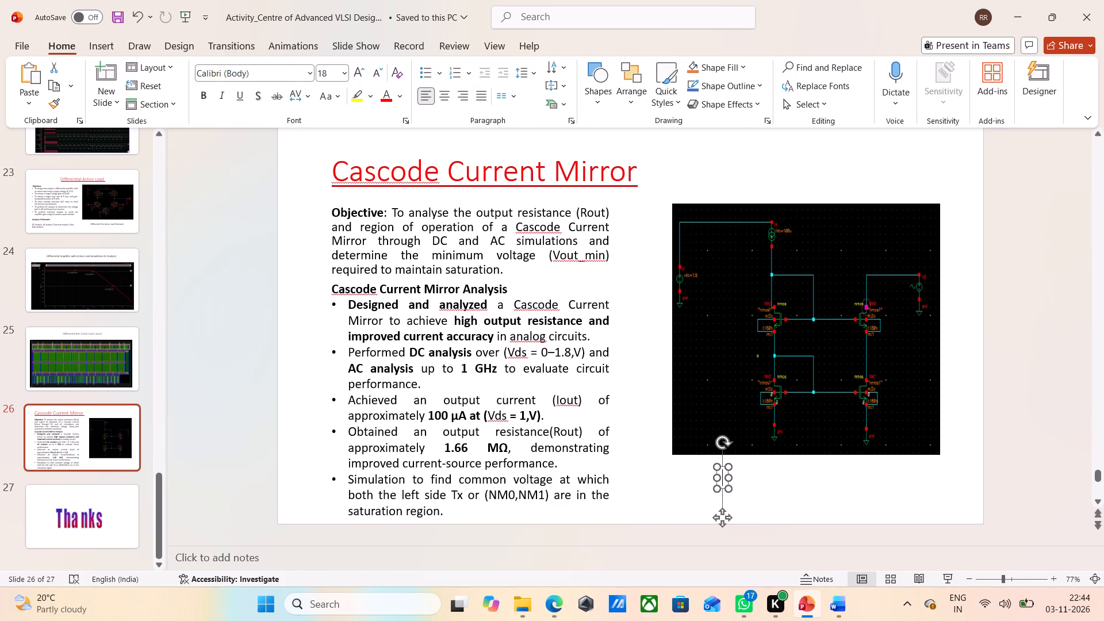
key("c")
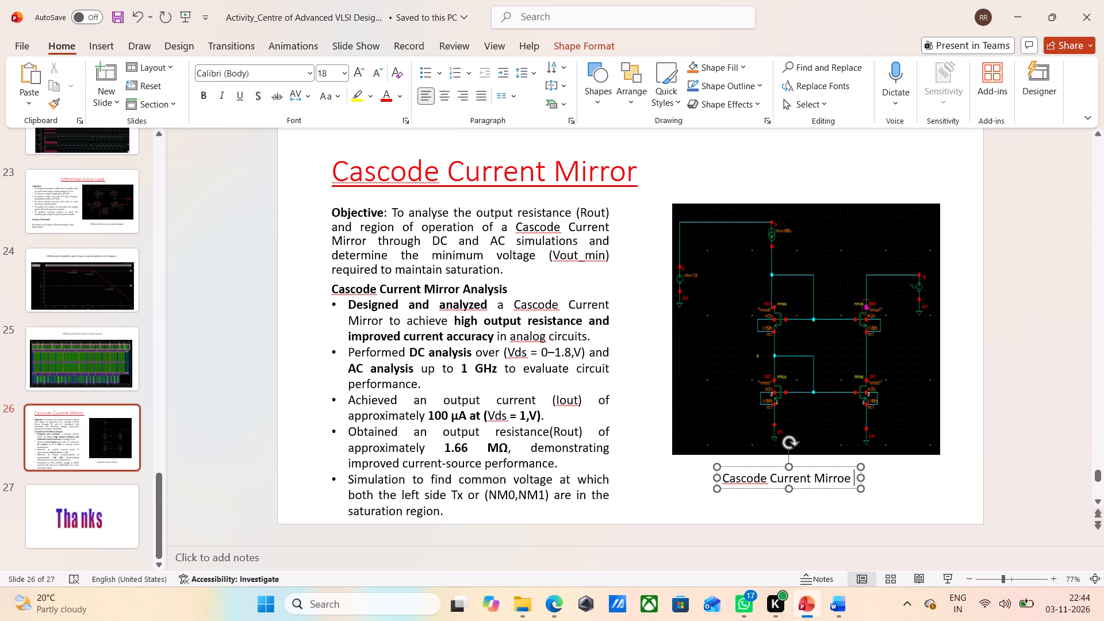
key("BackSpace")
key("BackSpace")
type("r")
key("space")
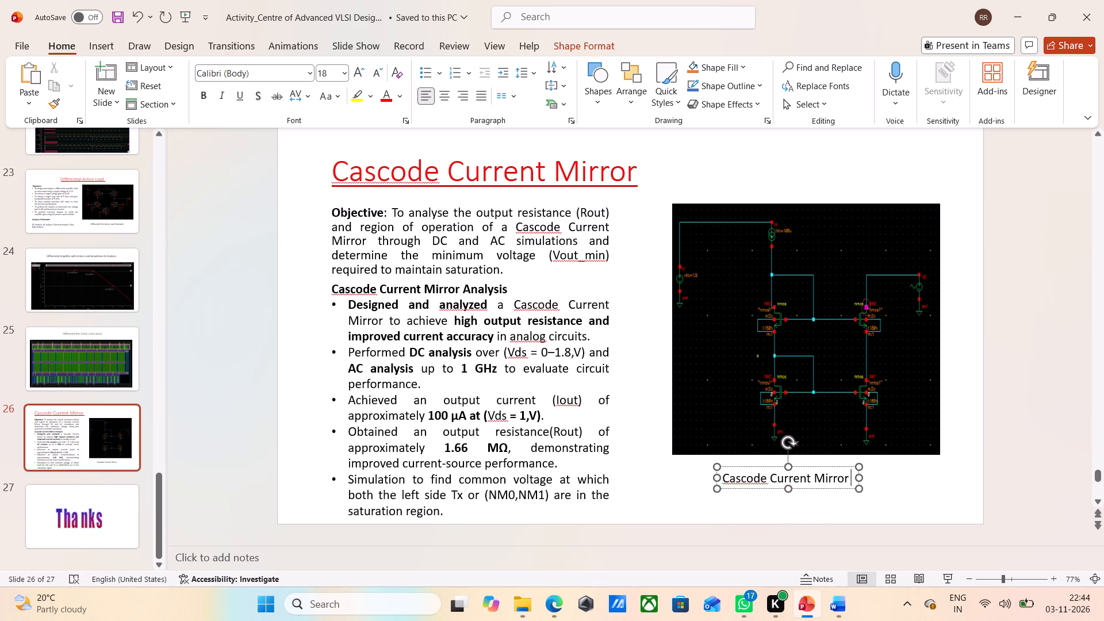
type("chematic")
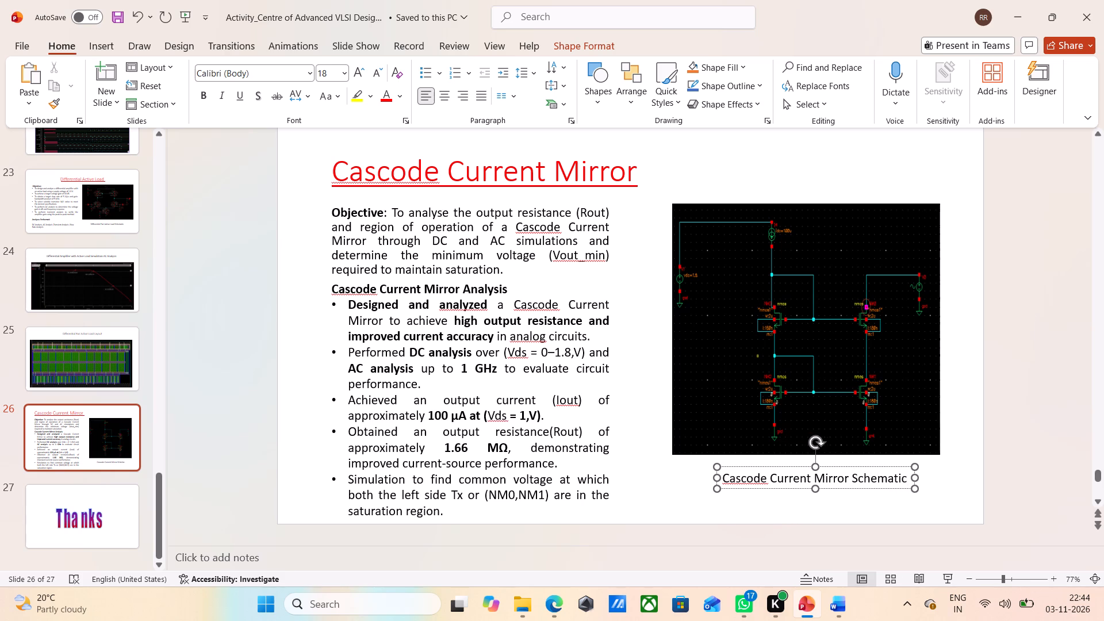
left_click(697, 500)
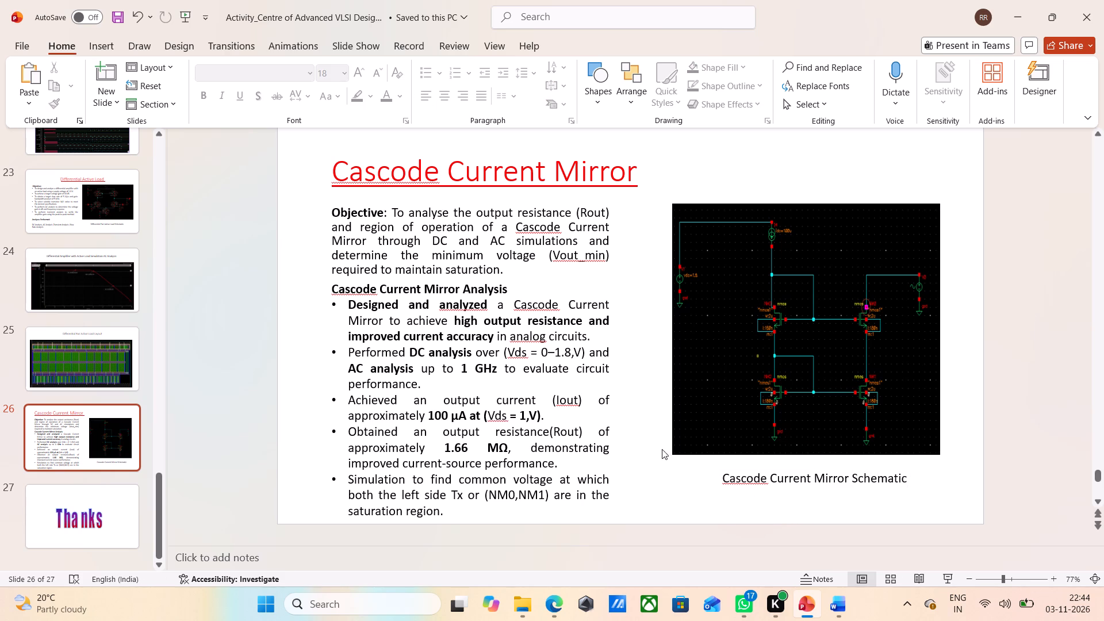
scroll(642, 440, "down", 1)
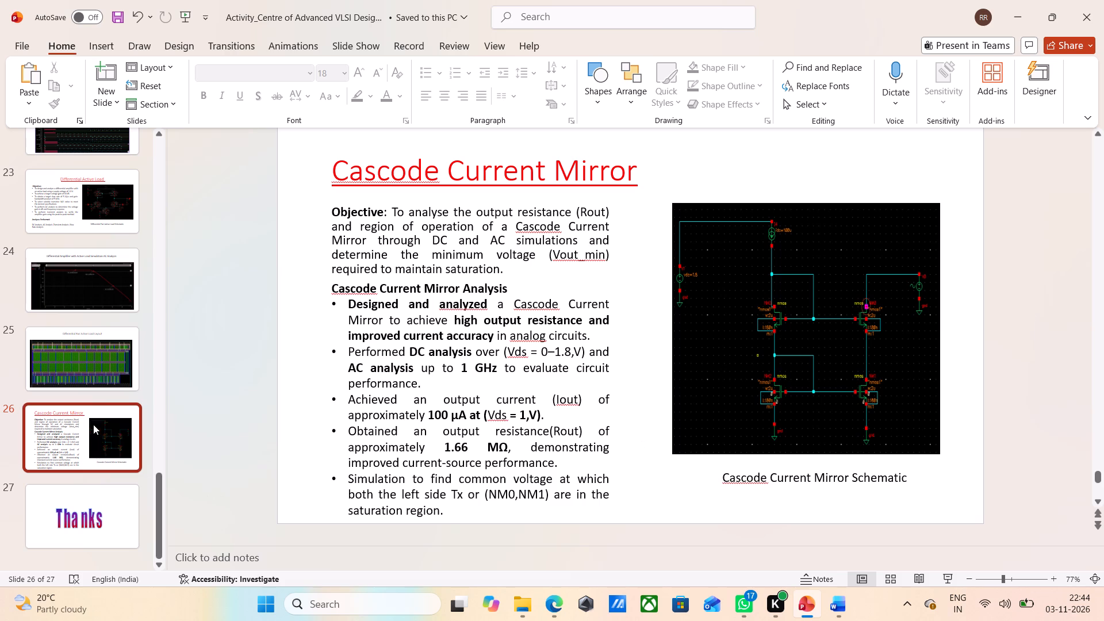
Add a new slide directly after the Cascode Current Mirror text and schematic slide.
right_click(93, 424)
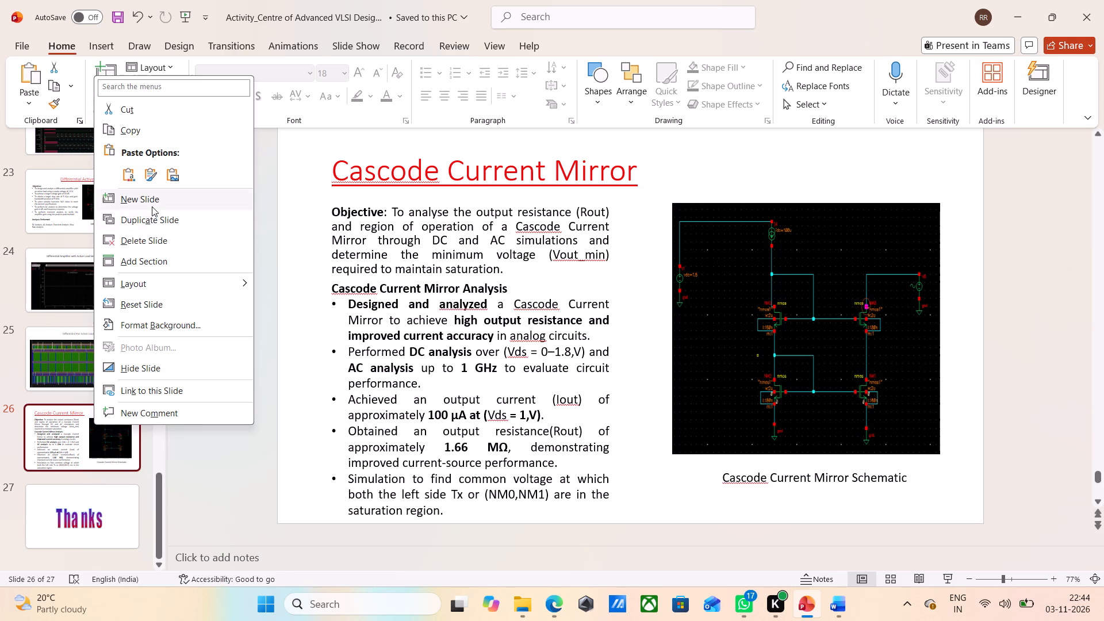
left_click(152, 204)
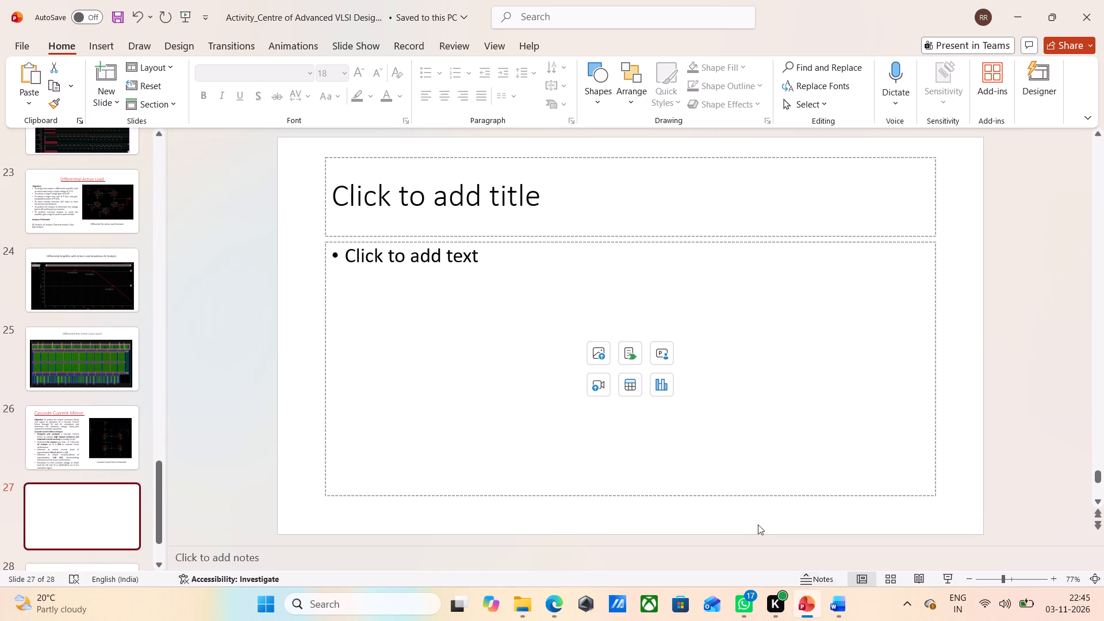
Copy the AC analysis simulation plot from the Cascode Current Mirror Word document into the new slide's content area.
left_click(915, 524)
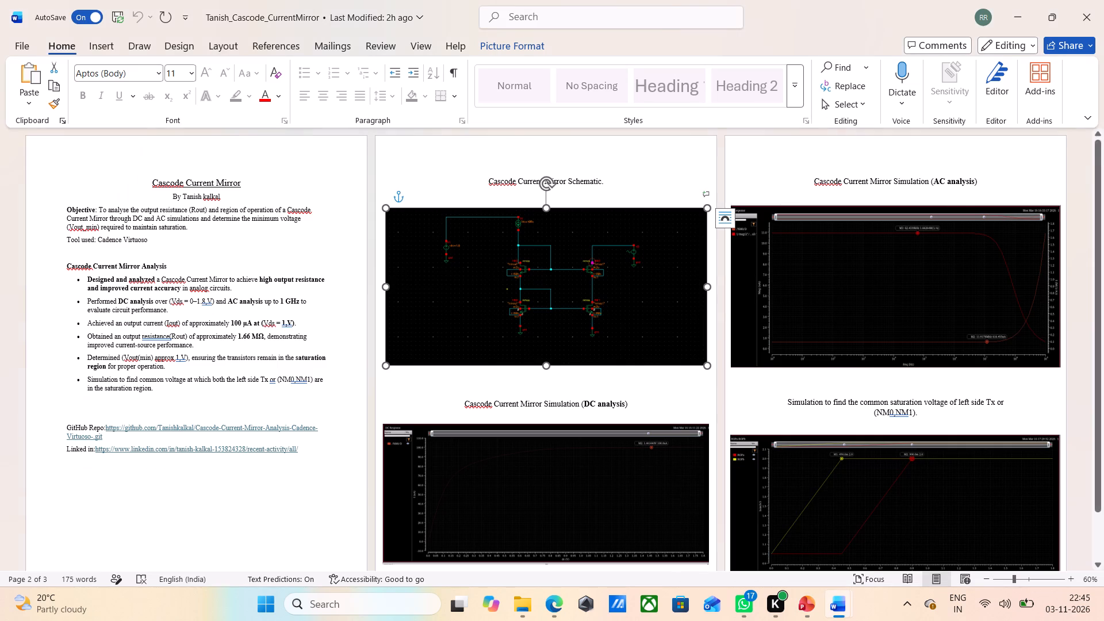
scroll(761, 383, "down", 5)
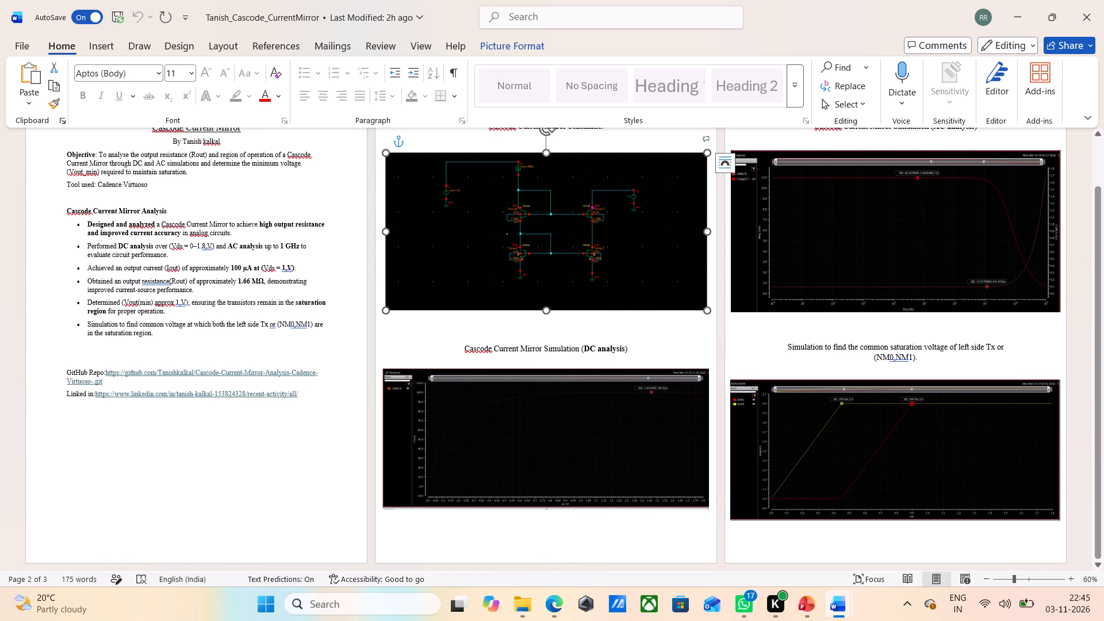
scroll(844, 283, "up", 2)
left_click(844, 283)
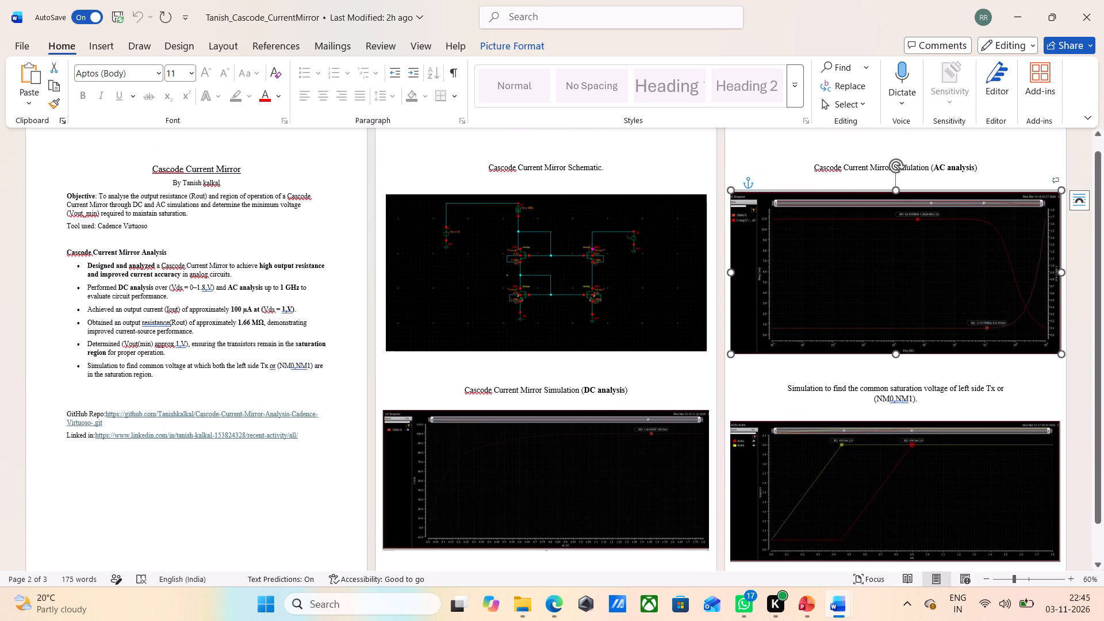
key("ctrl+c")
left_click(851, 602)
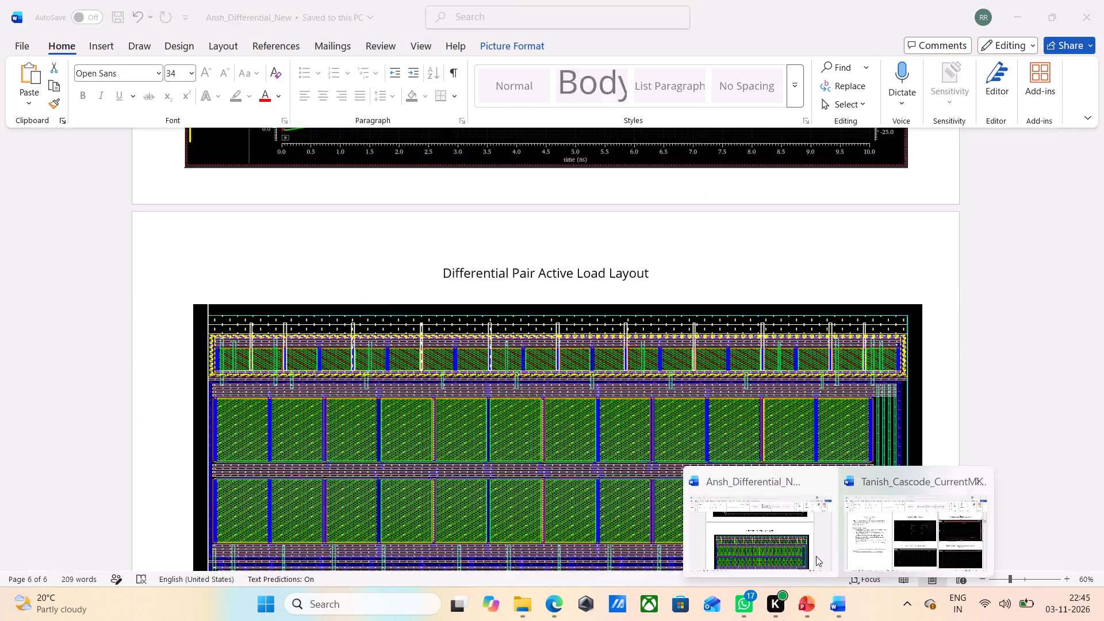
left_click(800, 616)
left_click(578, 432)
key("ctrl+v")
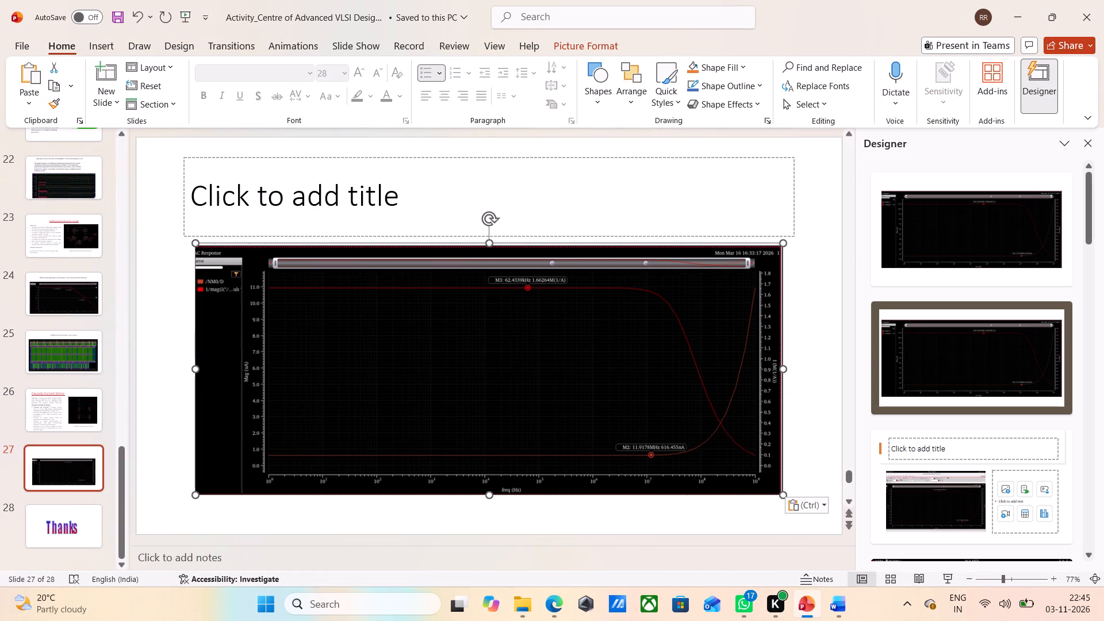
Enlarge the AC analysis plot at its lower corners so it spans nearly the full slide width and reaches the slide's bottom.
left_click(407, 386)
left_click_drag(192, 495, 155, 505)
left_click_drag(783, 511, 821, 503)
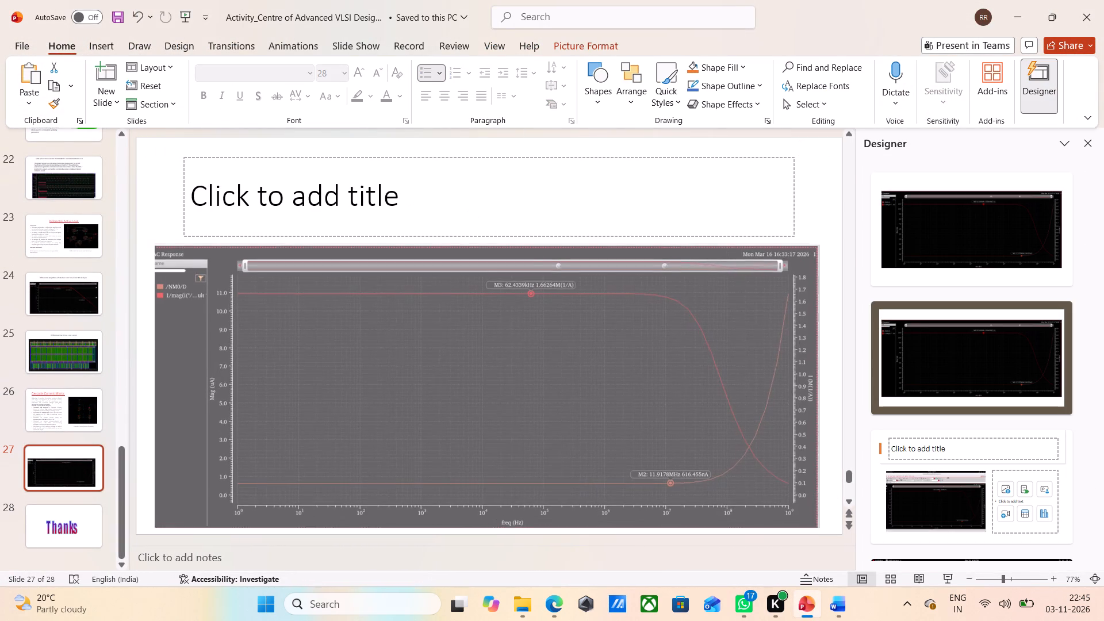
left_click_drag(821, 503, 830, 505)
Copy the heading "Cascode Current Mirror Simulation (AC analysis)" from the Word document into the slide's title.
left_click(619, 191)
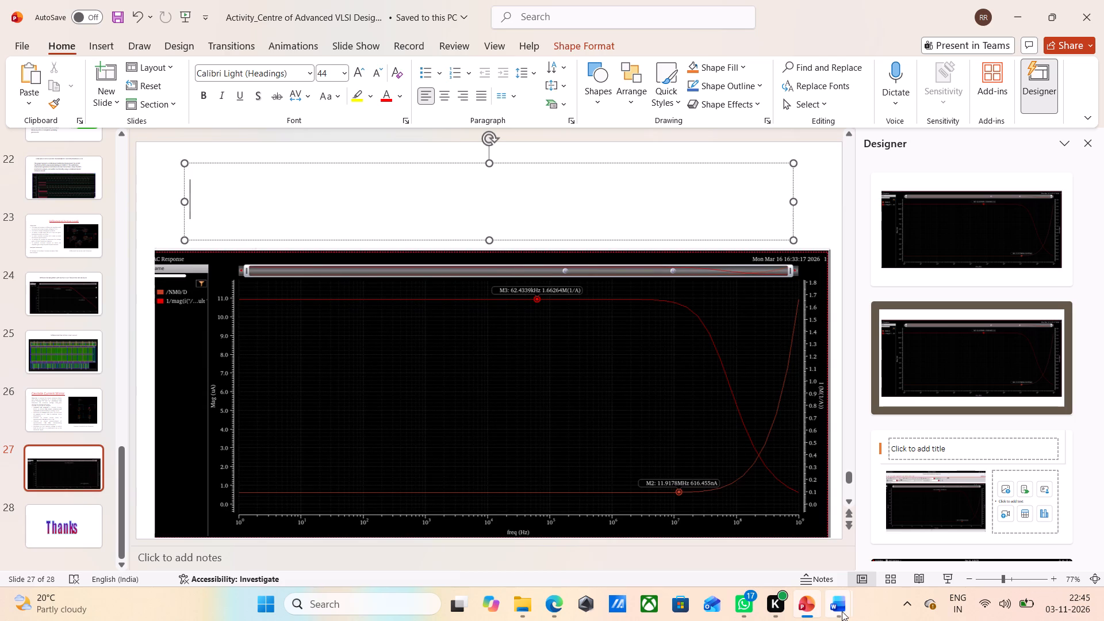
left_click(896, 550)
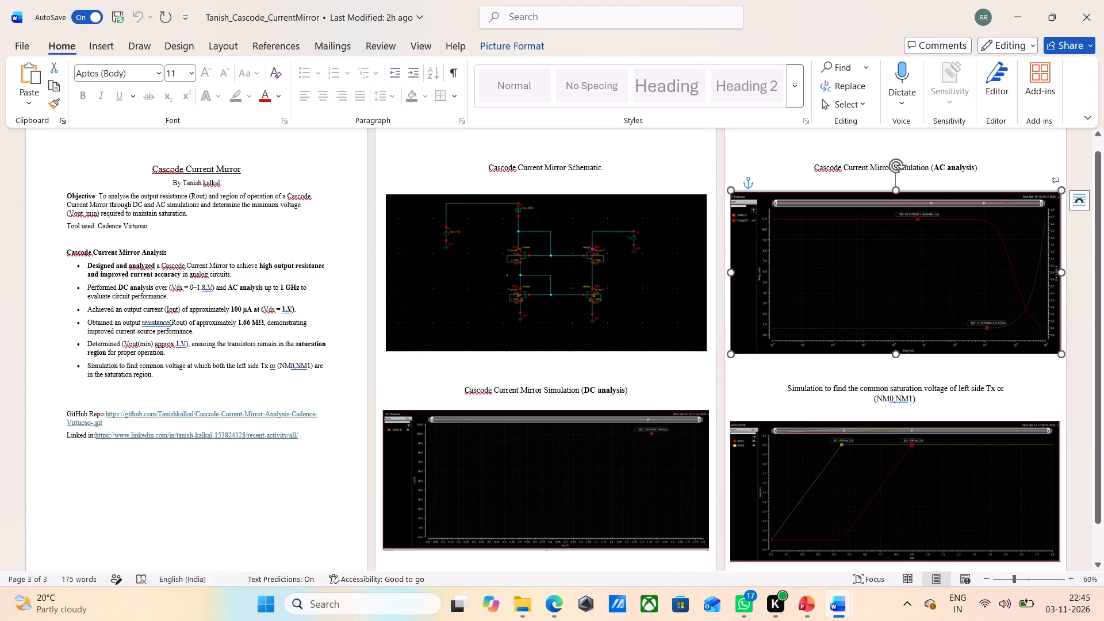
left_click(999, 164)
left_click_drag(984, 170, 825, 172)
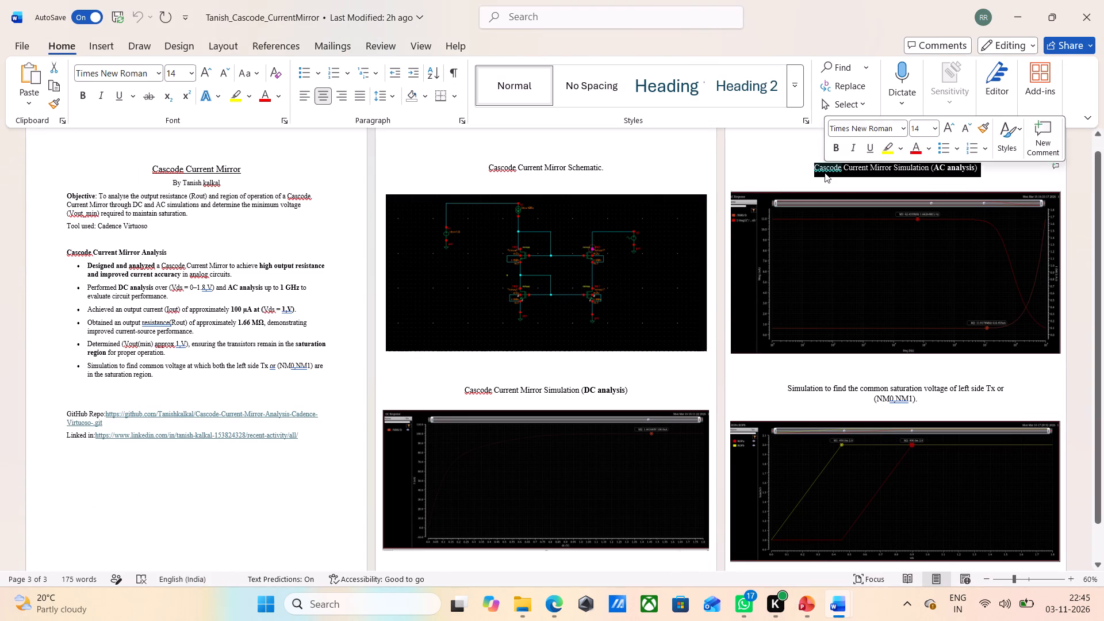
key("ctrl+c")
left_click(807, 619)
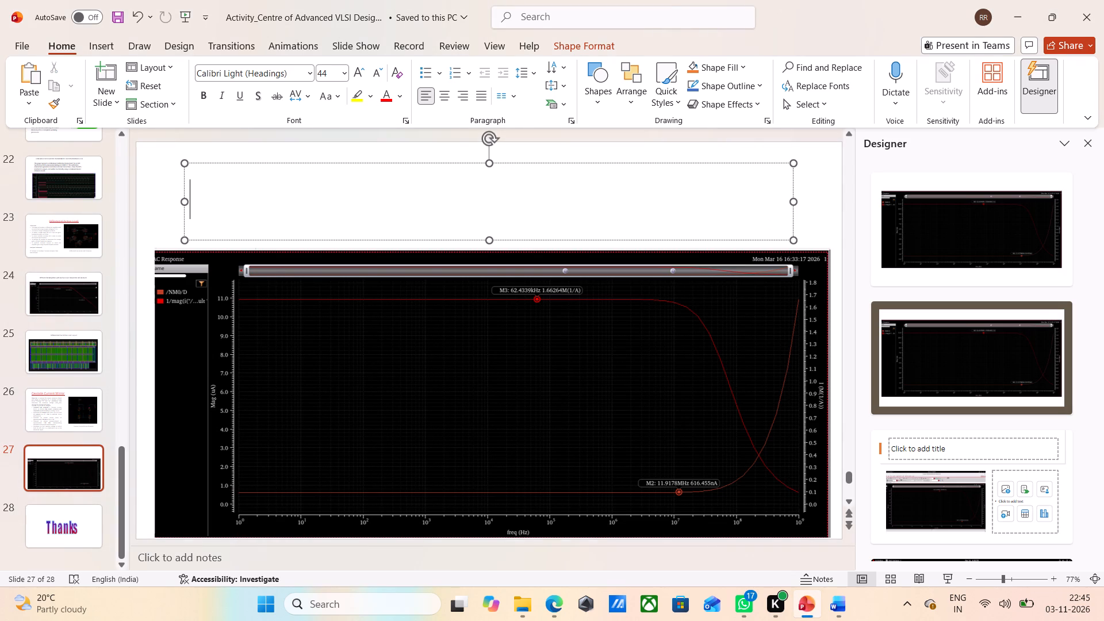
left_click(471, 197)
key("ctrl+v")
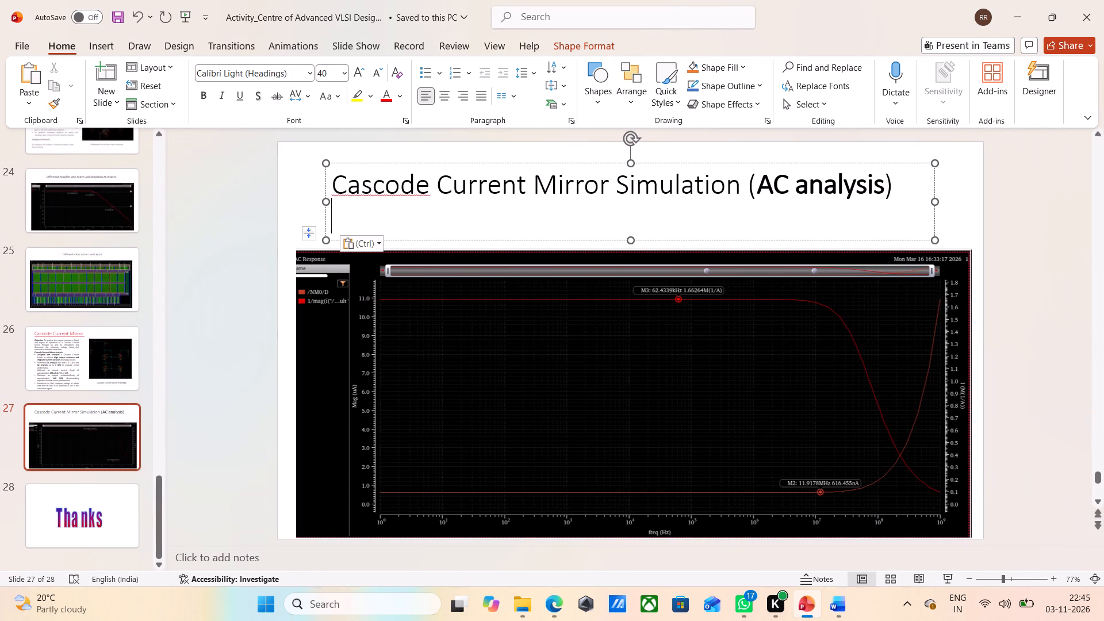
Set the AC analysis slide's title to font size 24 and centre it.
triple_click(519, 221)
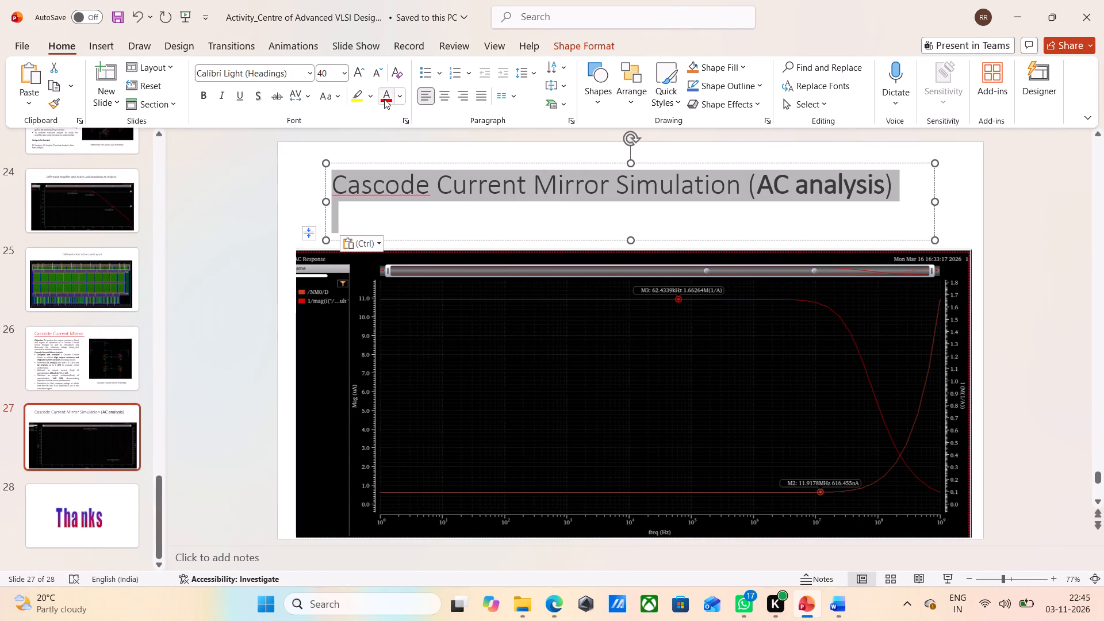
left_click(341, 68)
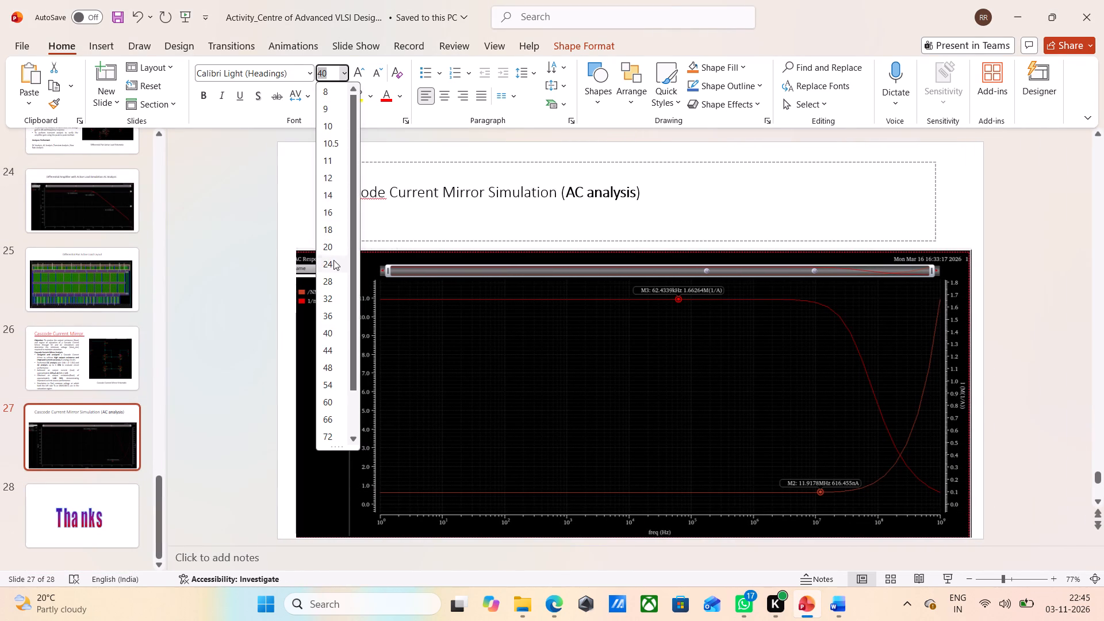
left_click(333, 260)
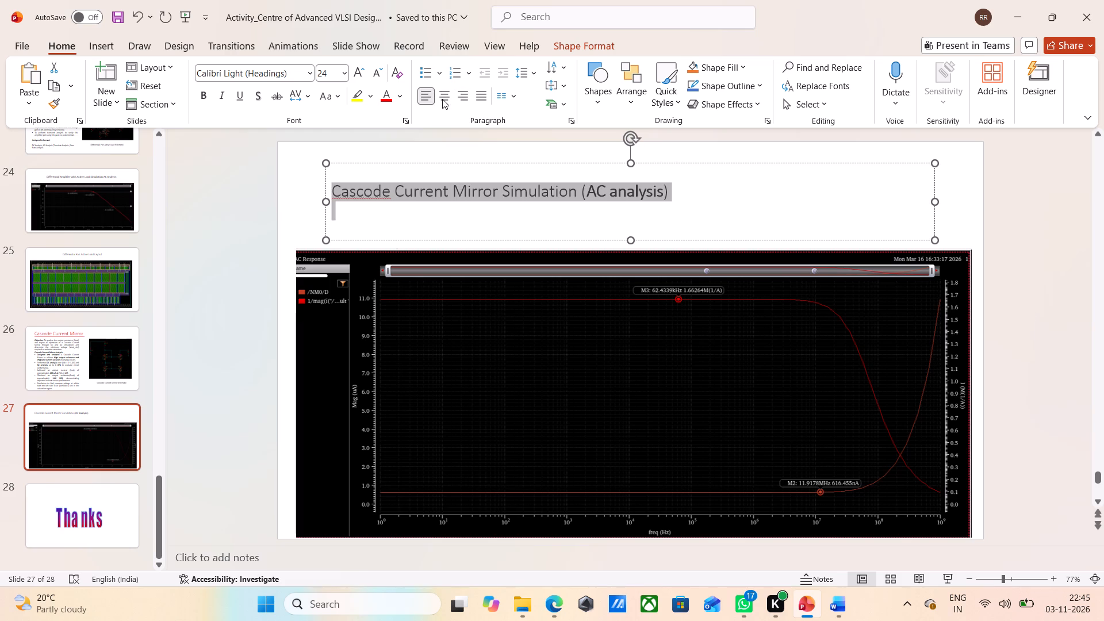
left_click(442, 99)
left_click(302, 201)
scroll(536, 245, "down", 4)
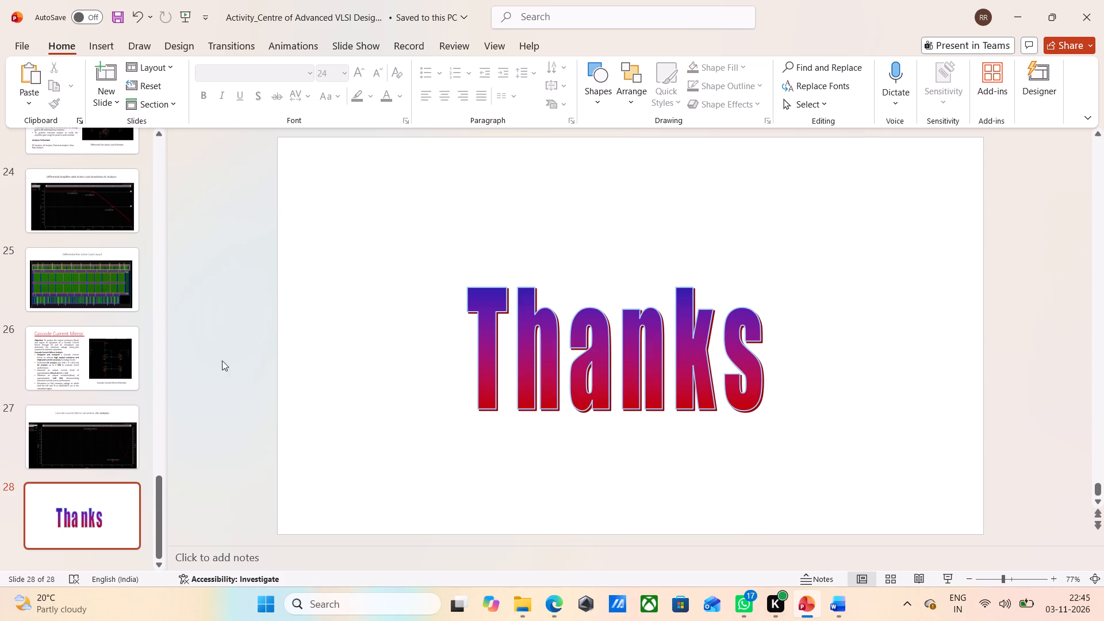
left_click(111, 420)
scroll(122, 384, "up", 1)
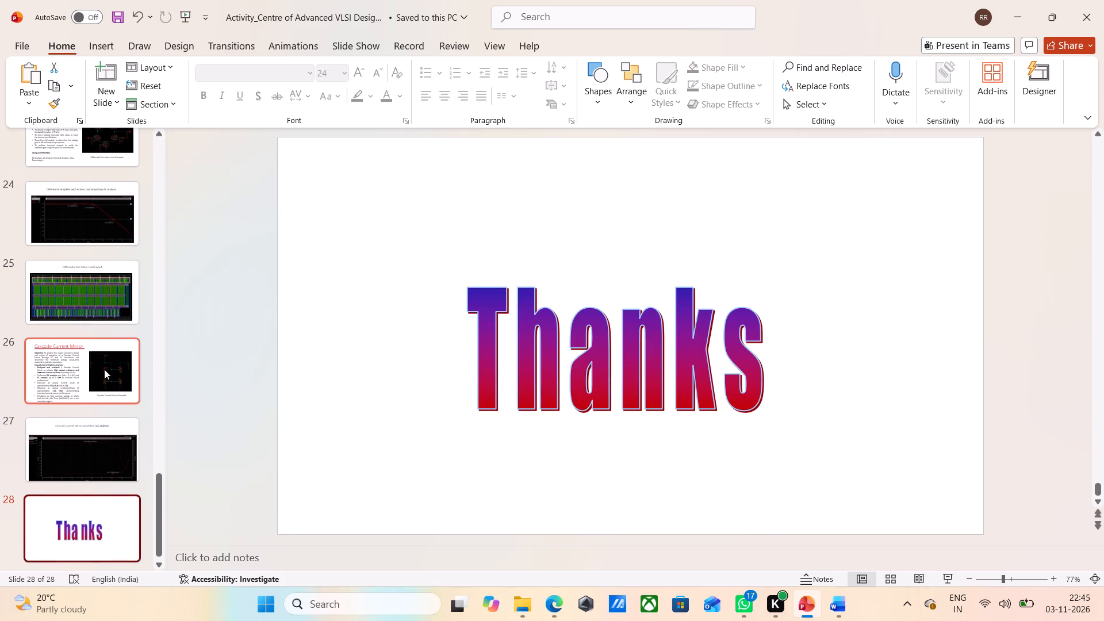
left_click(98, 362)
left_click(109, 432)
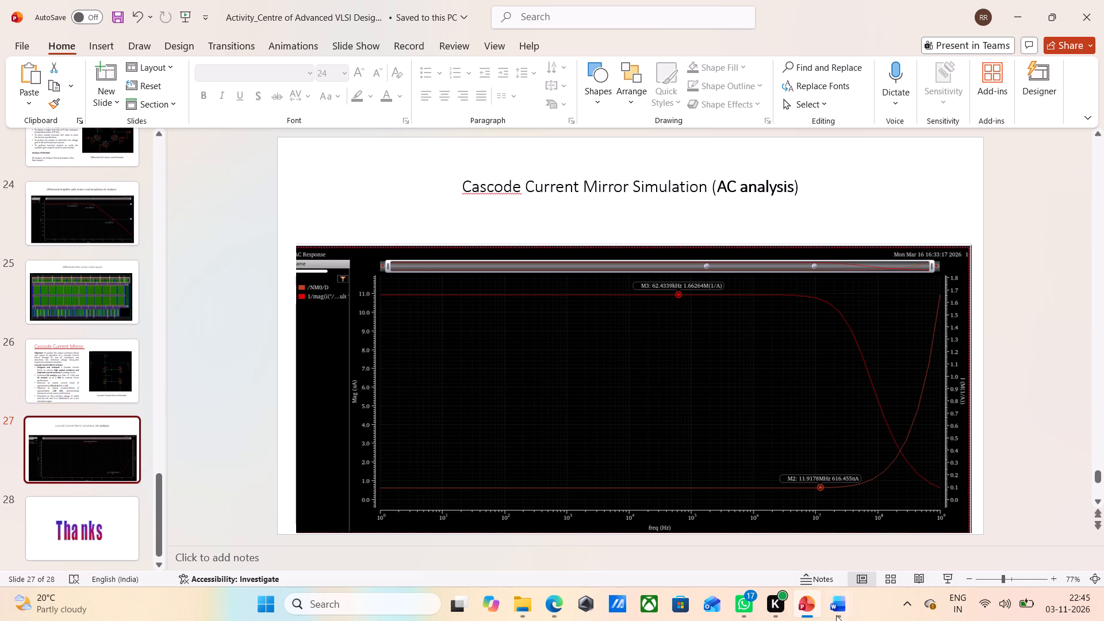
Copy the Word heading "Simulation to find the common saturation voltage of left side Tx or (NM0,NM1)." into the title of a new slide after AC analysis.
left_click(889, 544)
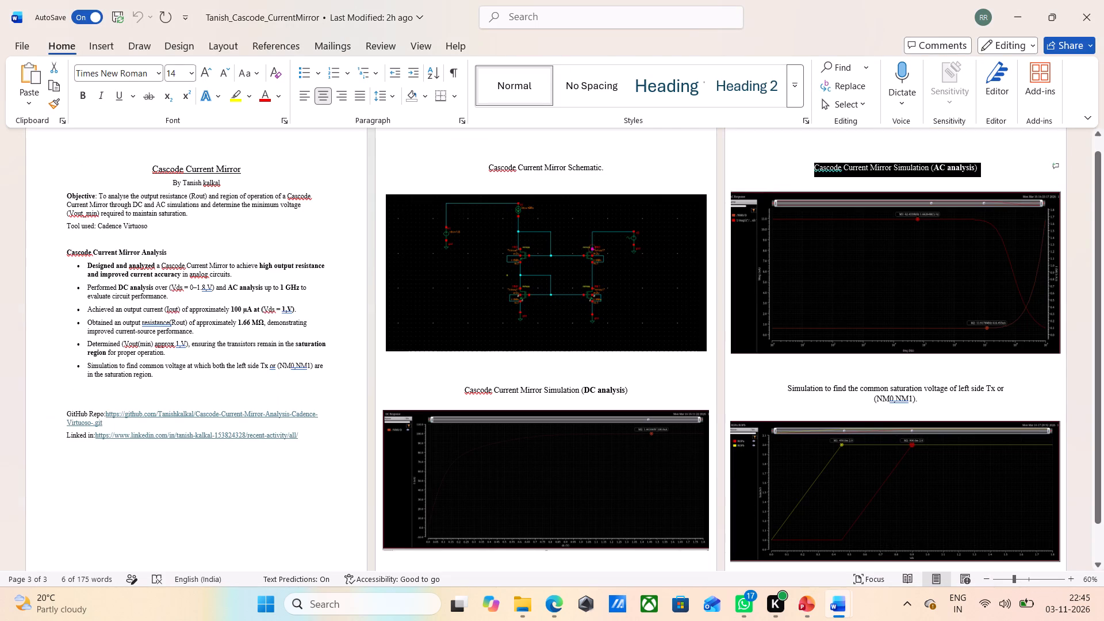
scroll(750, 397, "down", 2)
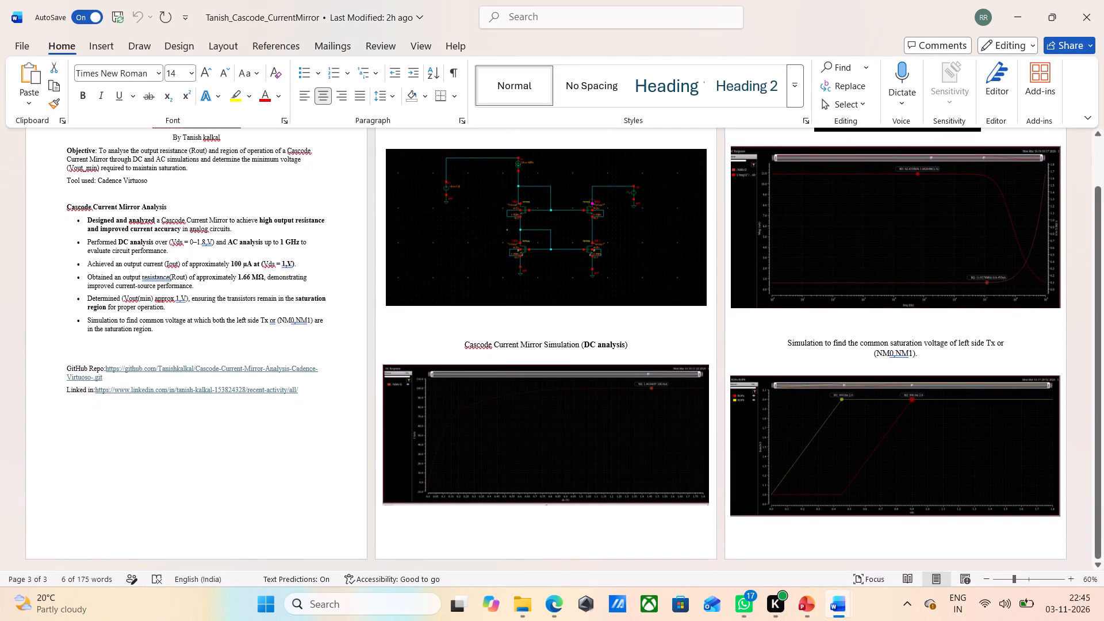
scroll(778, 379, "down", 1)
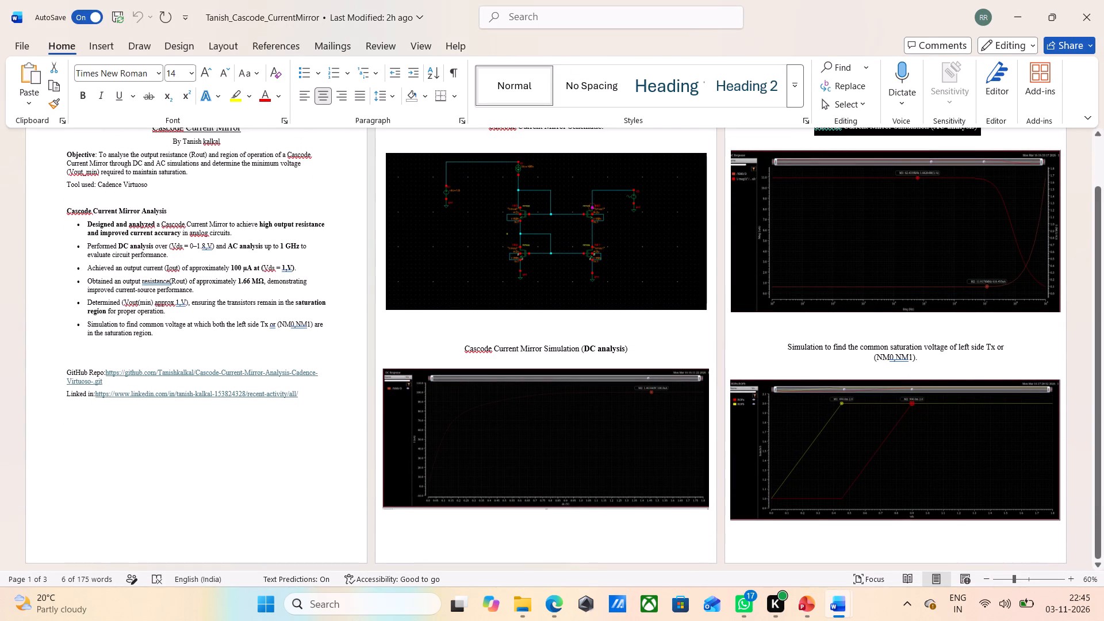
left_click_drag(920, 360, 785, 344)
key("ctrl+c")
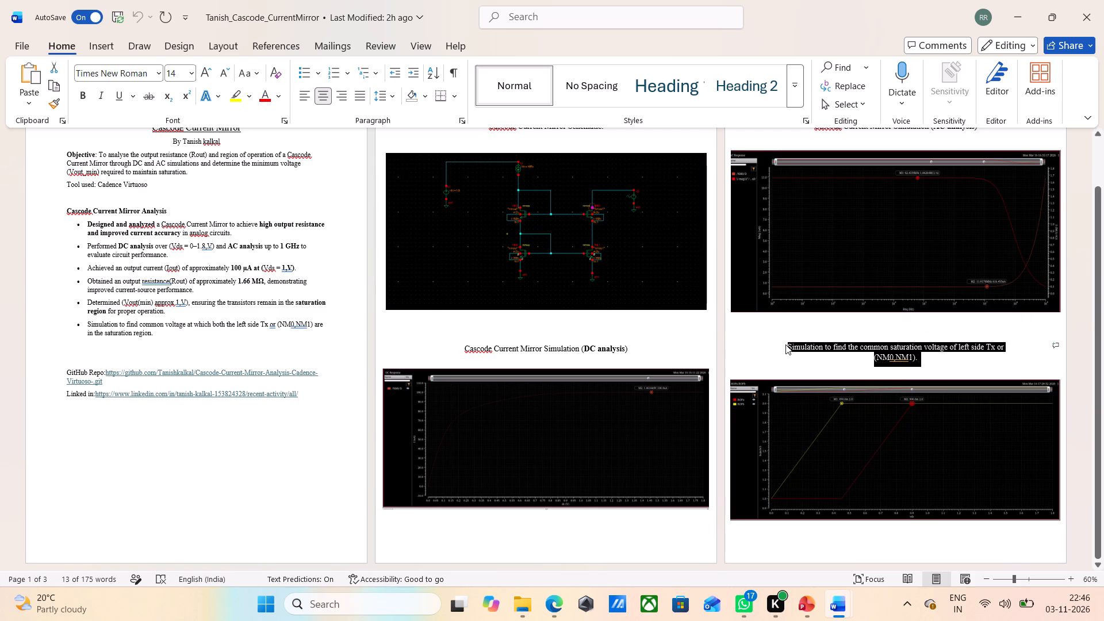
left_click(800, 600)
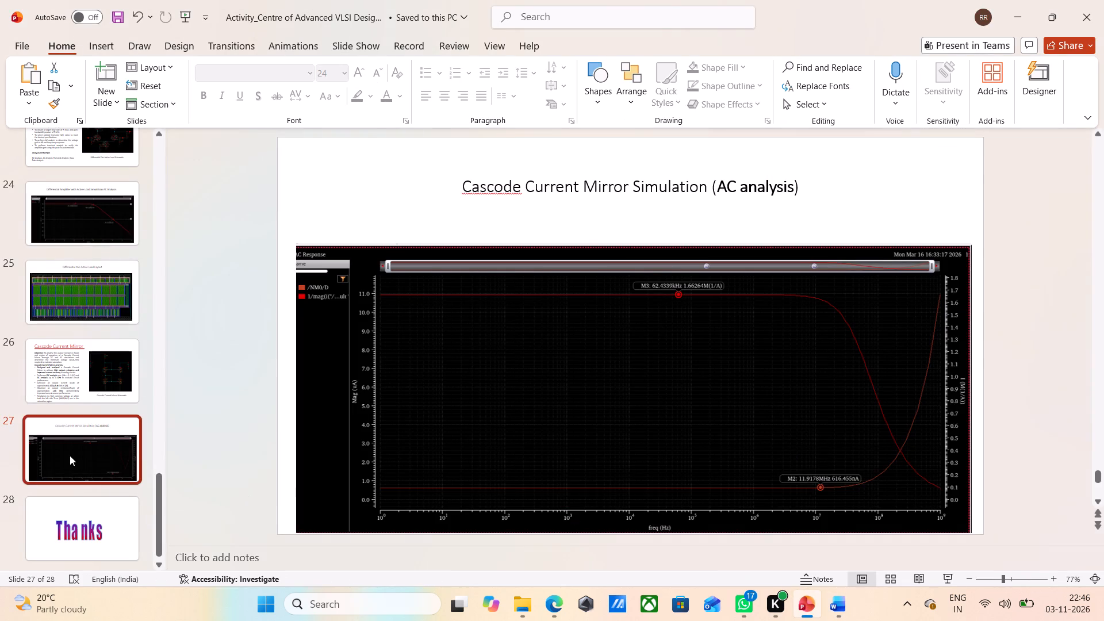
right_click(70, 455)
left_click(136, 230)
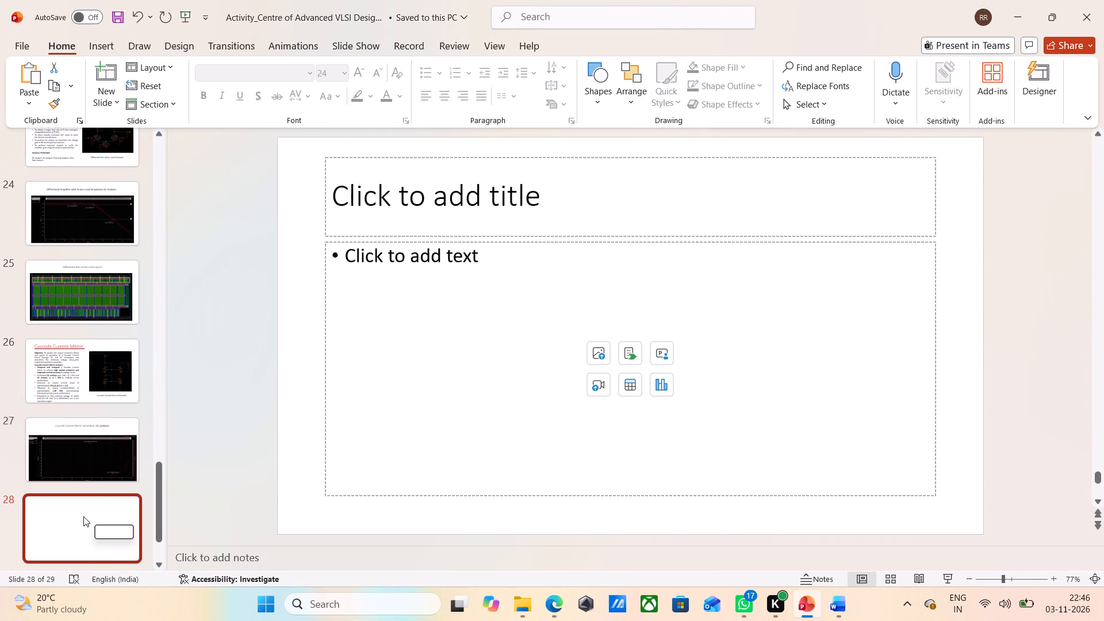
left_click(425, 216)
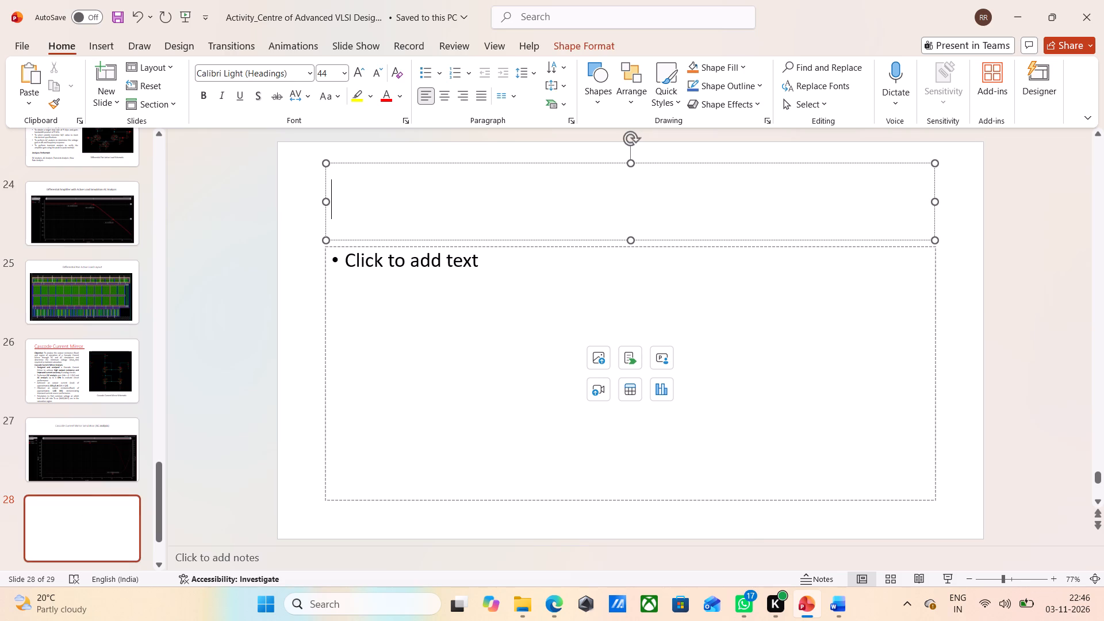
key("ctrl+v")
Set the saturation voltage slide's title to font size 24.
left_click_drag(683, 212, 380, 166)
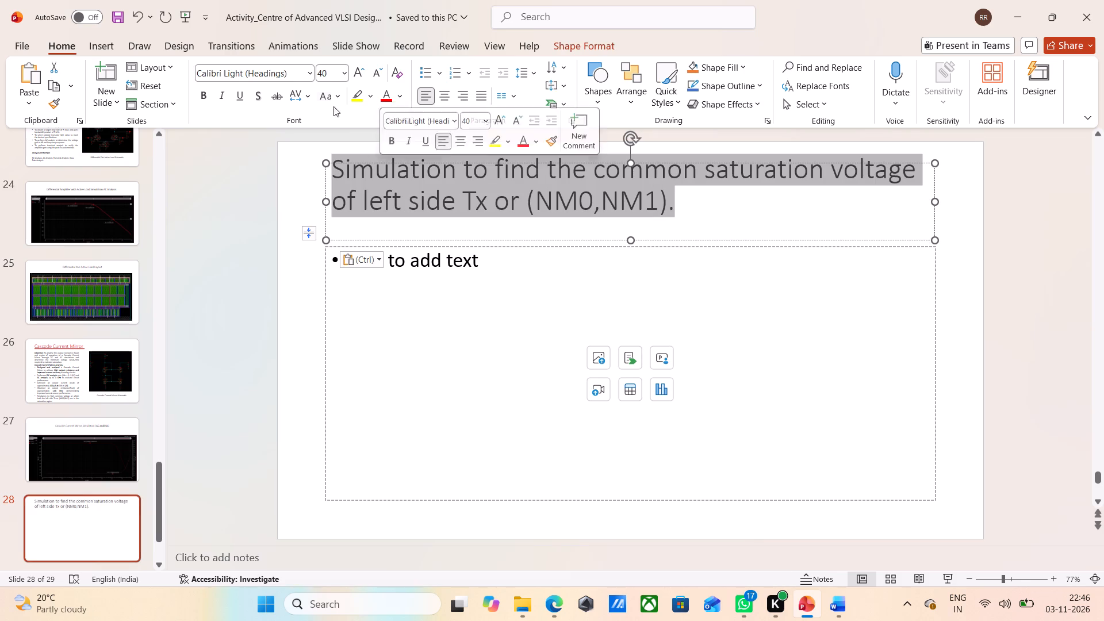
left_click(346, 77)
left_click(331, 266)
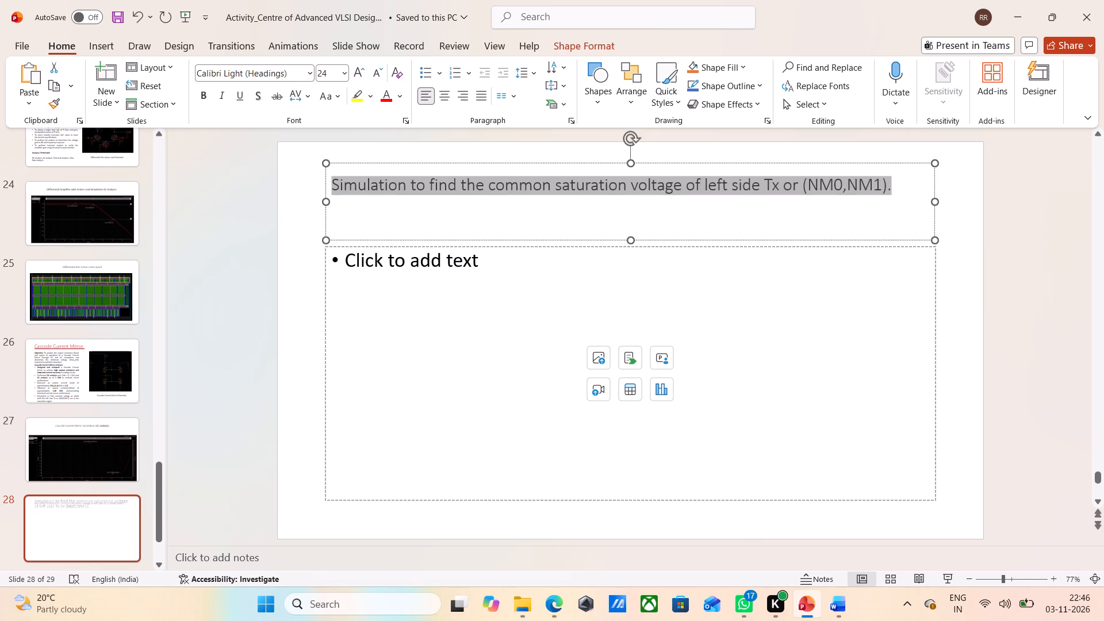
Copy the common saturation voltage simulation plot from the Word document into the slide's content area.
left_click(456, 328)
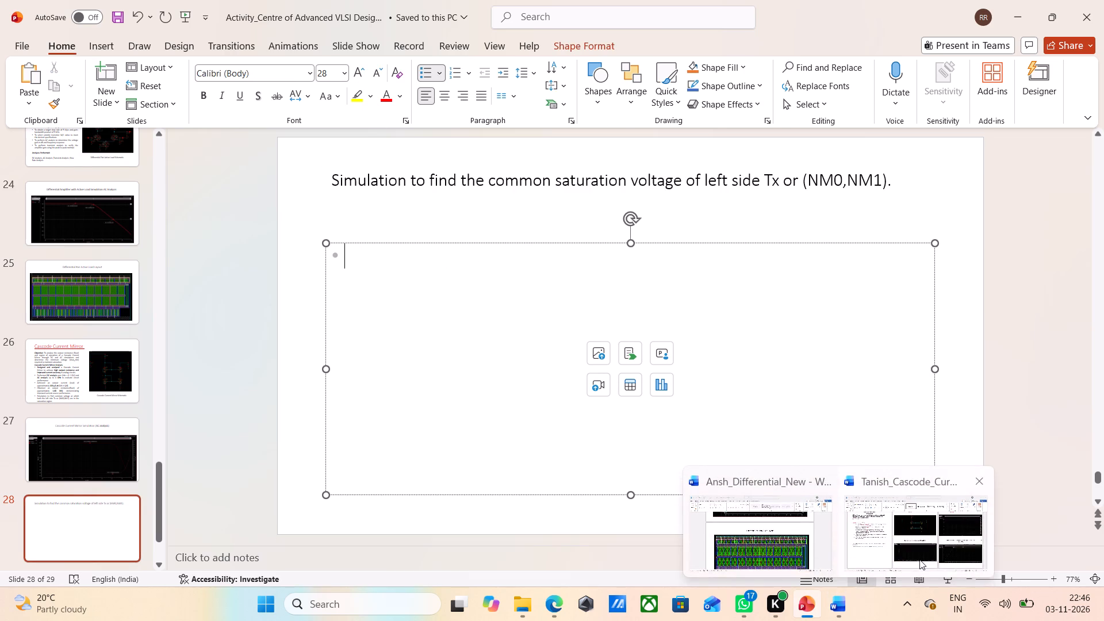
left_click(919, 559)
left_click(883, 436)
key("ctrl+c")
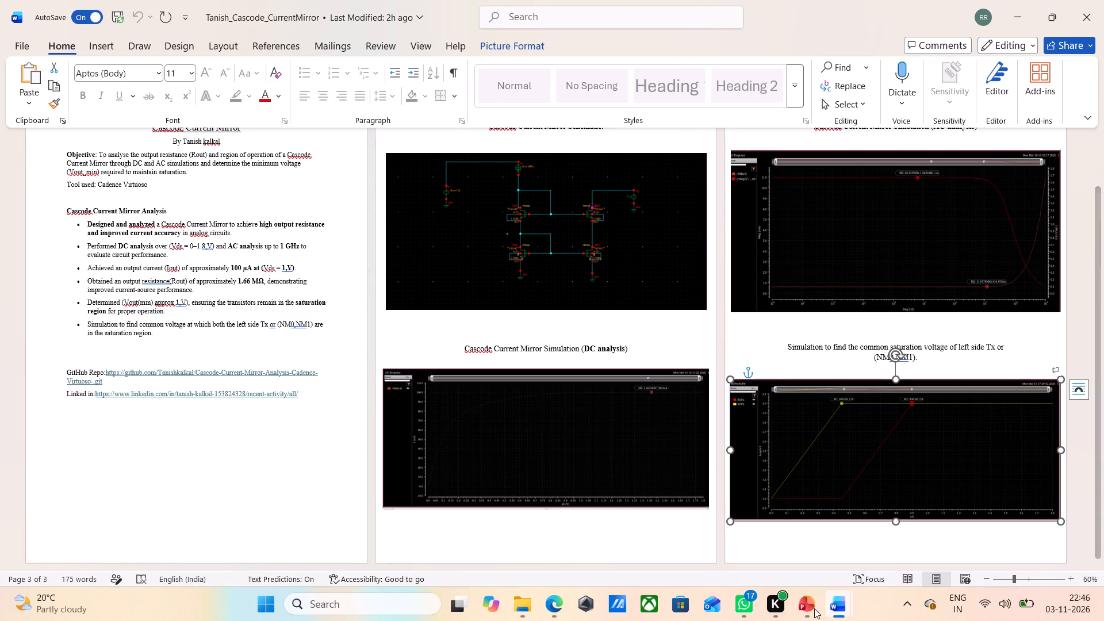
left_click(797, 606)
left_click(490, 391)
key("ctrl+v")
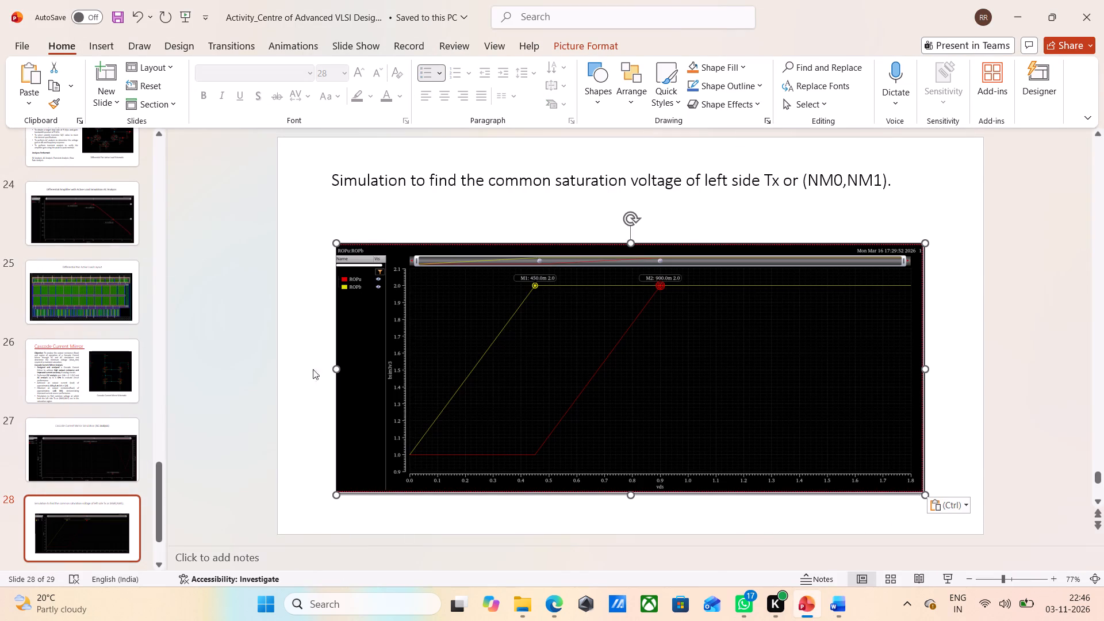
Enlarge the saturation voltage plot toward the slide's side and bottom edges and stretch its top up to just below the title.
left_click_drag(334, 495, 301, 505)
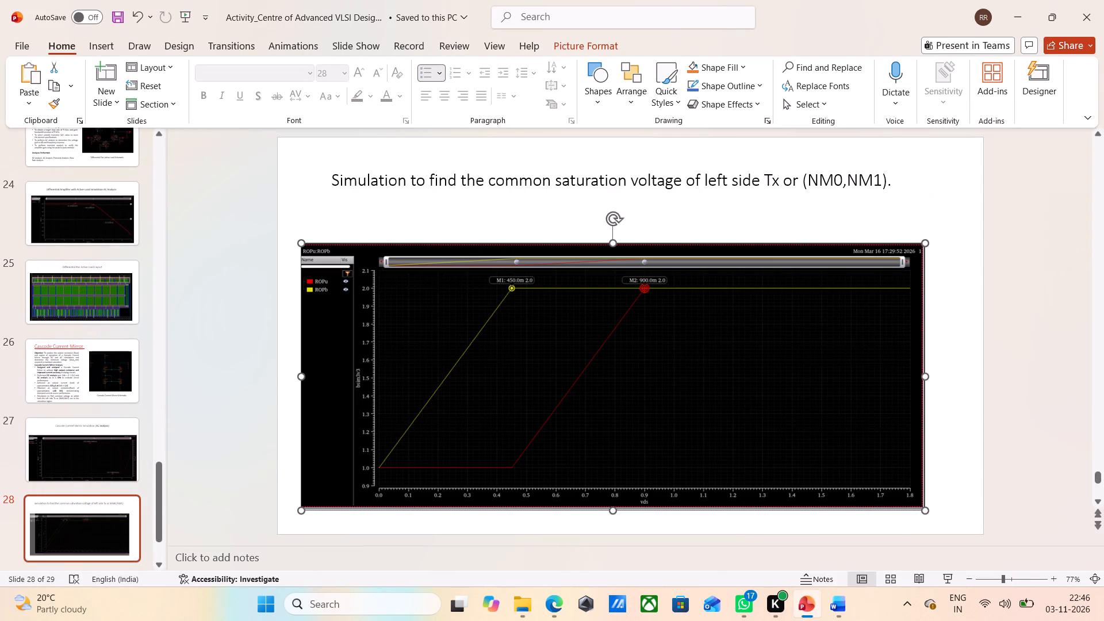
left_click_drag(925, 507, 954, 504)
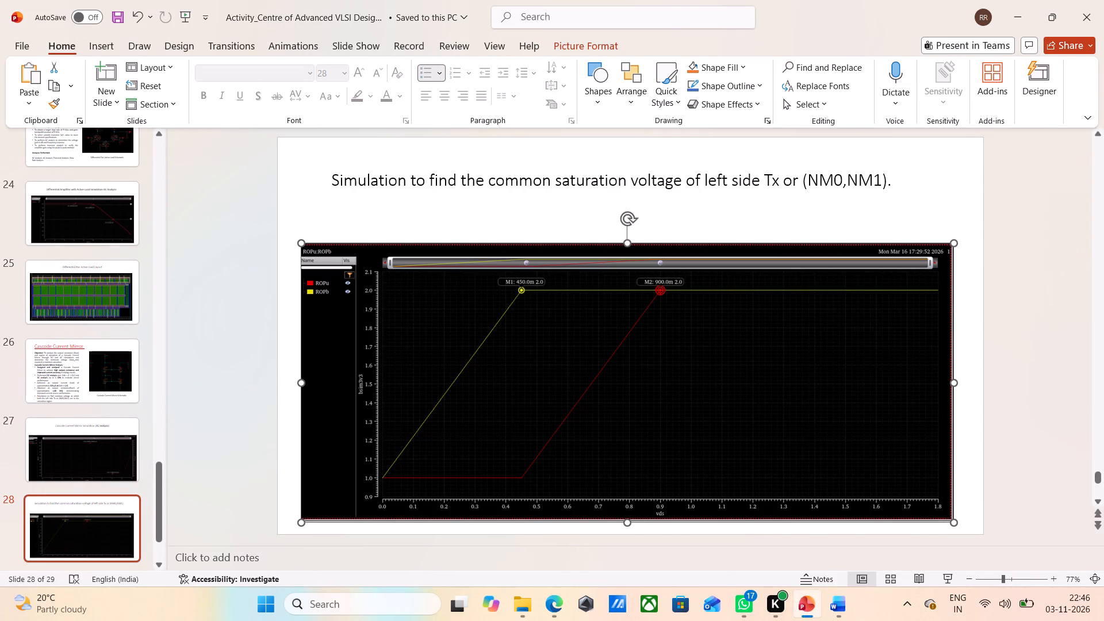
left_click_drag(629, 246, 635, 216)
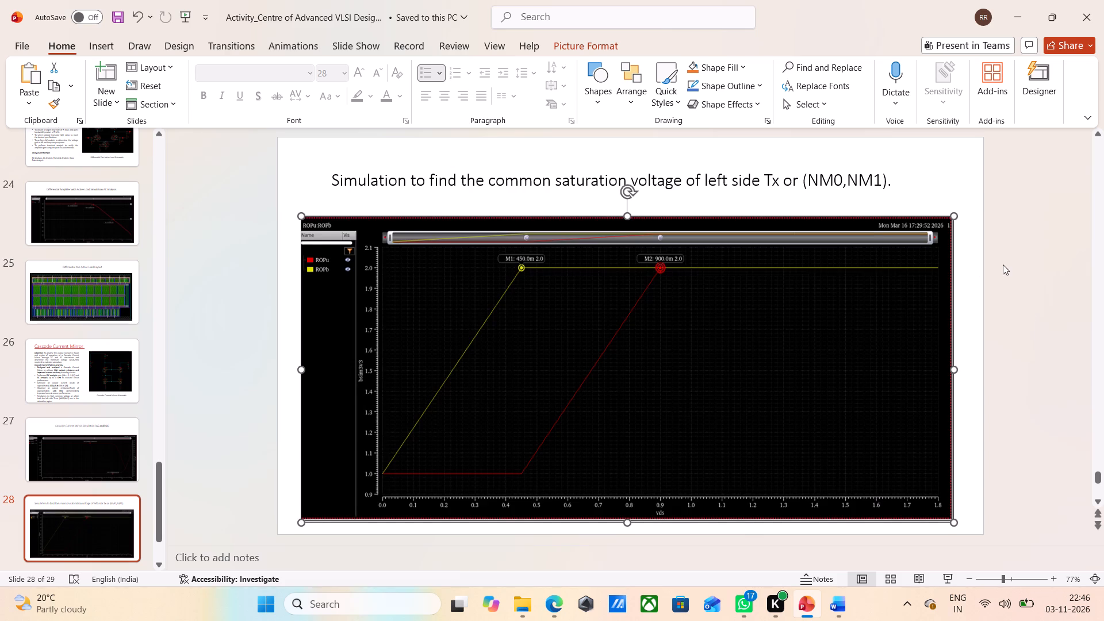
Deselect the saturation voltage plot and close the Cascode Current Mirror Word document.
left_click(930, 187)
scroll(97, 469, "down", 3)
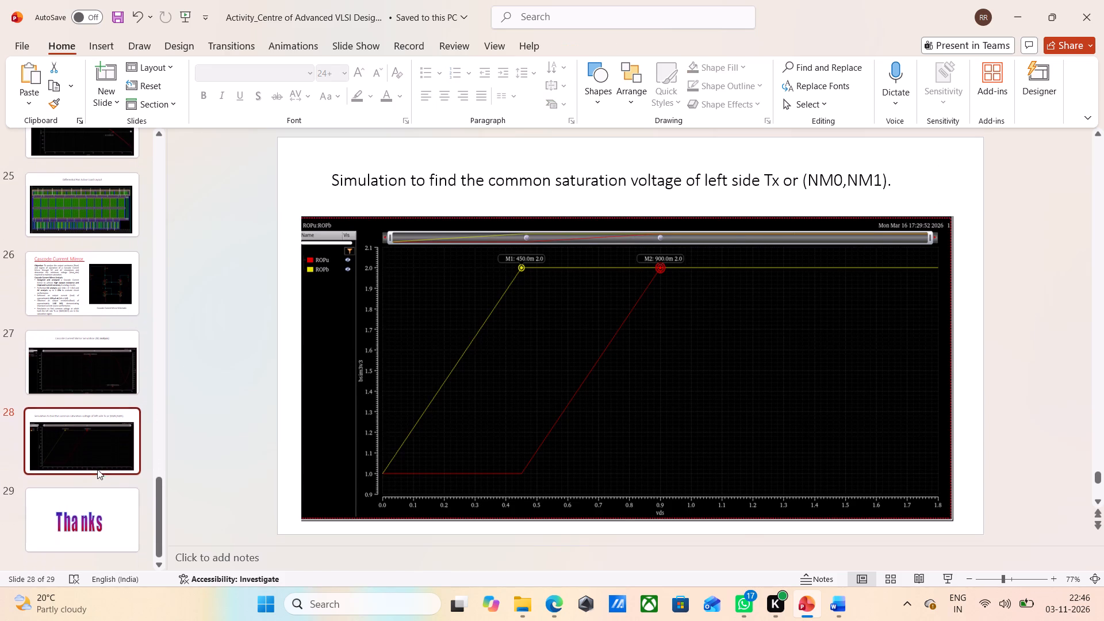
left_click(208, 397)
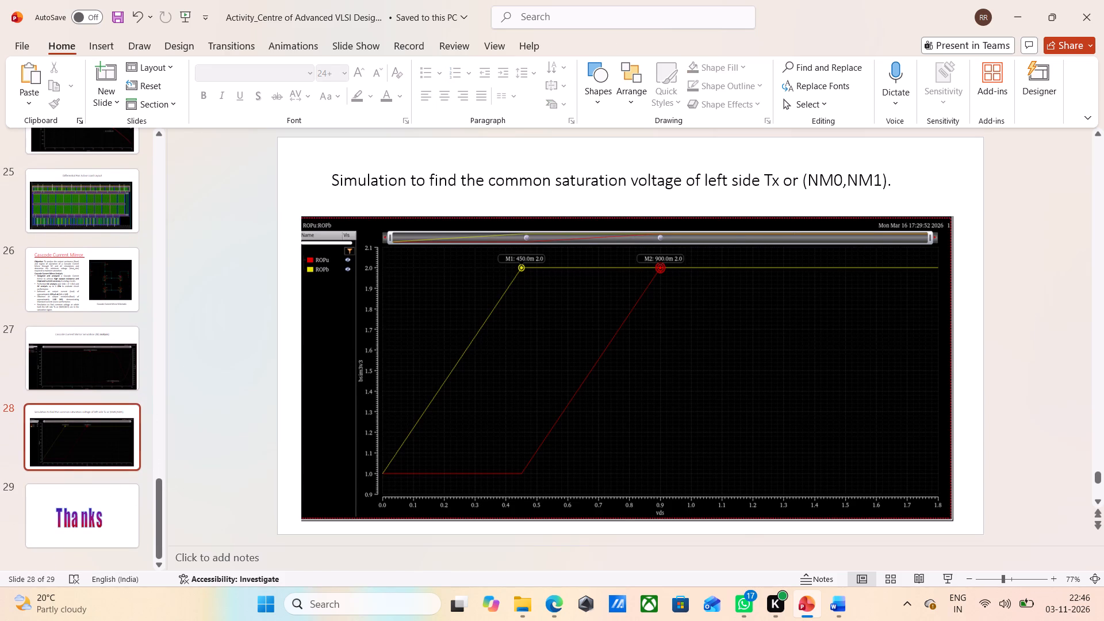
left_click(822, 485)
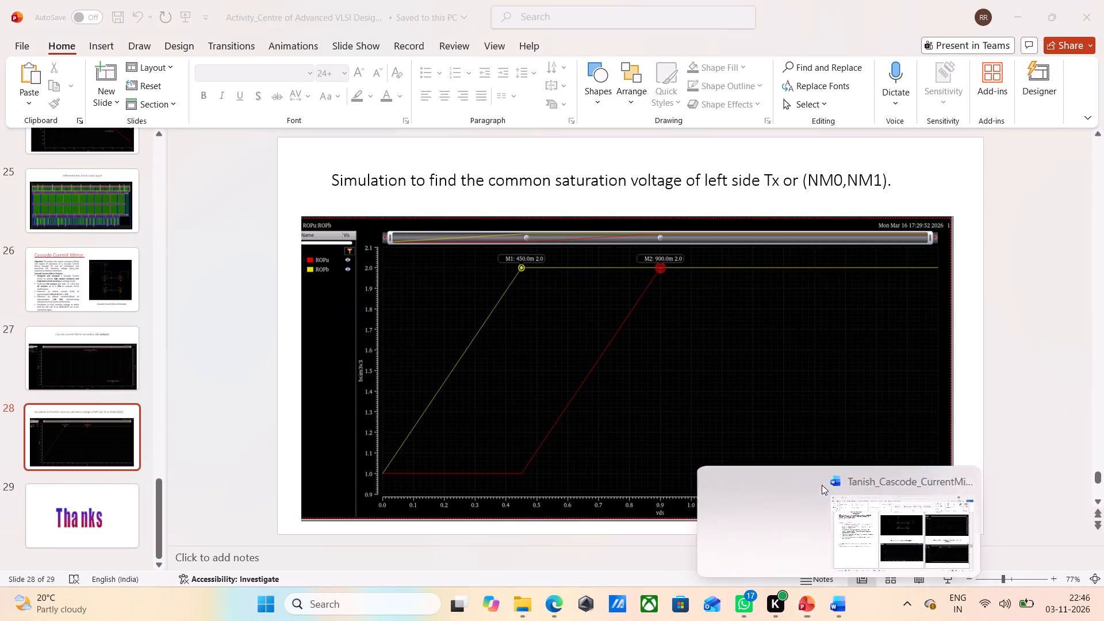
left_click(908, 476)
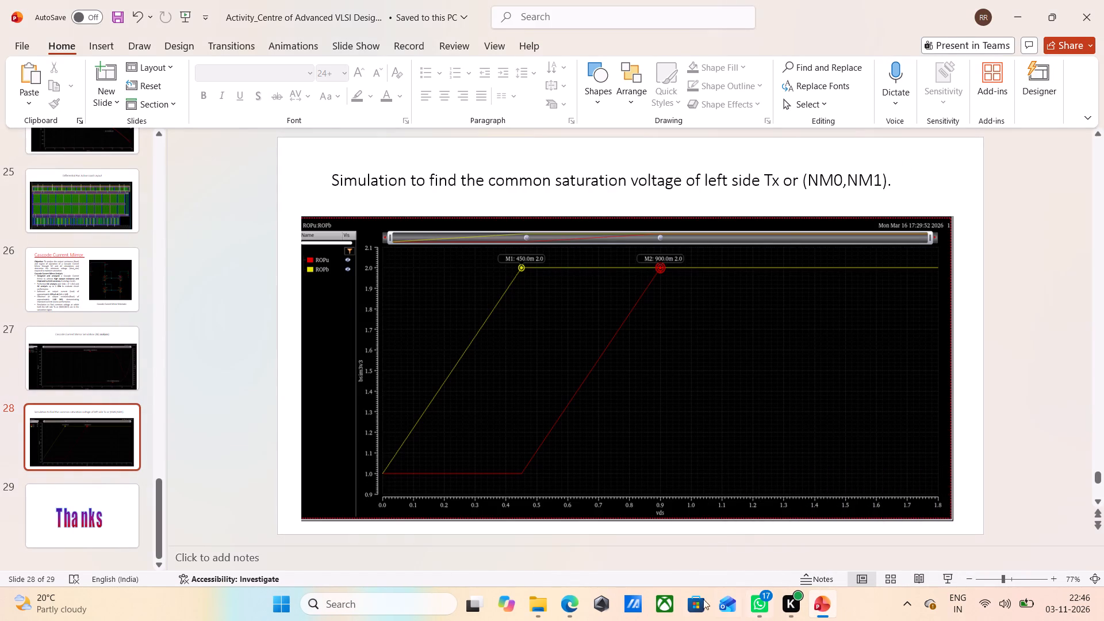
Open the Differential Pair Word document from the desktop.
left_click(542, 606)
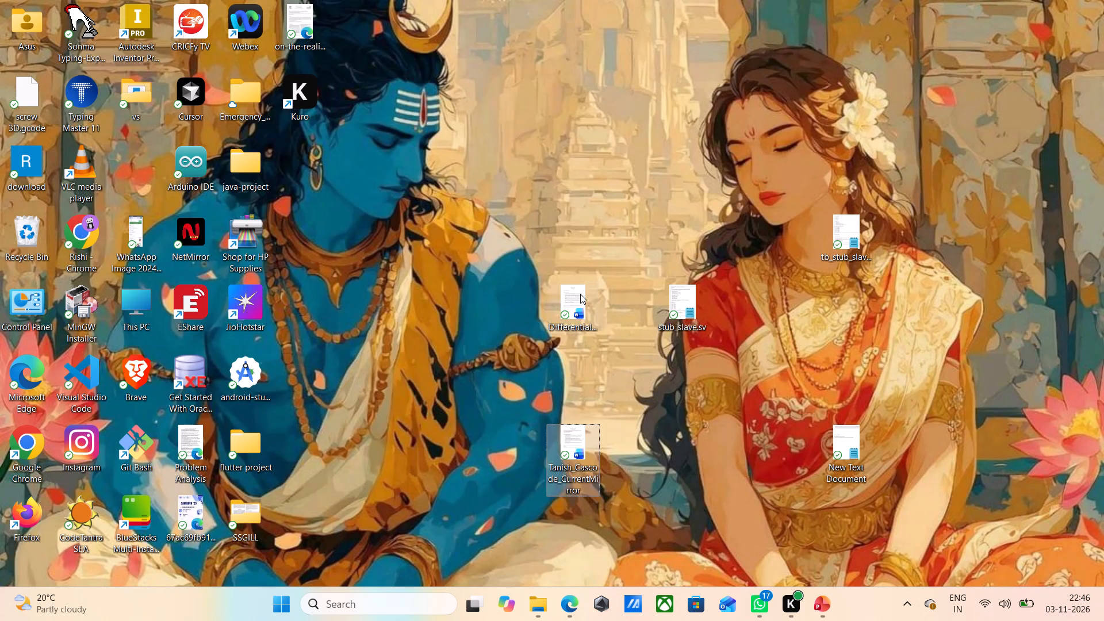
double_click(580, 294)
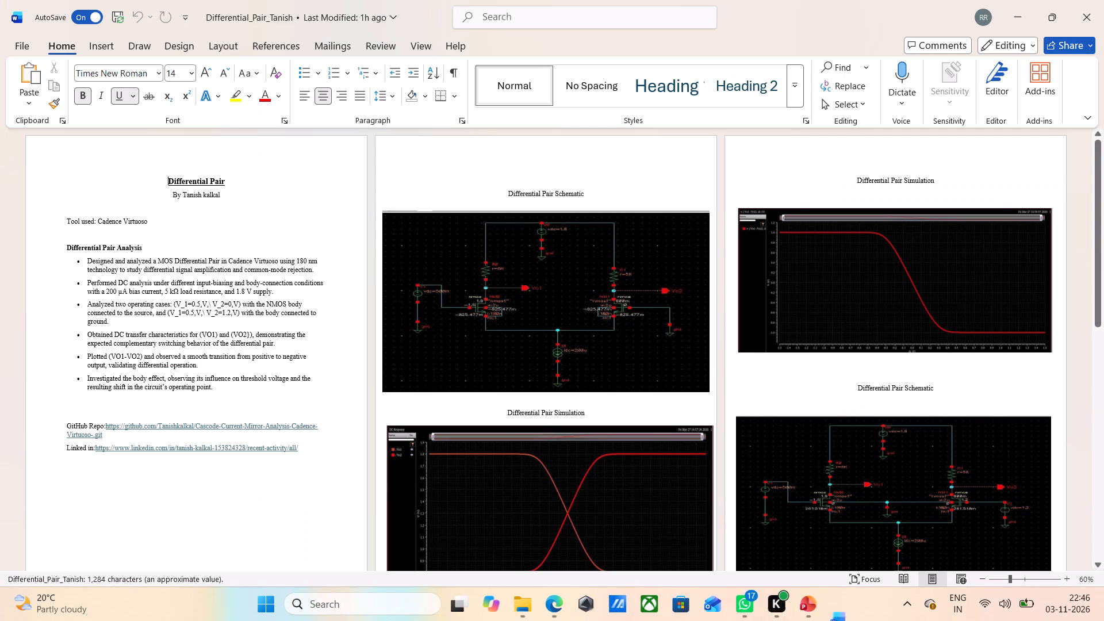
Look through the Differential Pair document's analysis text, schematics and simulation plots, then return to the VLSI presentation in PowerPoint.
scroll(658, 331, "down", 5)
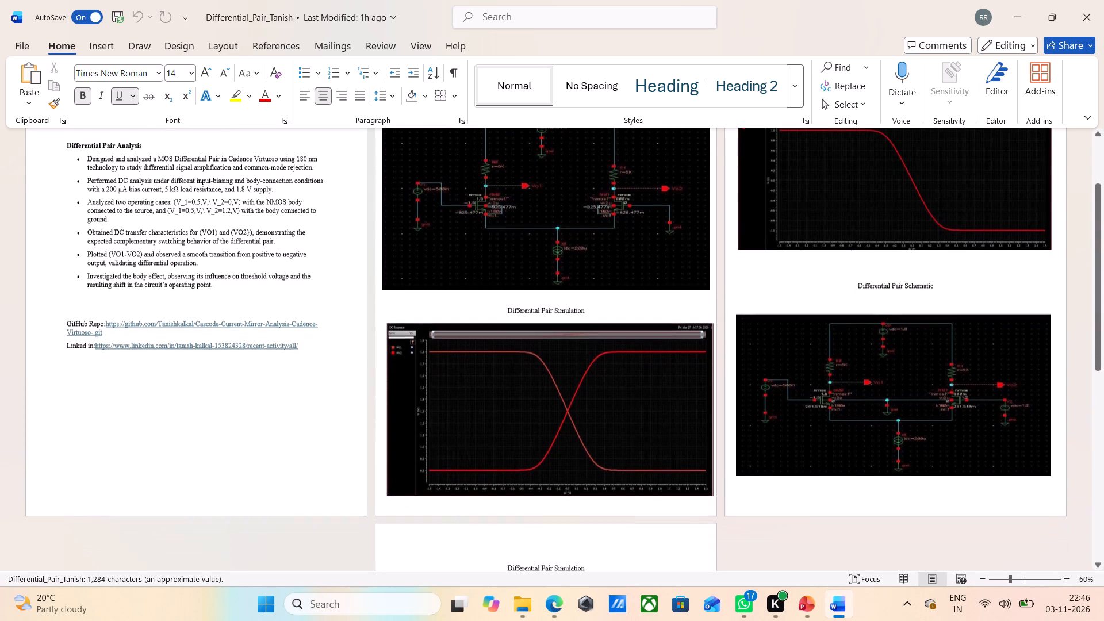
scroll(654, 340, "down", 9)
scroll(654, 340, "up", 4)
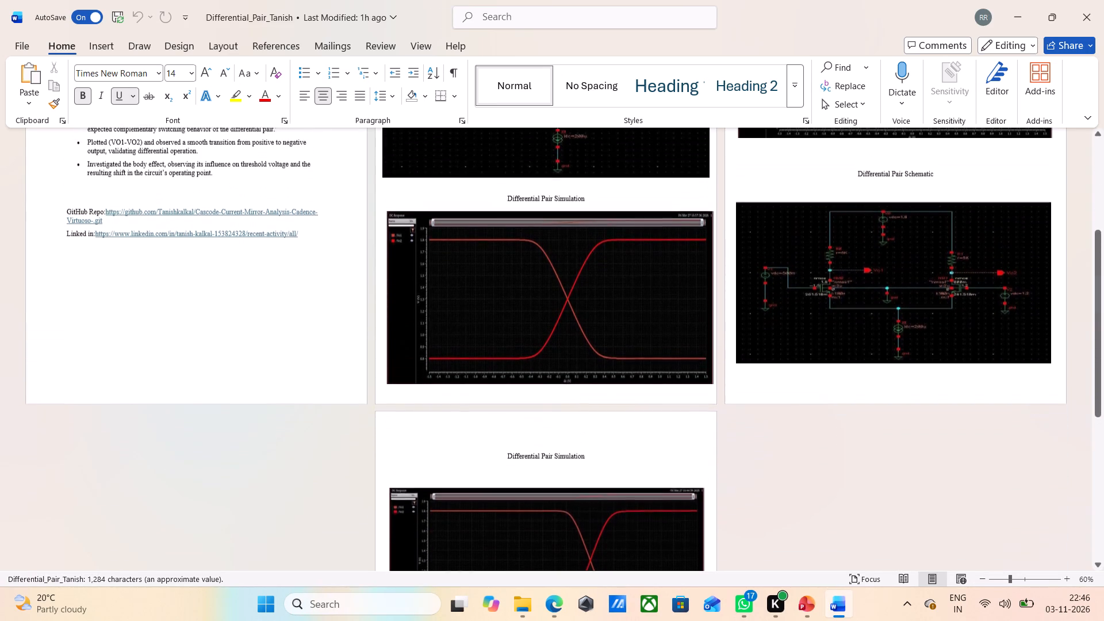
scroll(654, 340, "up", 5)
scroll(519, 358, "up", 4)
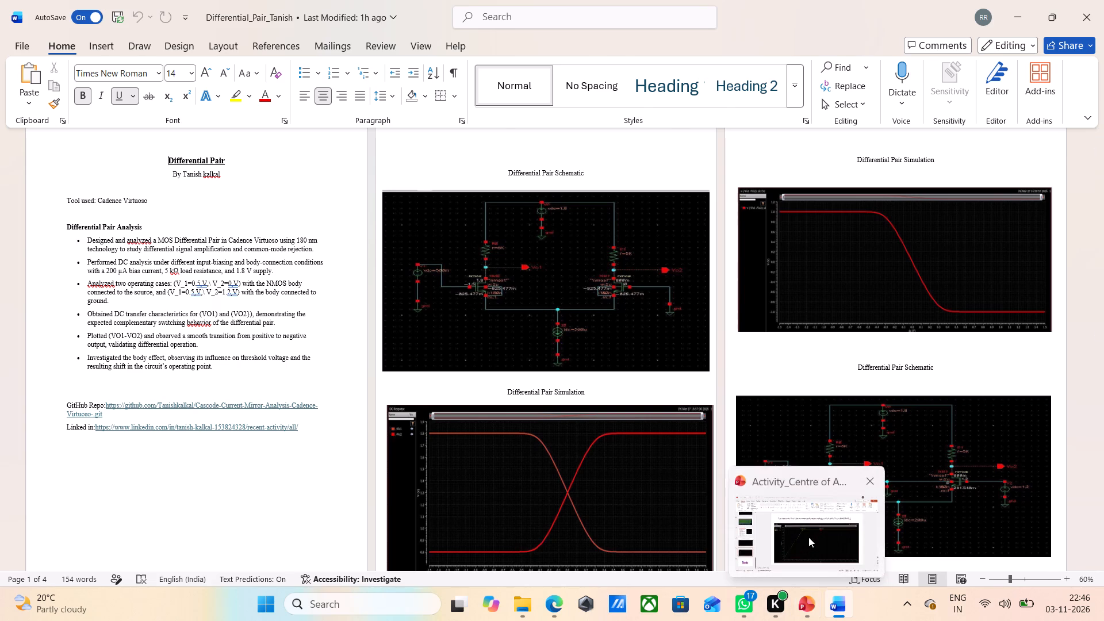
left_click(808, 537)
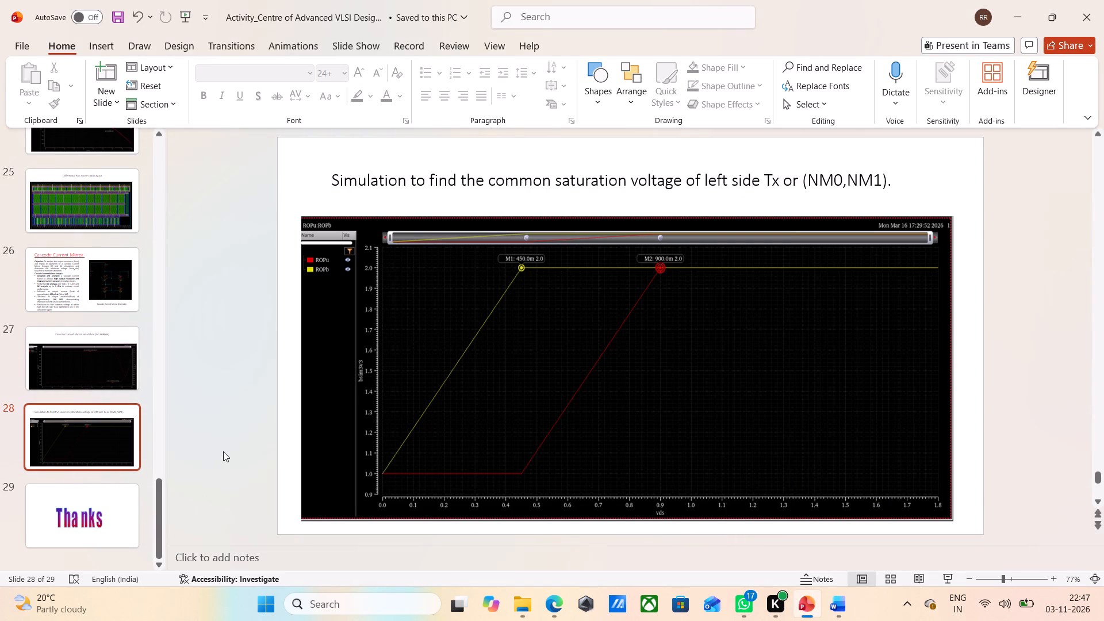
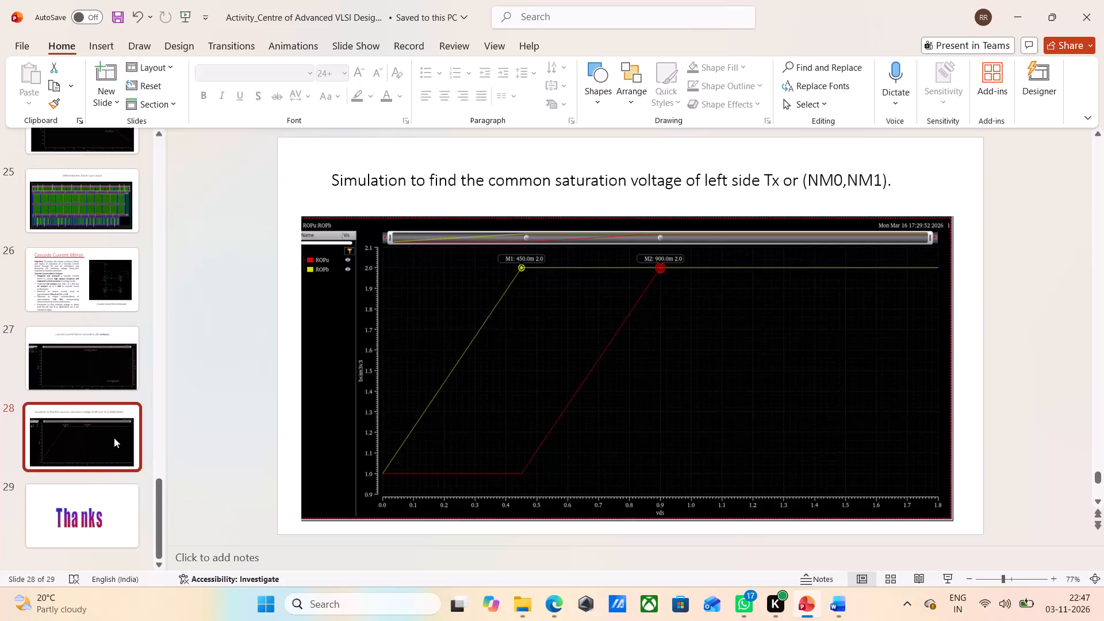
Add a new slide after slide 28, the saturation voltage simulation slide.
right_click(114, 438)
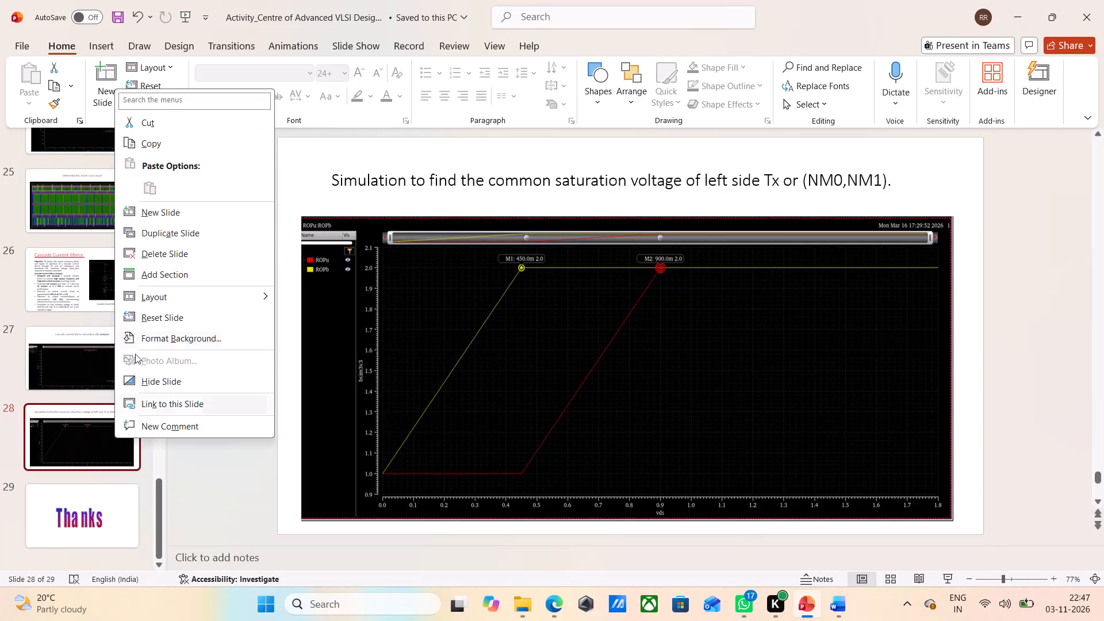
left_click(181, 212)
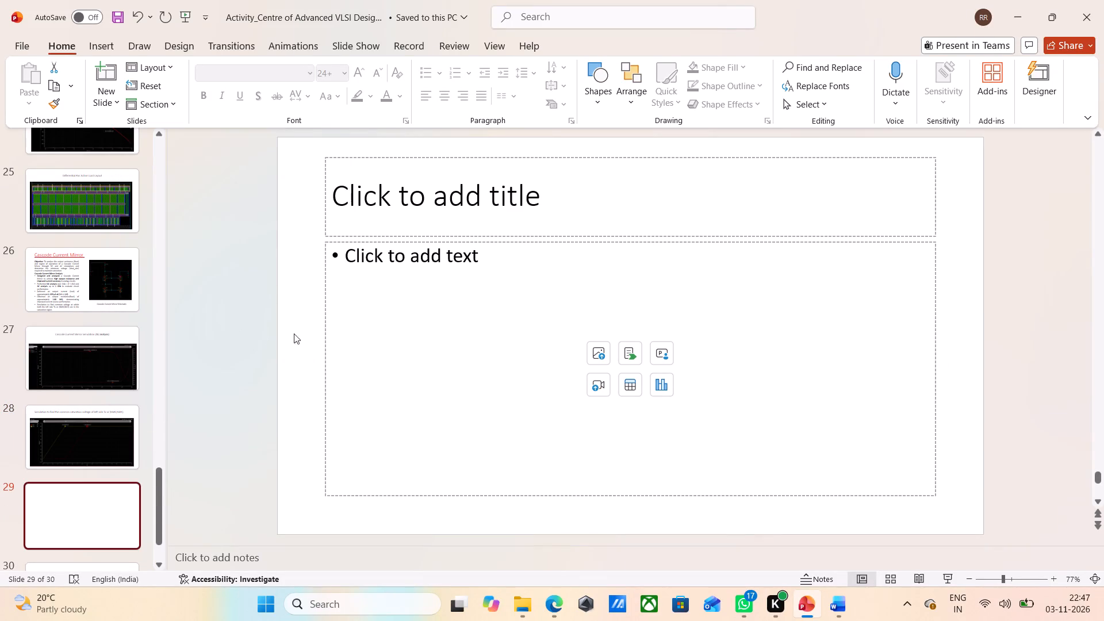
Copy the "Differential Pair" heading from the Word document and paste it as the new slide's title in PowerPoint.
left_click(844, 540)
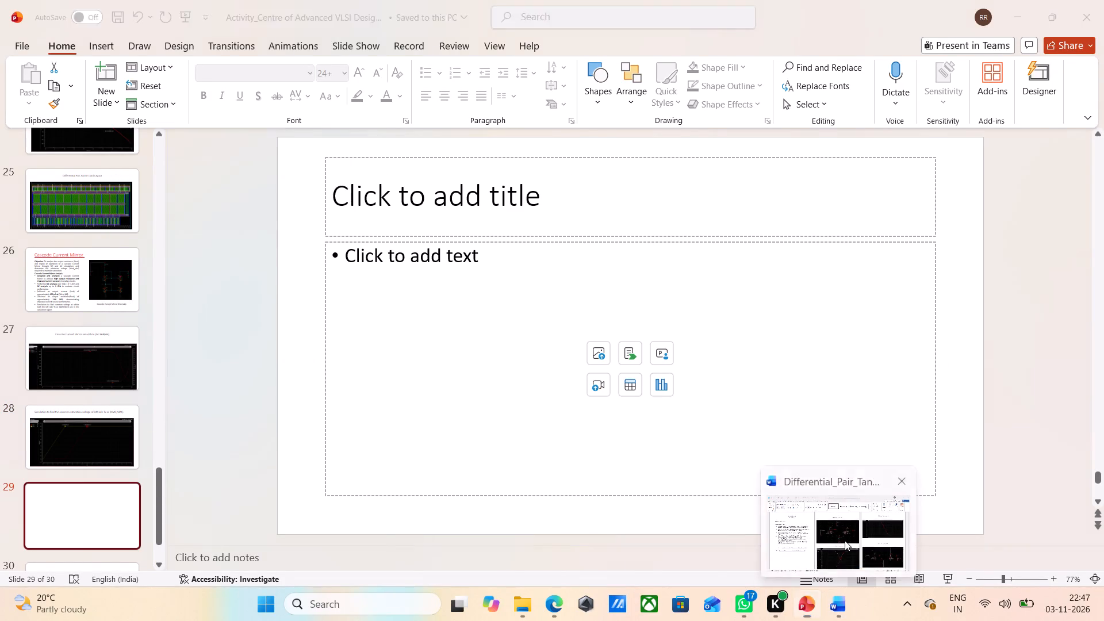
left_click_drag(238, 158, 168, 158)
key("ctrl+c")
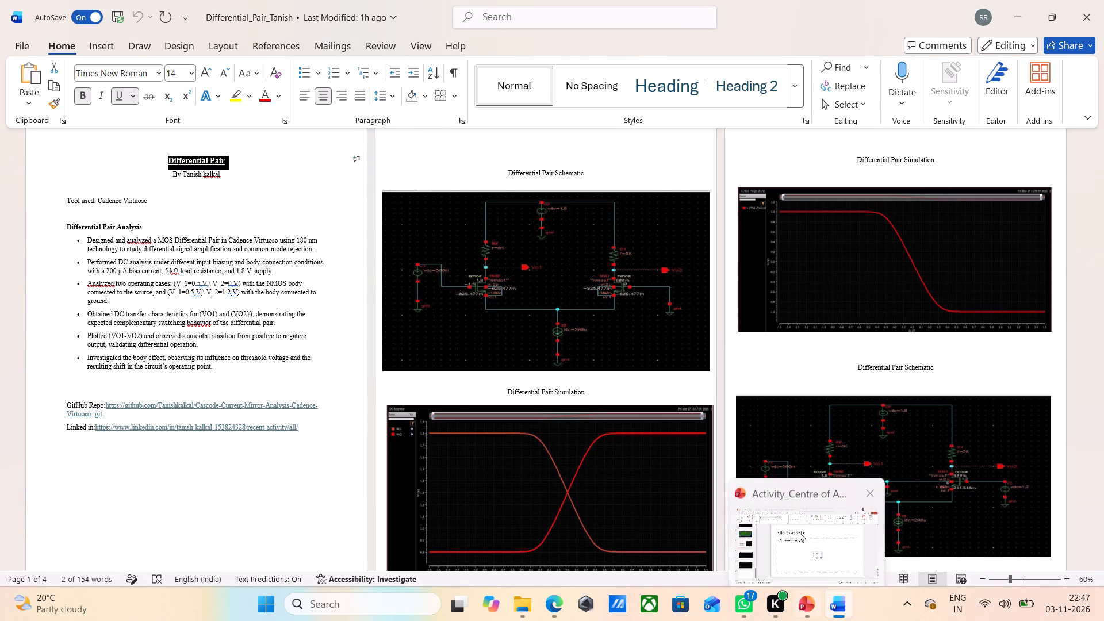
left_click(798, 529)
left_click(425, 210)
key("ctrl+v")
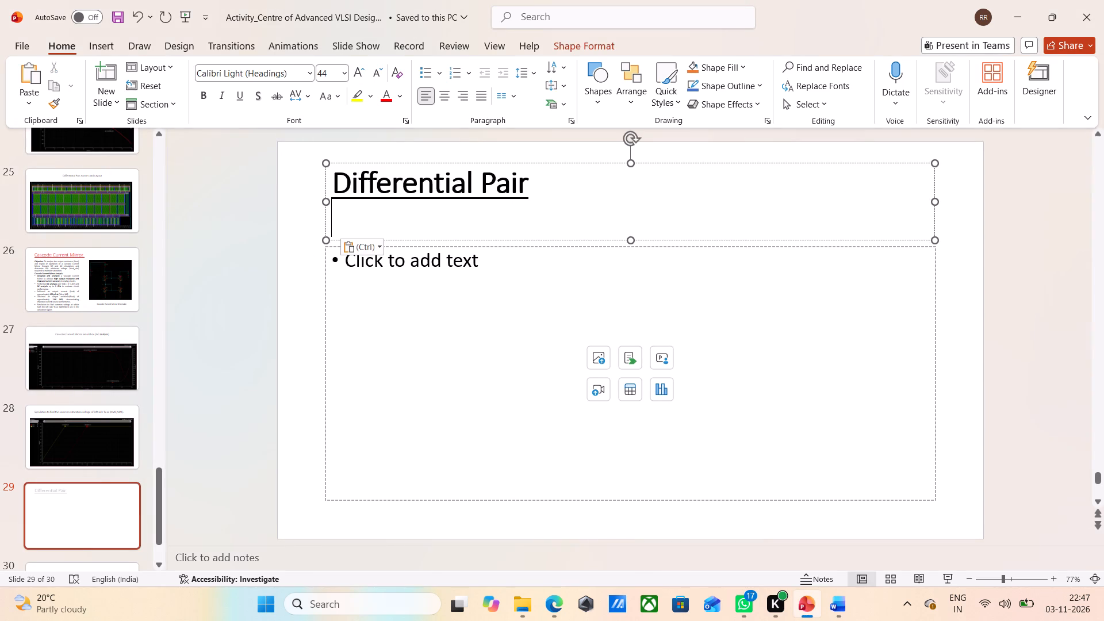
Colour the "Differential Pair" title text red.
left_click_drag(540, 201, 327, 178)
left_click(392, 103)
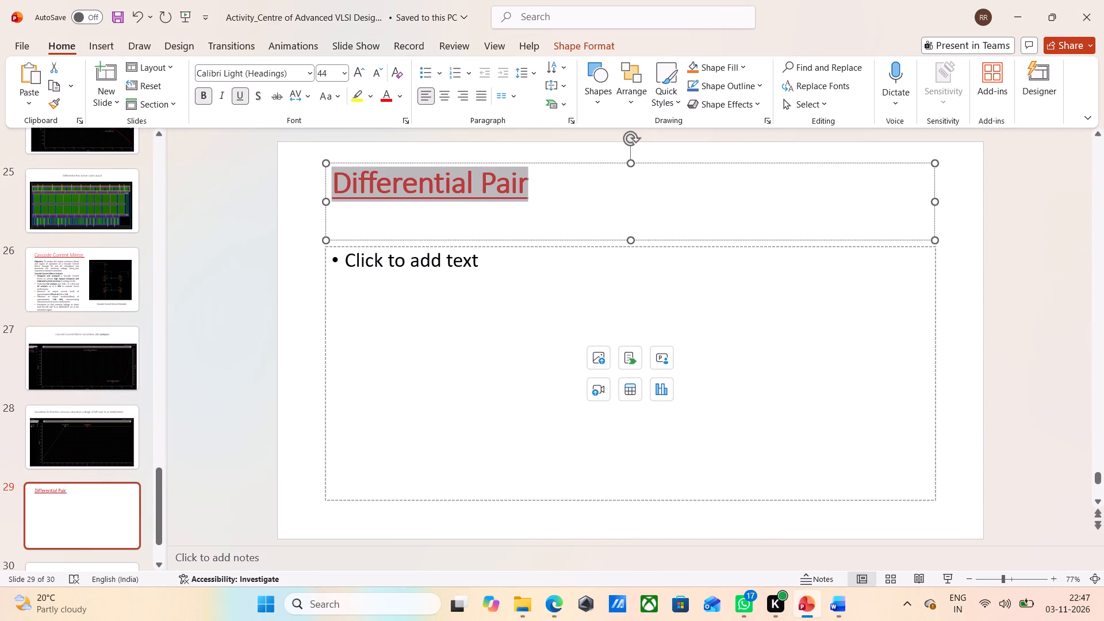
left_click(515, 236)
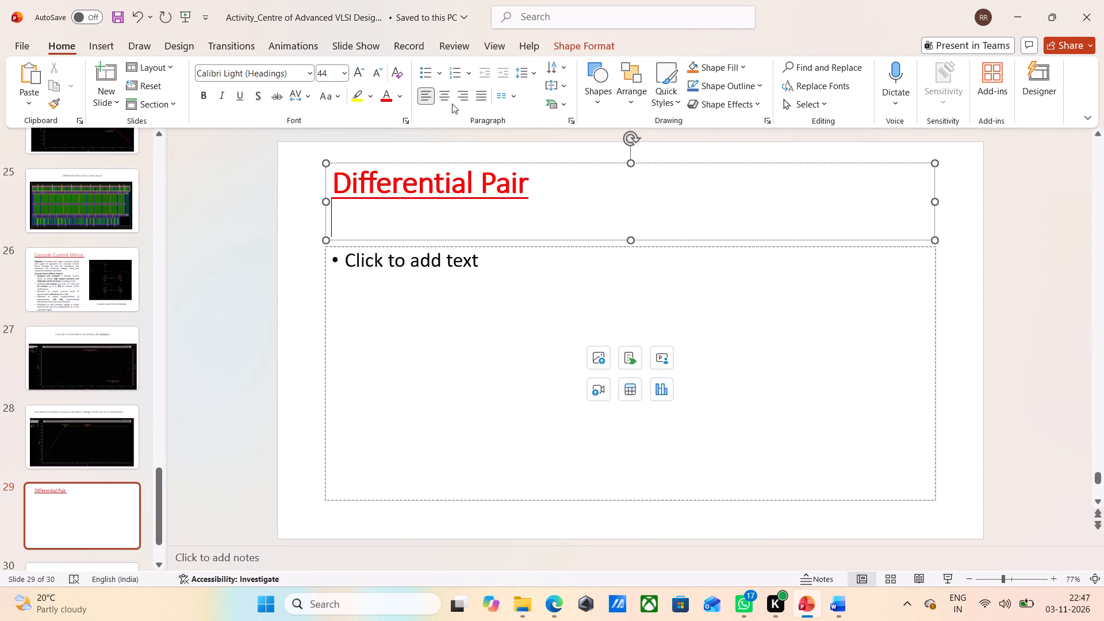
Narrow the content placeholder from its outer side so it fills about the left half of the slide.
scroll(108, 308, "up", 1)
left_click(429, 323)
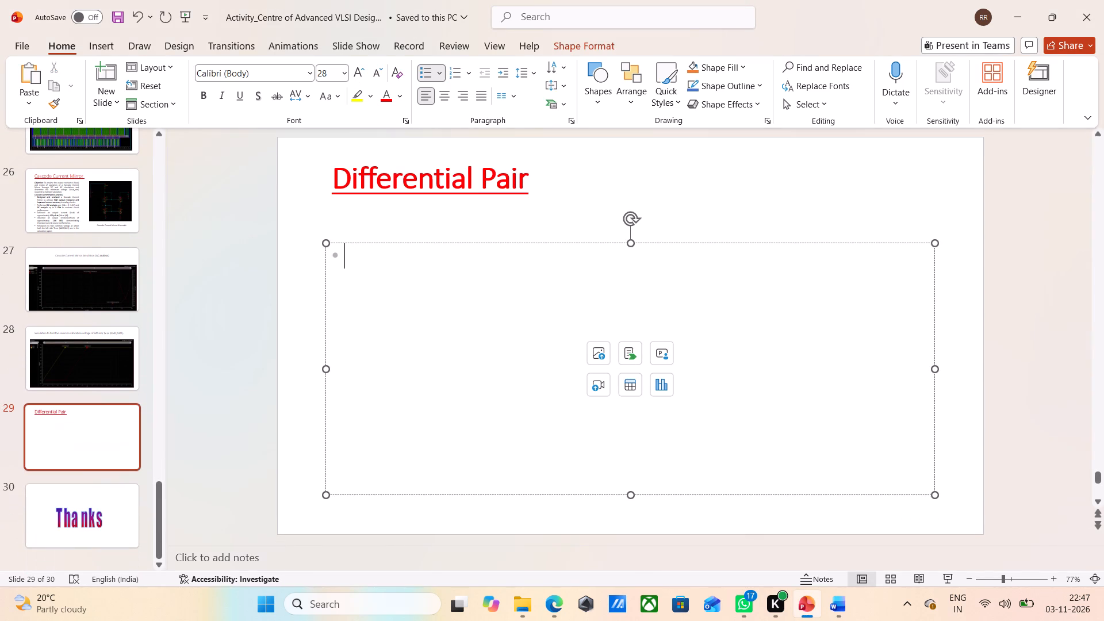
left_click_drag(935, 366, 556, 373)
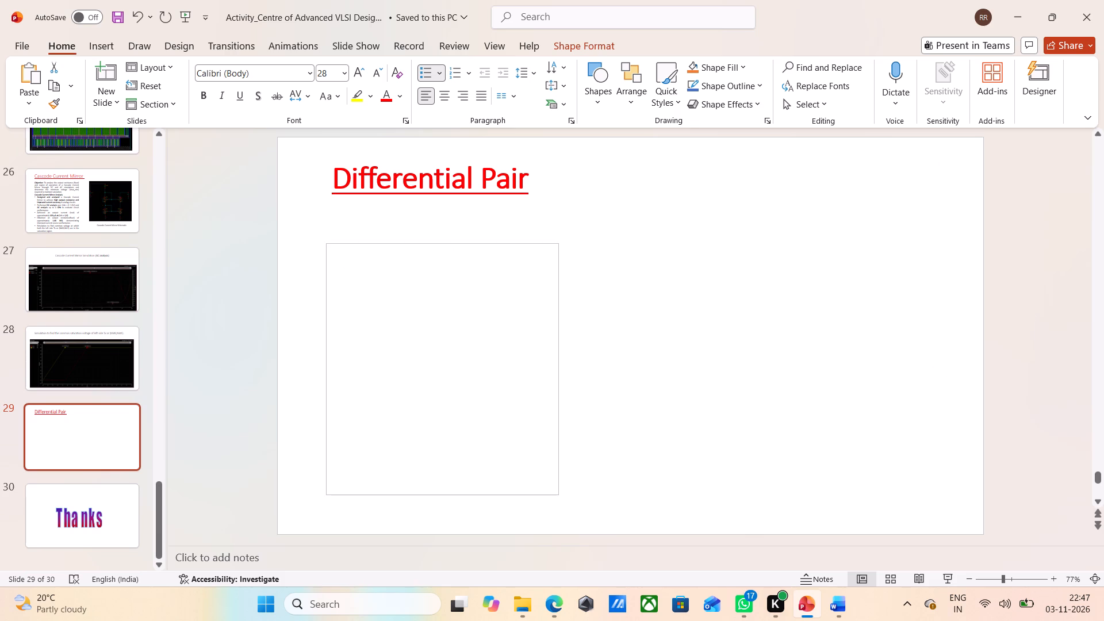
left_click_drag(556, 373, 641, 377)
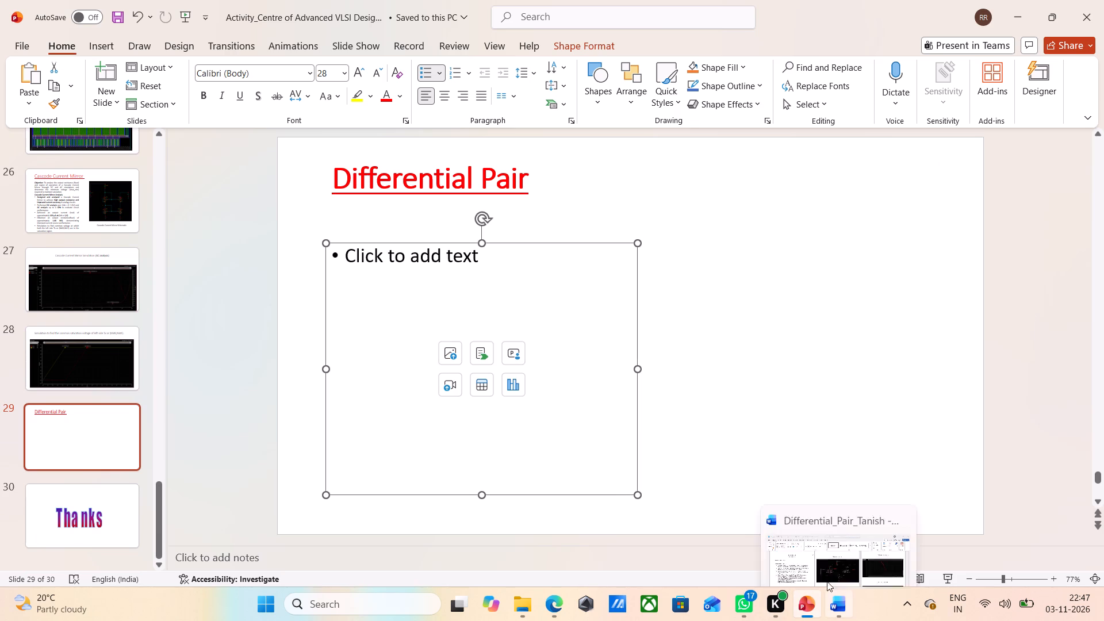
Copy the "Differential Pair Analysis" heading with all its bullets from the Word document and paste it into the slide's content placeholder.
left_click(812, 552)
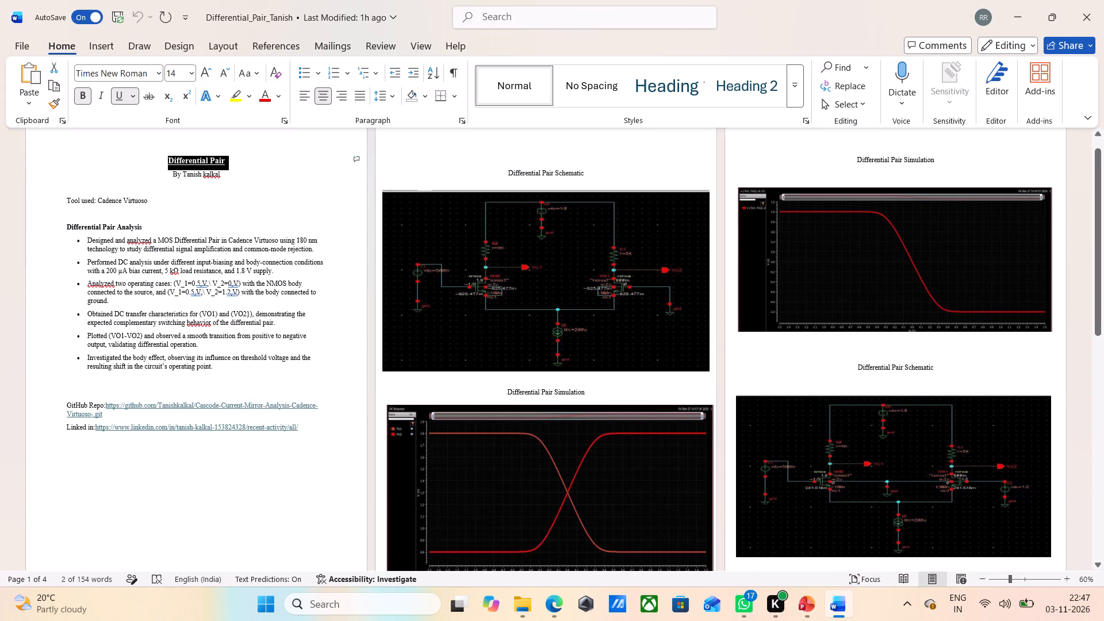
left_click_drag(225, 373, 206, 360)
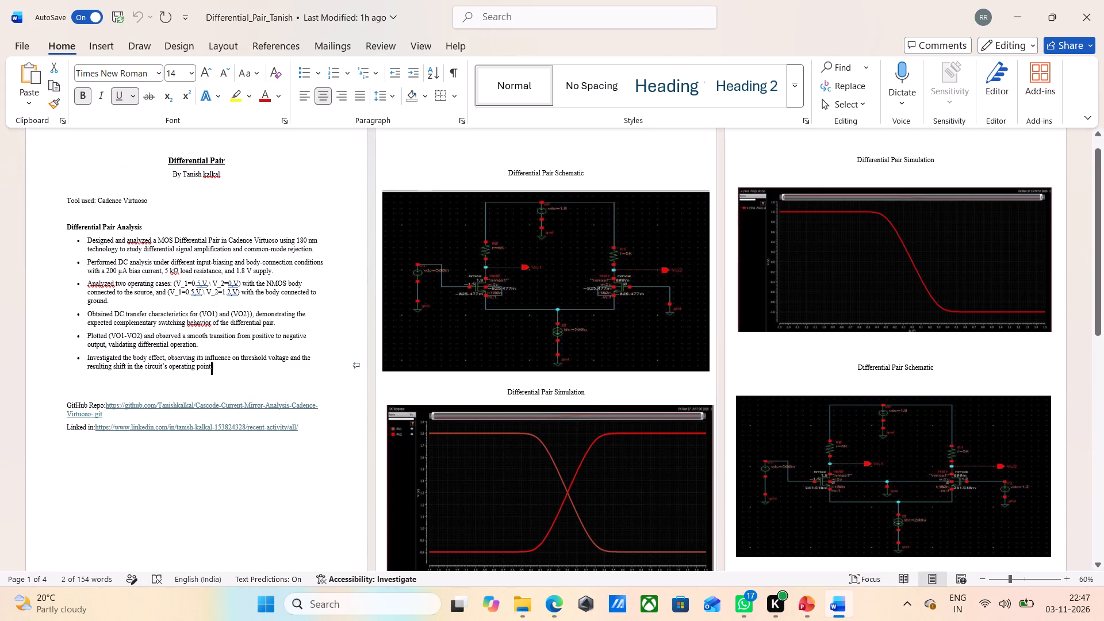
left_click_drag(206, 360, 64, 228)
key("ctrl+c")
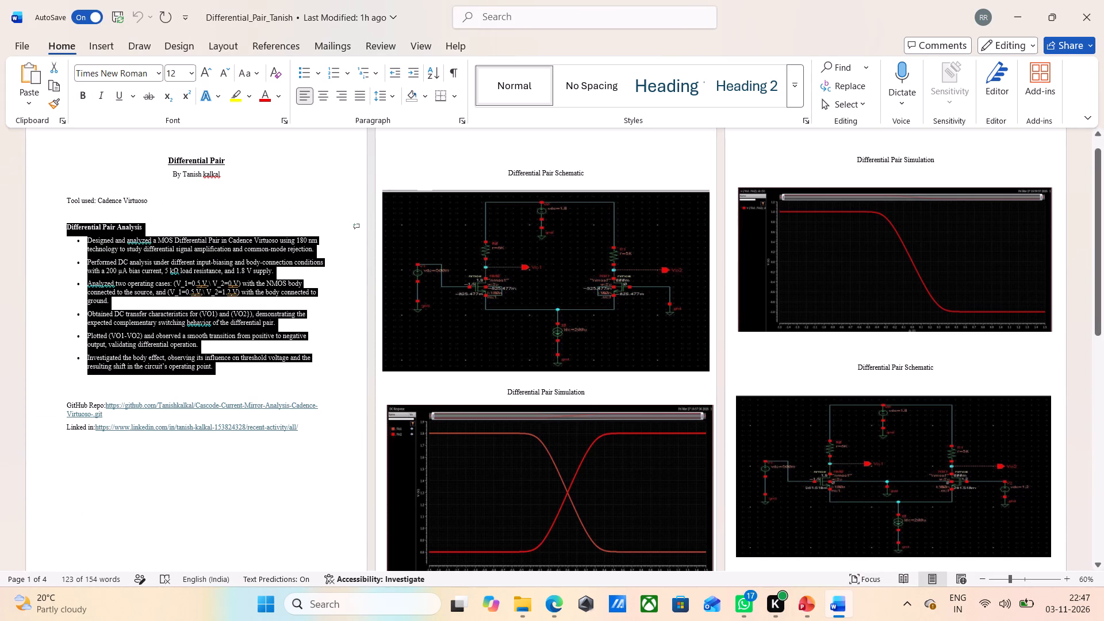
left_click(809, 593)
left_click(373, 331)
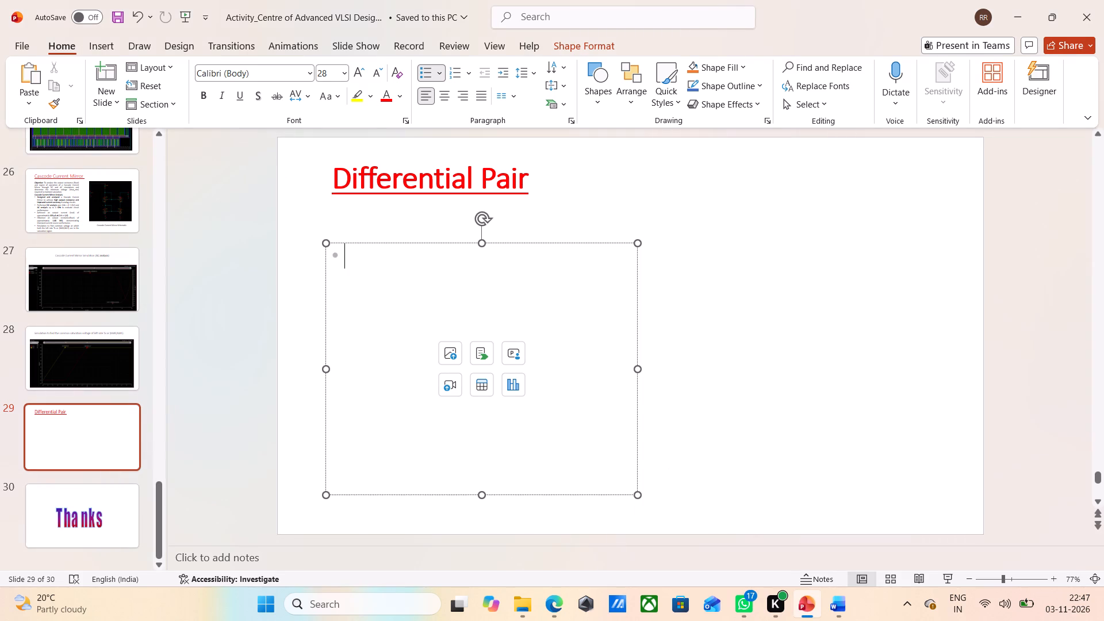
key("ctrl+v")
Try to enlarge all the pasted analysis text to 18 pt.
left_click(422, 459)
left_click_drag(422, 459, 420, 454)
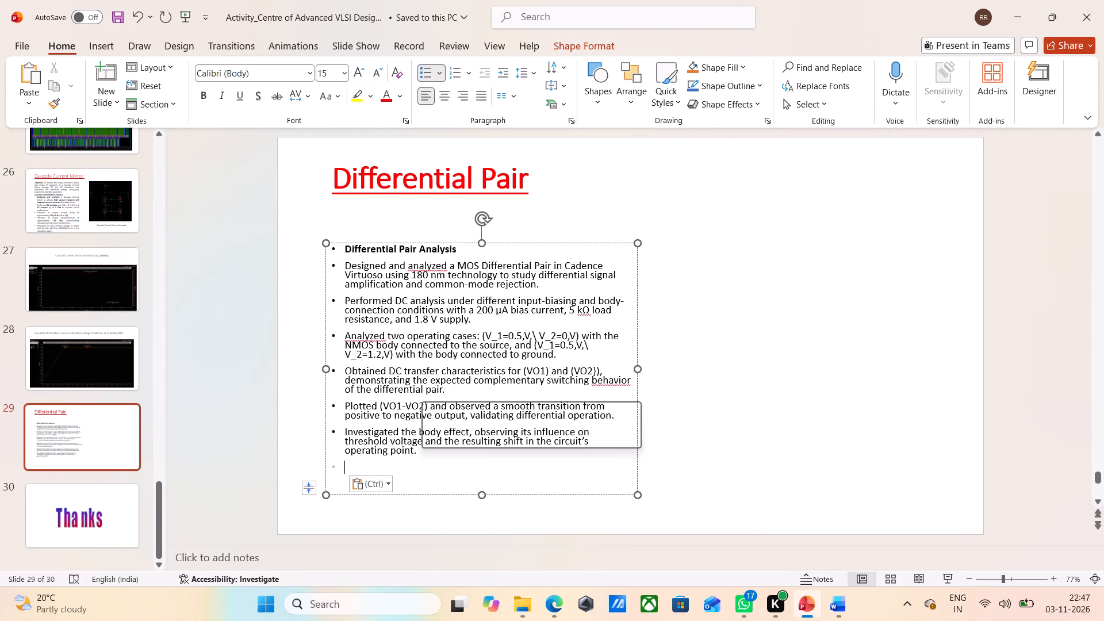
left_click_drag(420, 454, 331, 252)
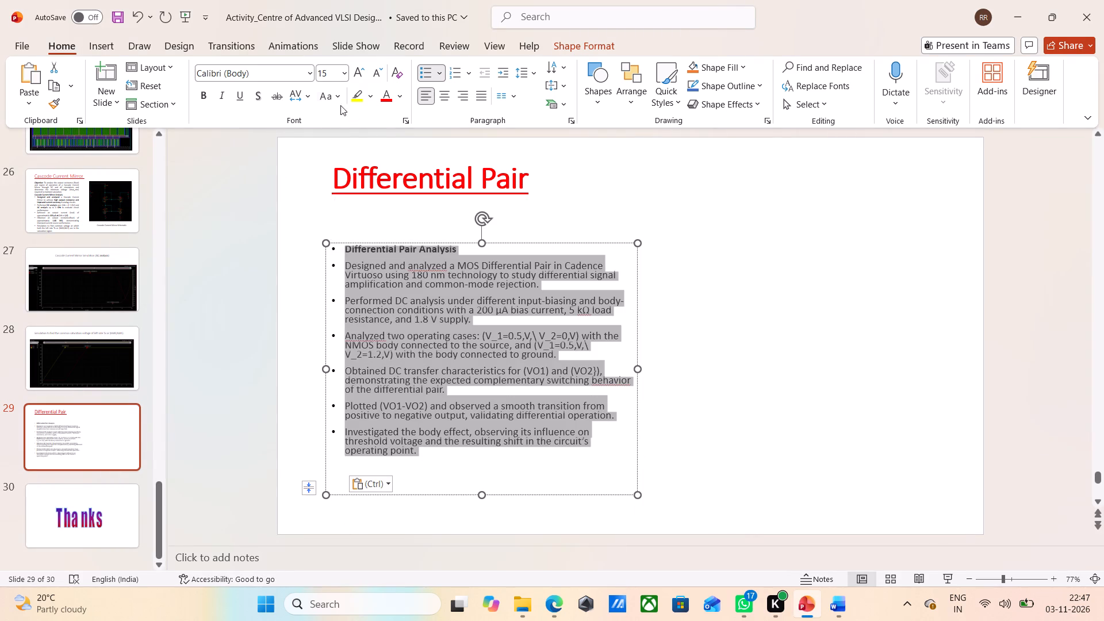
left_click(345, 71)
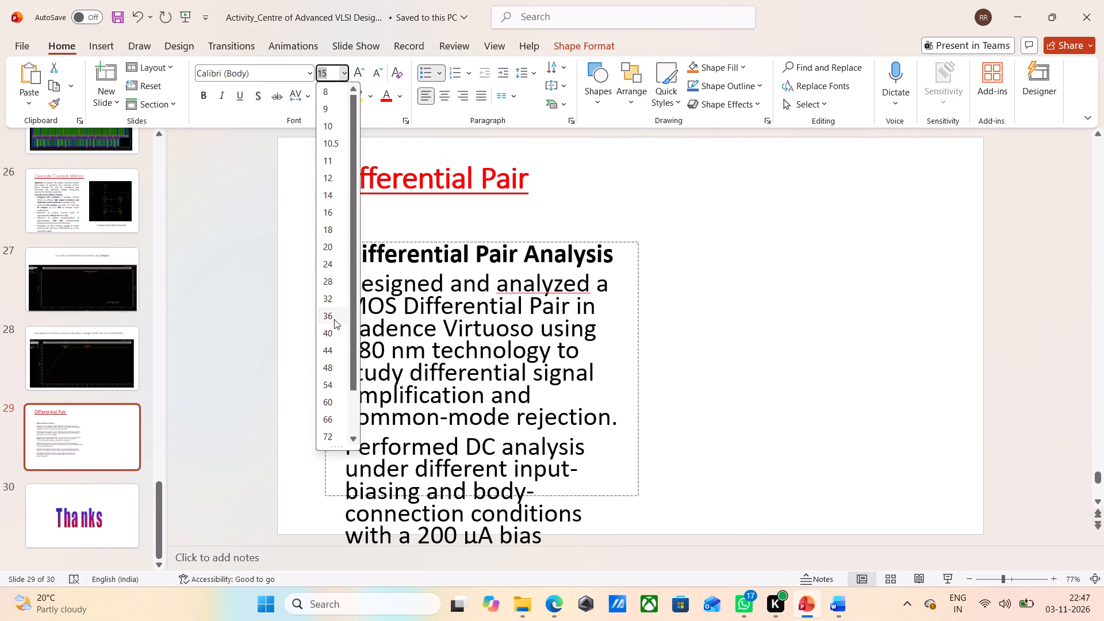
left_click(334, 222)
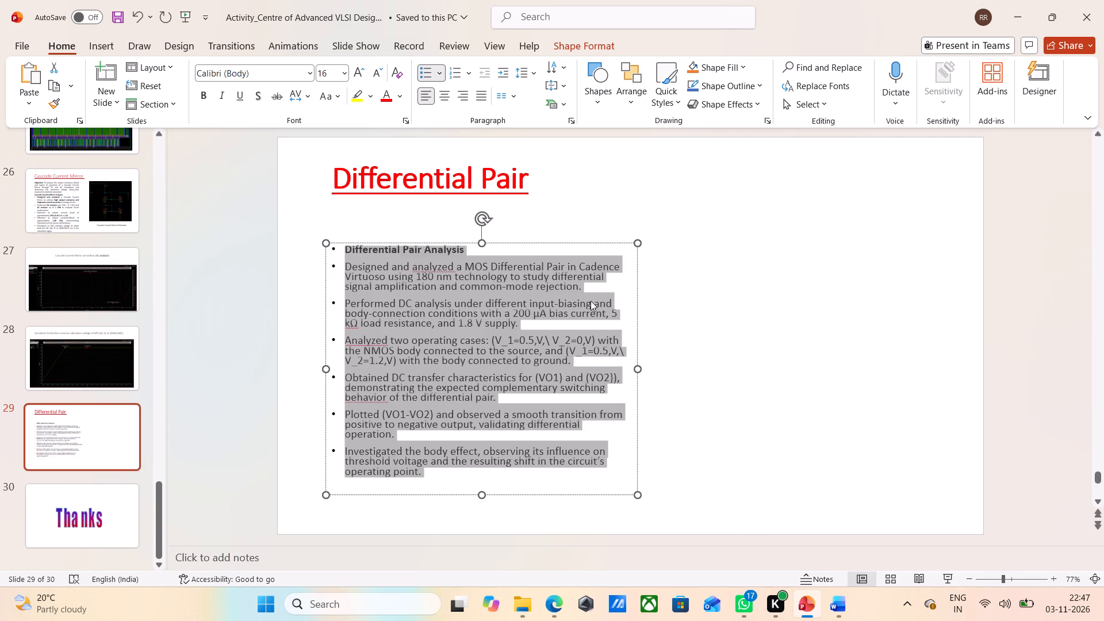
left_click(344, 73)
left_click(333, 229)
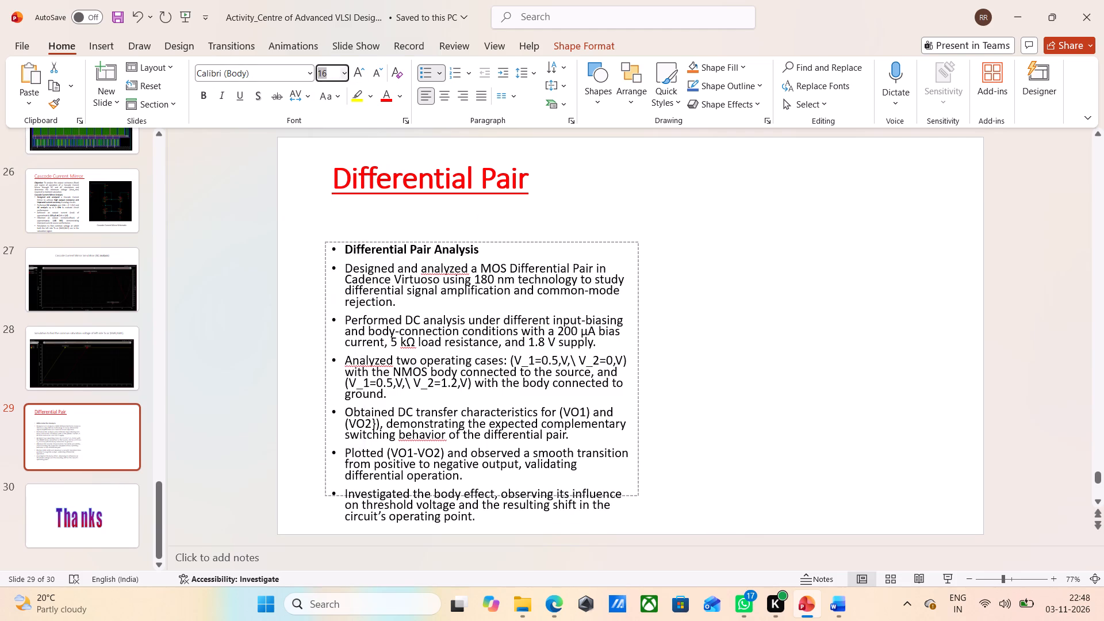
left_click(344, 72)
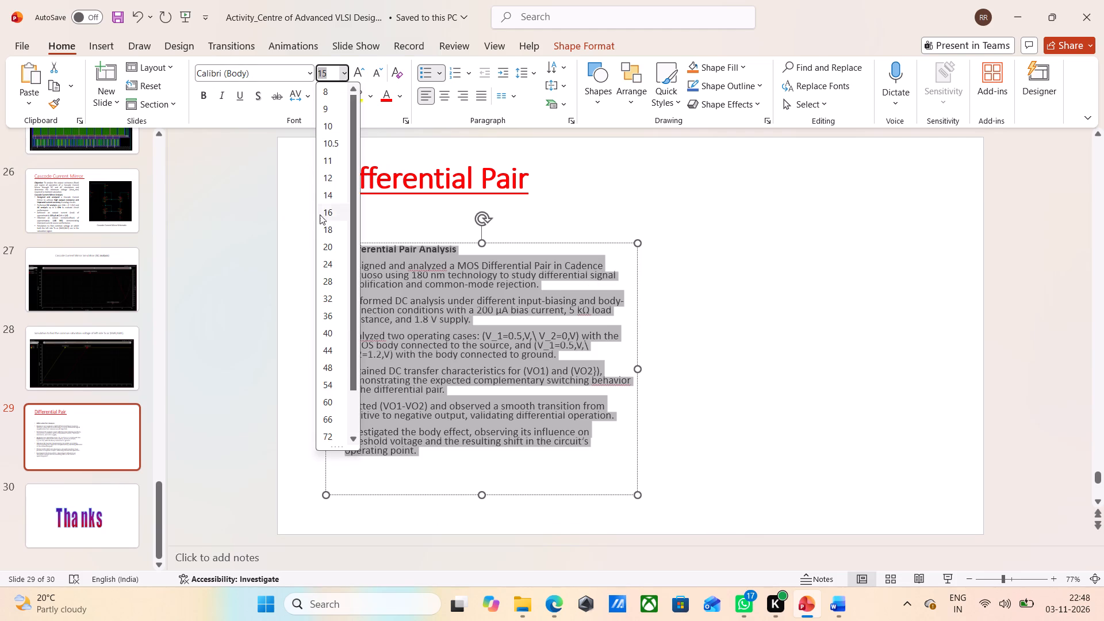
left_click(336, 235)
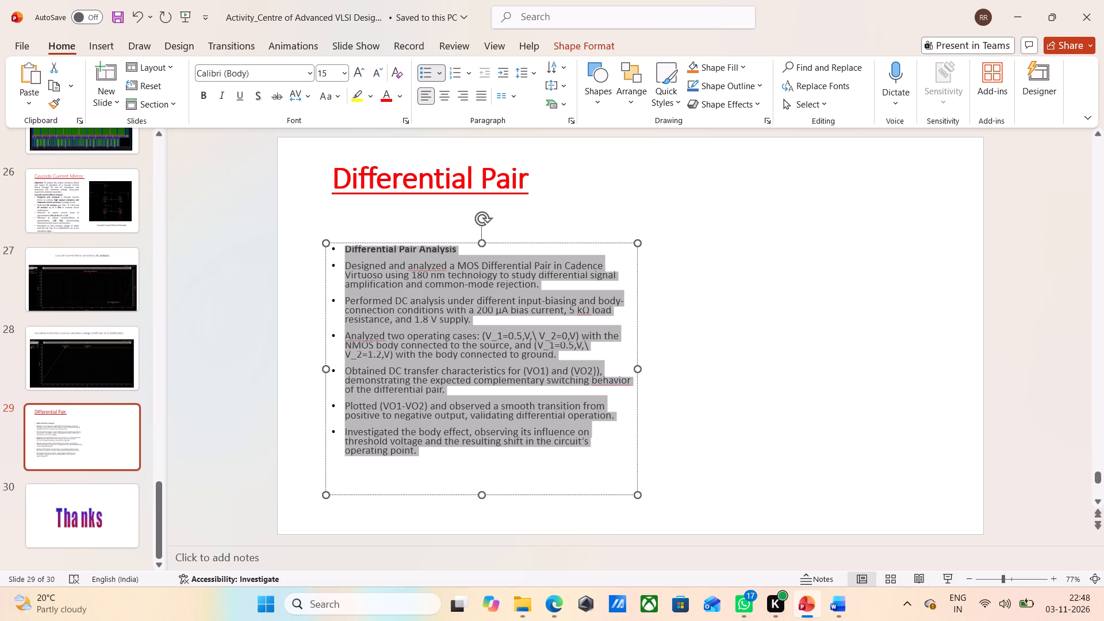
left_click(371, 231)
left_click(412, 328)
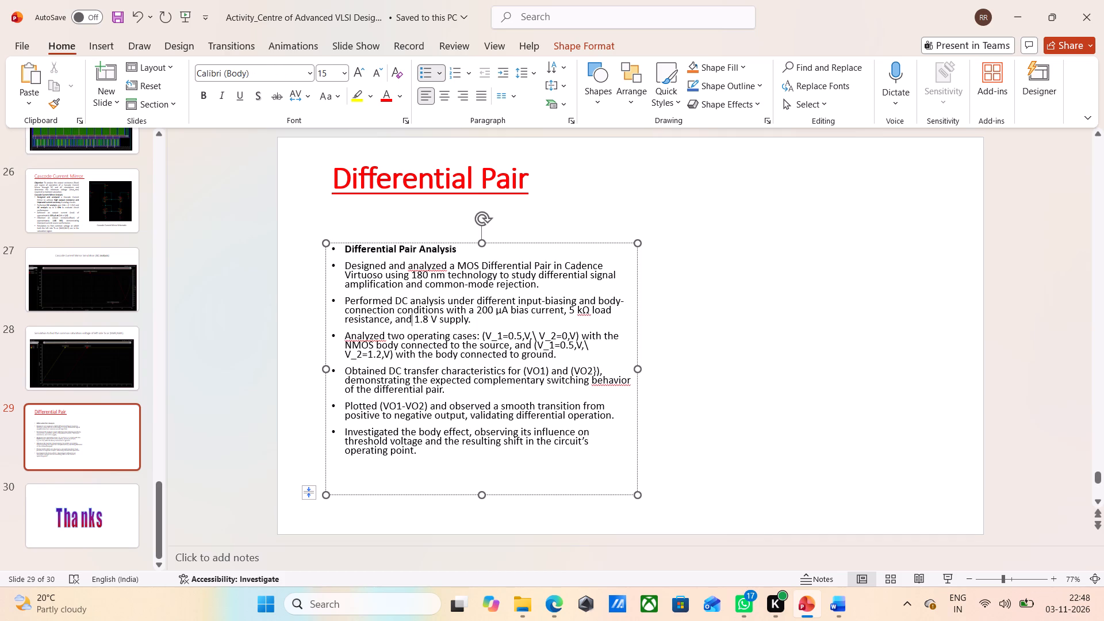
Extend the analysis text box slightly toward the slide's bottom edge and justify its text.
left_click_drag(482, 494, 478, 519)
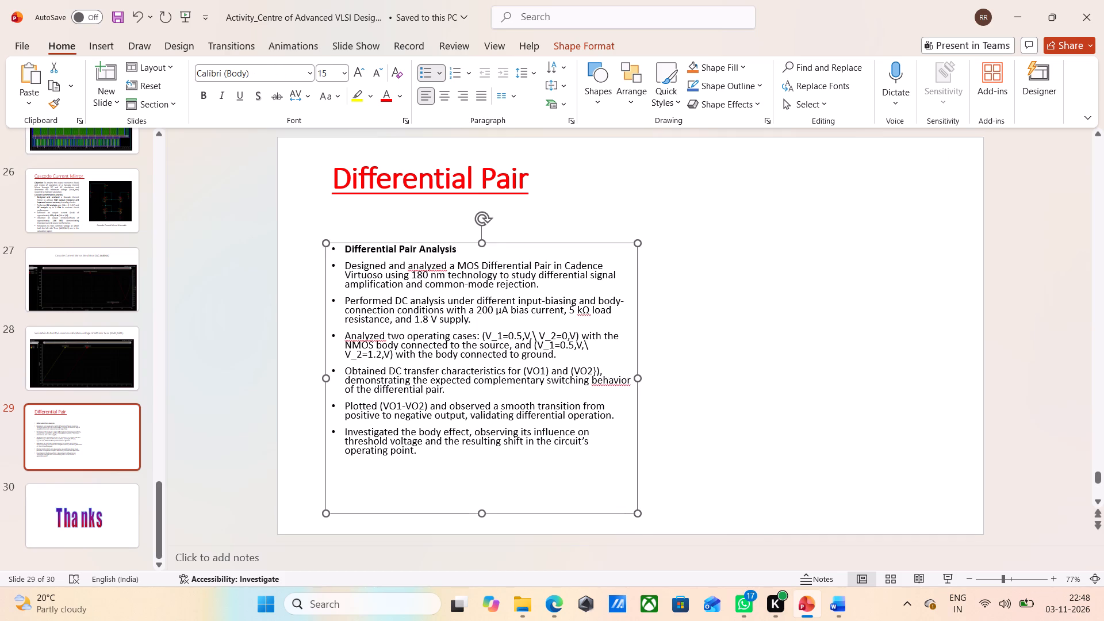
left_click(482, 103)
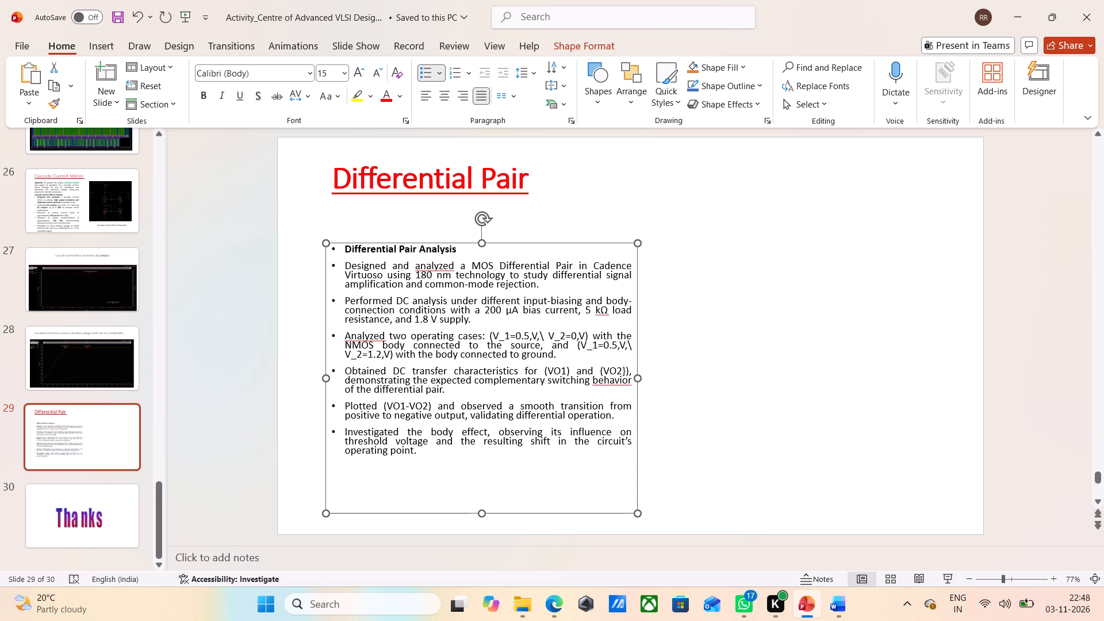
Remove the bullet from the "Differential Pair Analysis" heading line.
left_click_drag(434, 462, 348, 256)
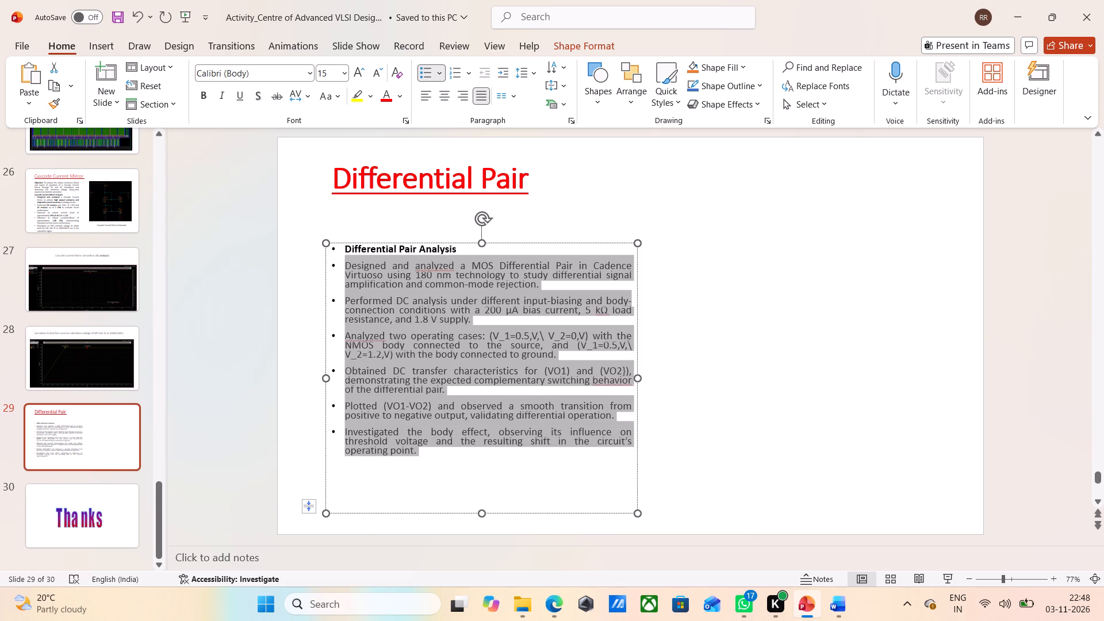
left_click_drag(348, 256, 344, 253)
left_click(344, 253)
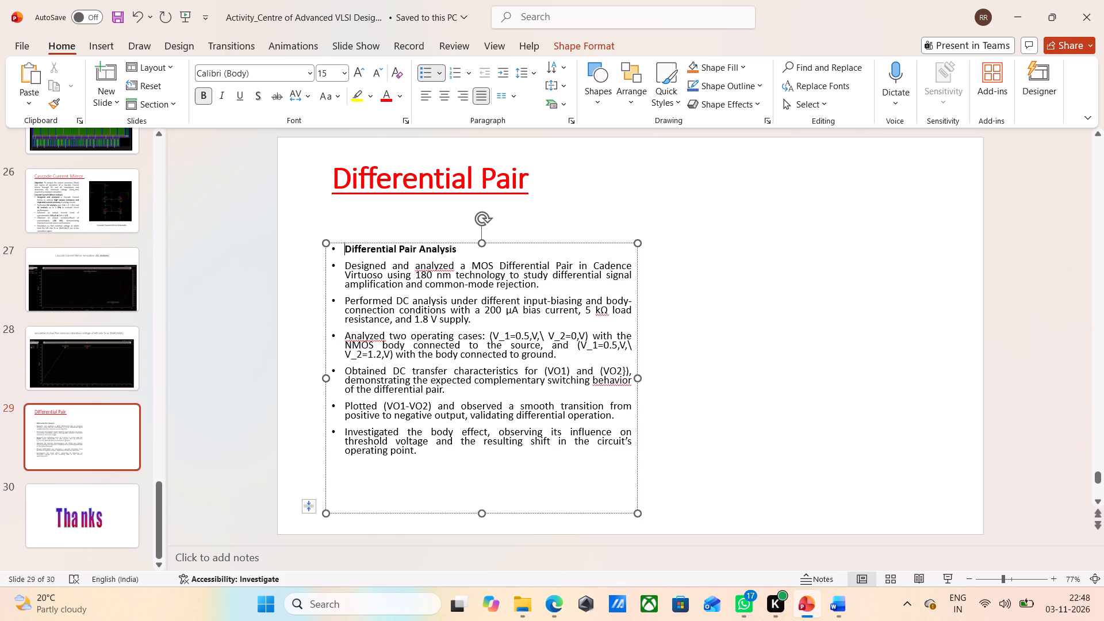
key("BackSpace")
Move the analysis text box up to just below the slide title, keeping its left alignment.
left_click_drag(428, 242, 434, 202)
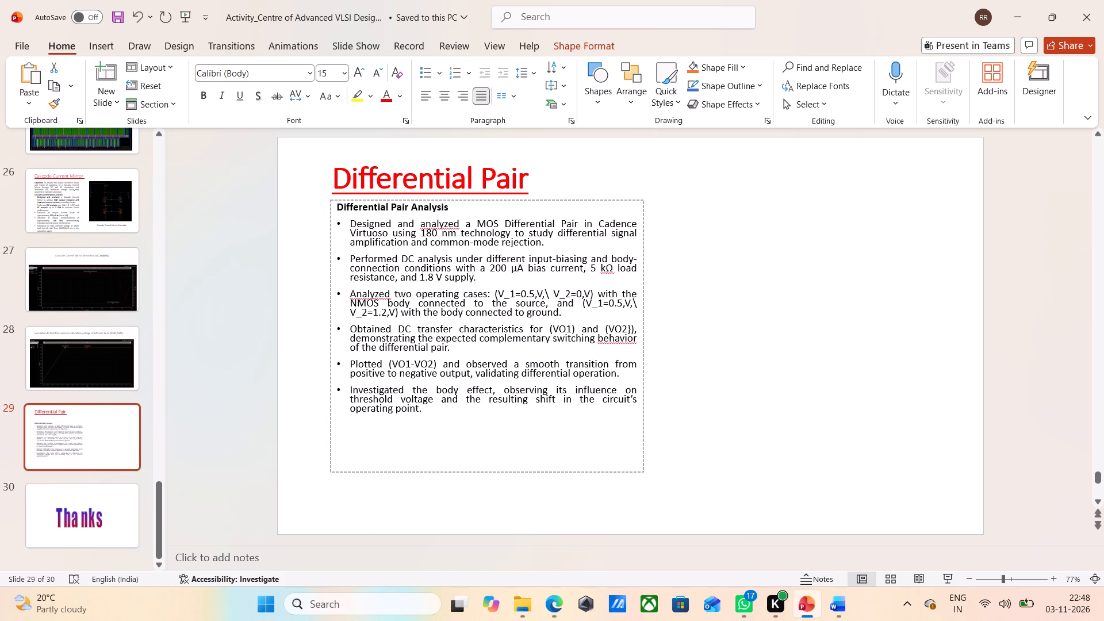
left_click_drag(434, 202, 427, 212)
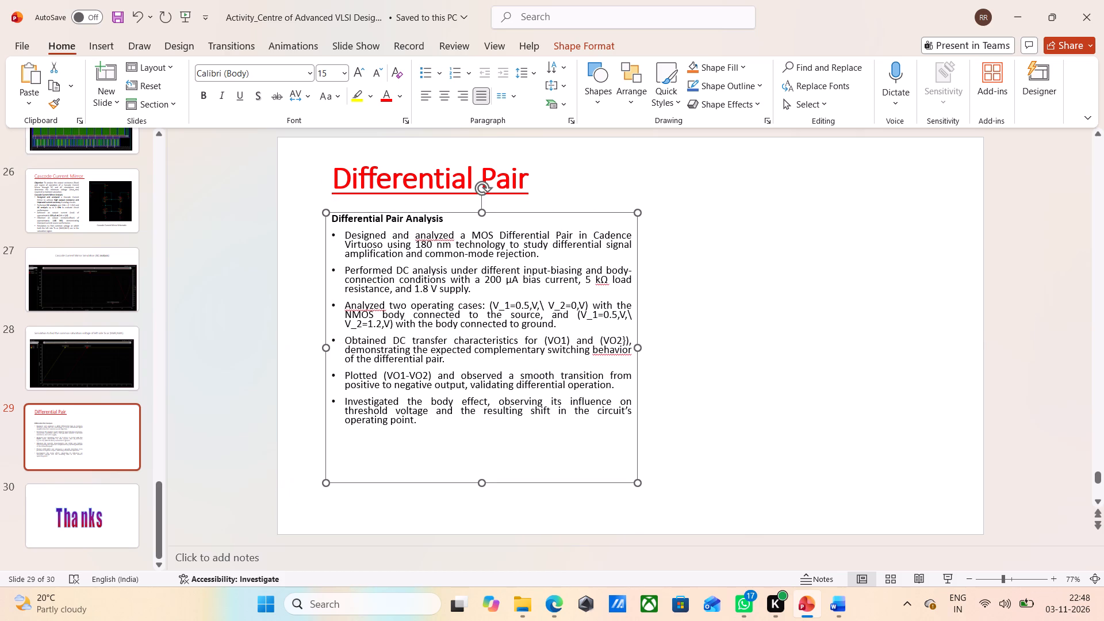
Set the bullets under the "Differential Pair Analysis" heading to 18 pt, leaving the heading out, and deselect the text box.
left_click_drag(416, 420, 330, 235)
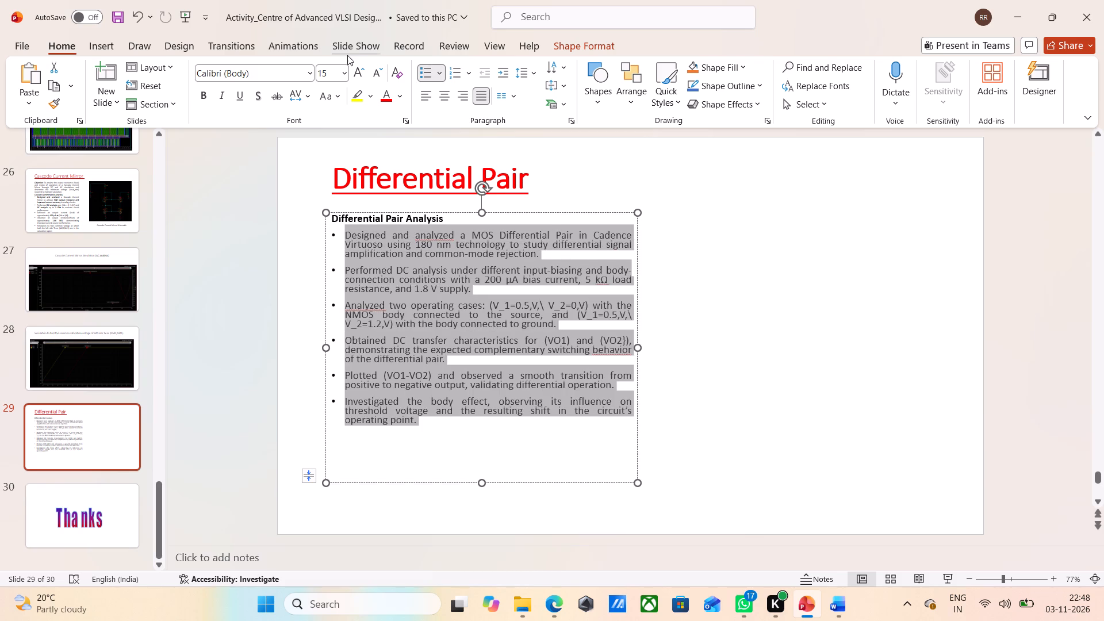
left_click(346, 73)
left_click(332, 214)
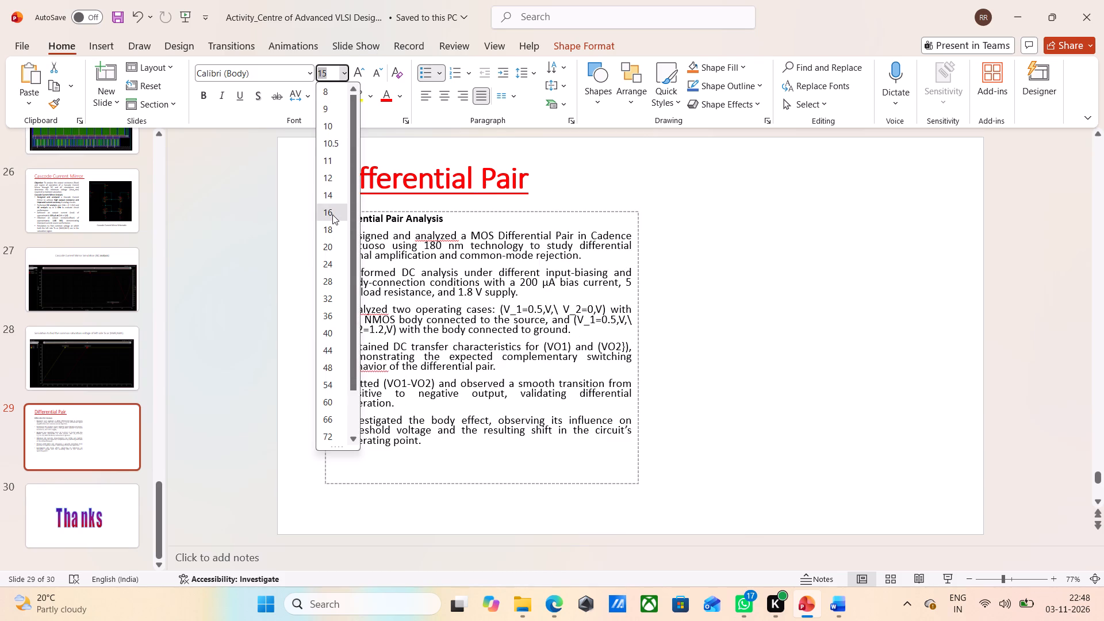
left_click(346, 76)
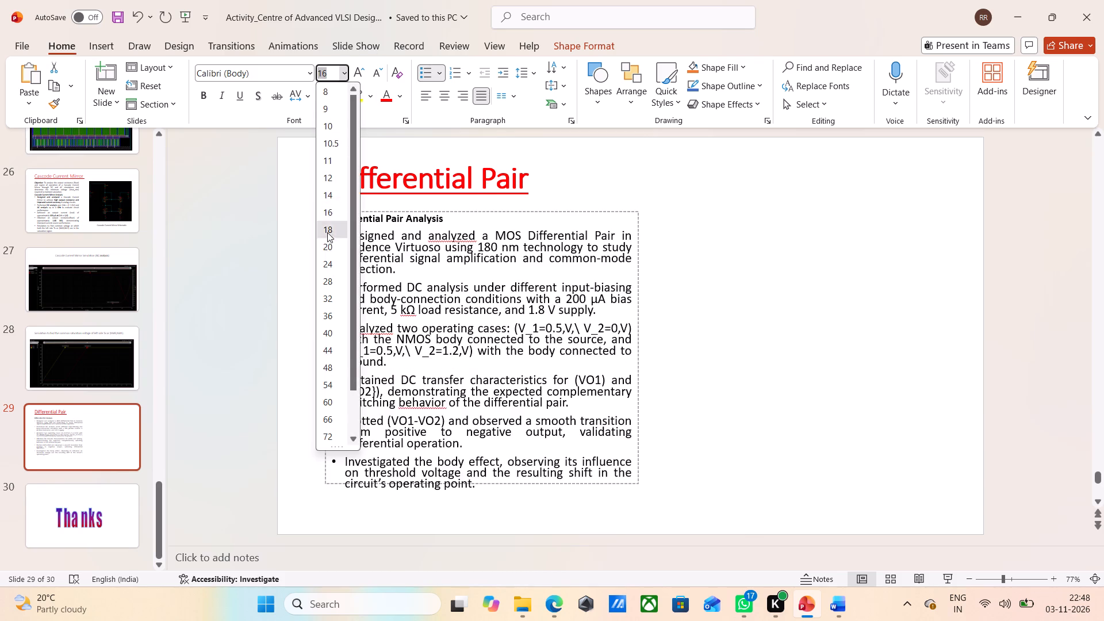
left_click(327, 232)
left_click(345, 73)
left_click(323, 73)
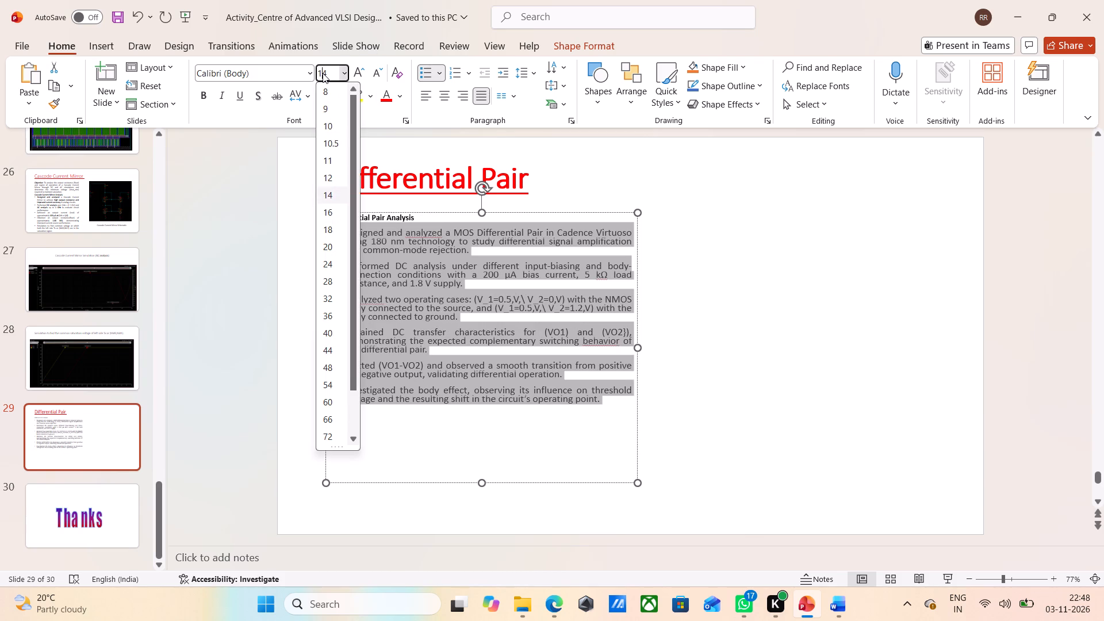
double_click(323, 73)
key("BackSpace")
key("8")
key("Return")
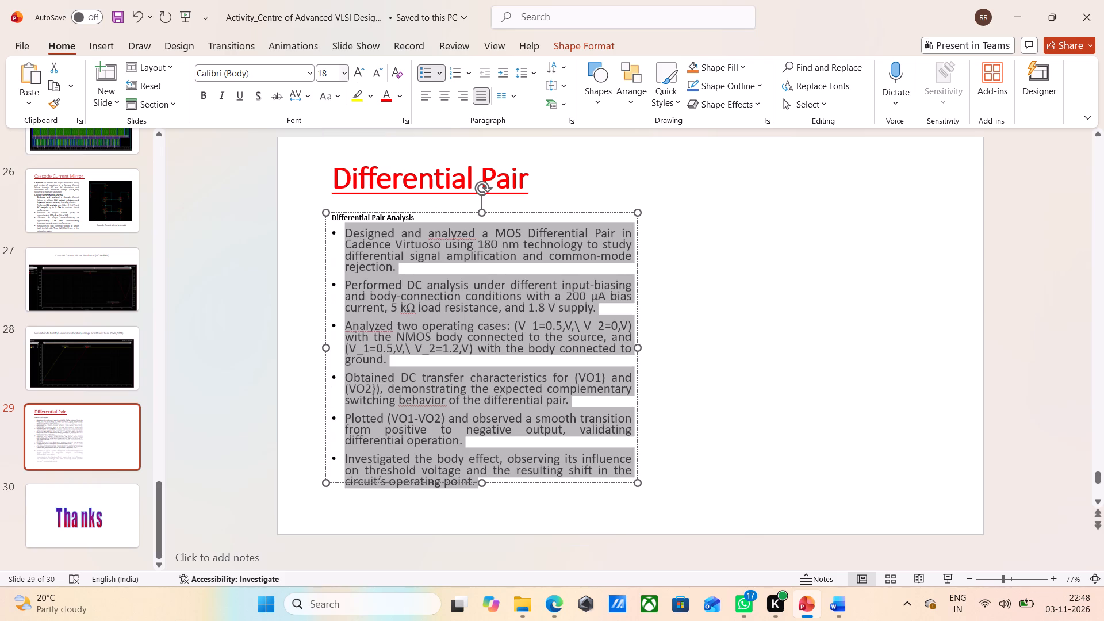
left_click(784, 342)
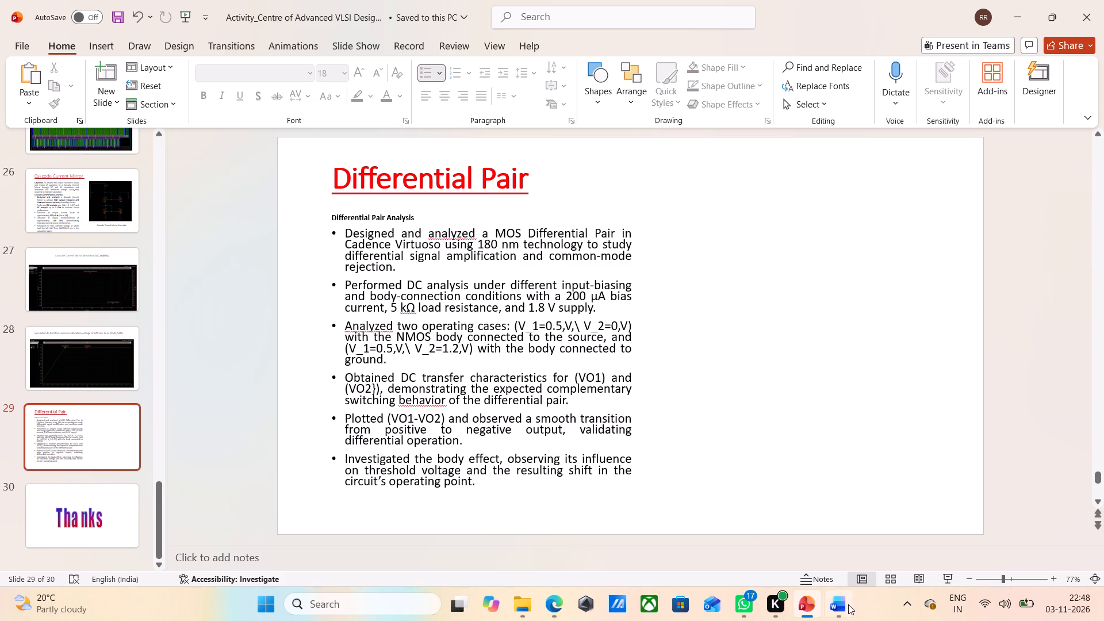
Copy the first Differential Pair schematic from the Word document and paste it onto the Differential Pair slide in PowerPoint.
left_click(839, 540)
left_click(616, 289)
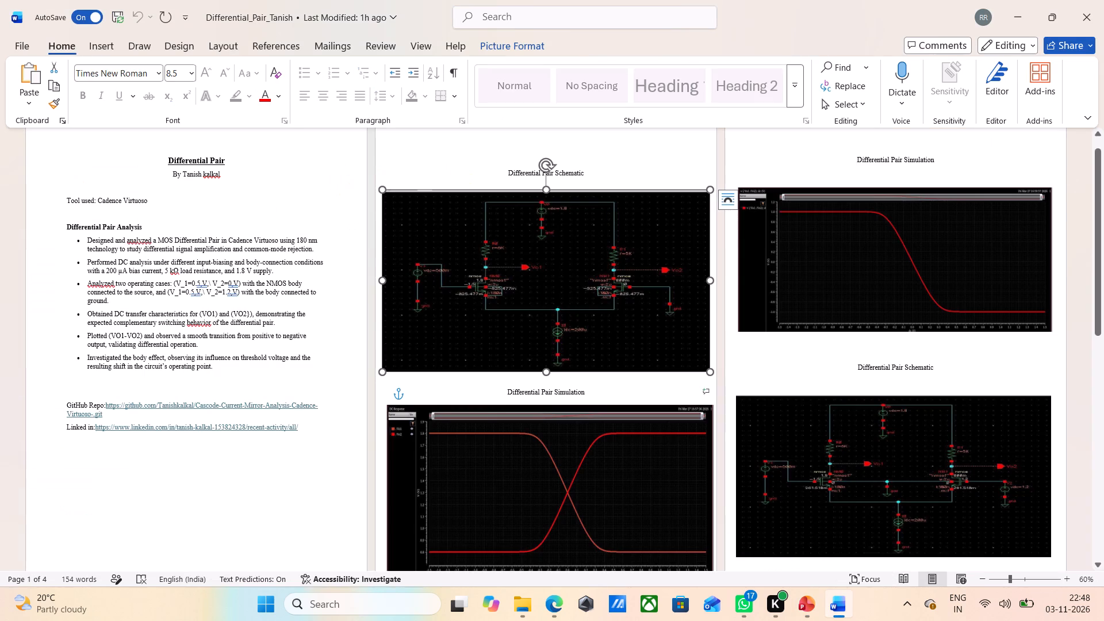
key("ctrl+c")
left_click(831, 612)
left_click(766, 403)
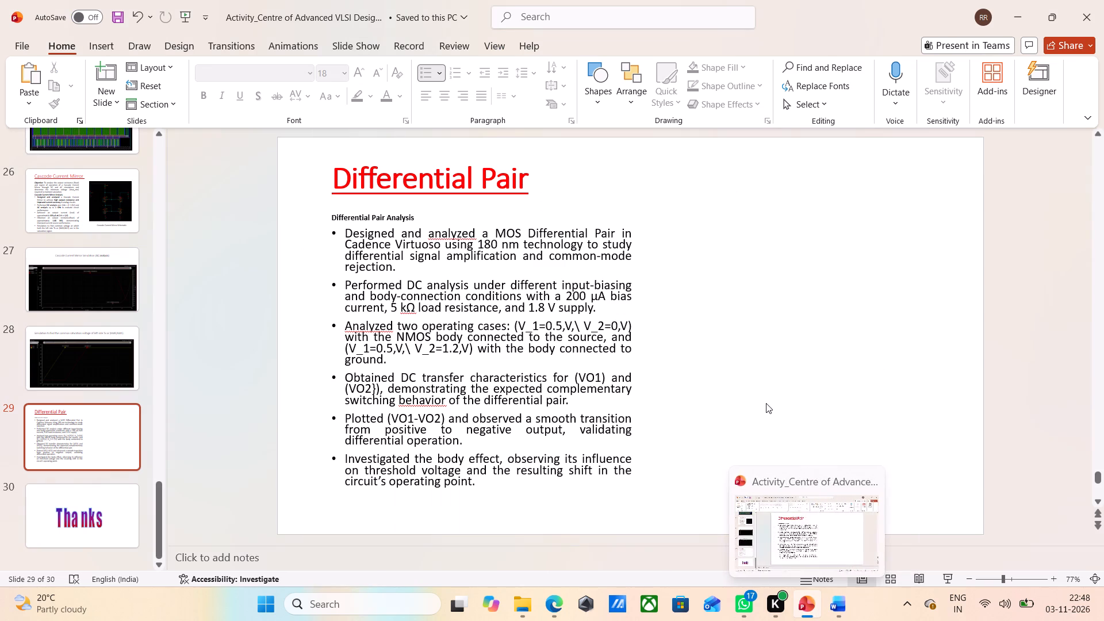
key("ctrl+v")
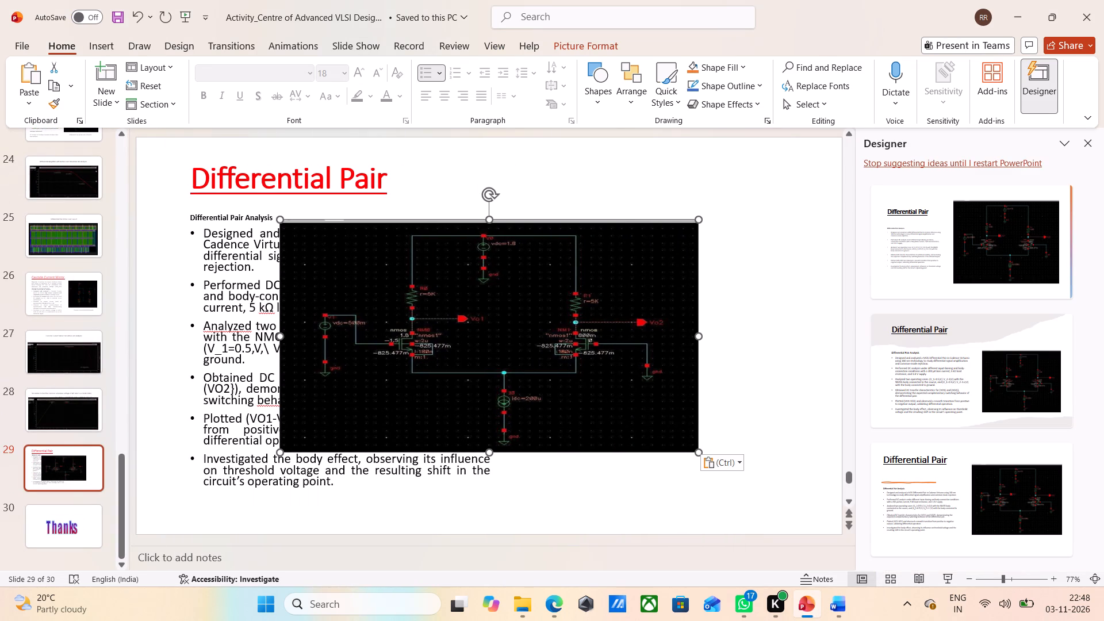
Resize and move the pasted schematic to fill the empty area beside the analysis text, and deselect it.
left_click_drag(281, 453, 506, 458)
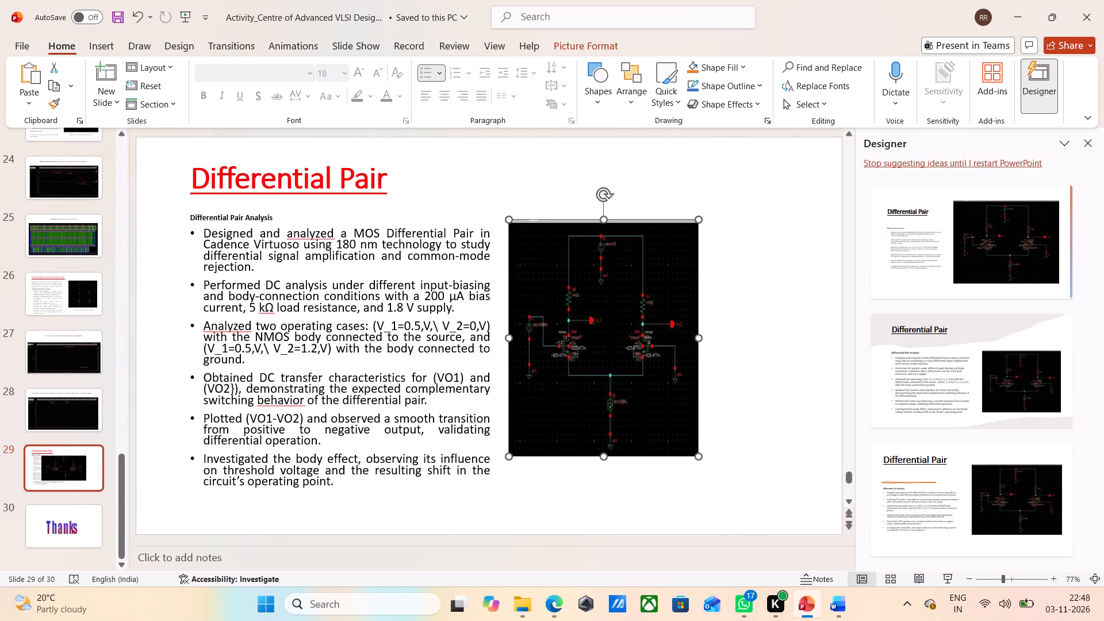
left_click_drag(596, 423, 683, 438)
left_click_drag(594, 351, 549, 357)
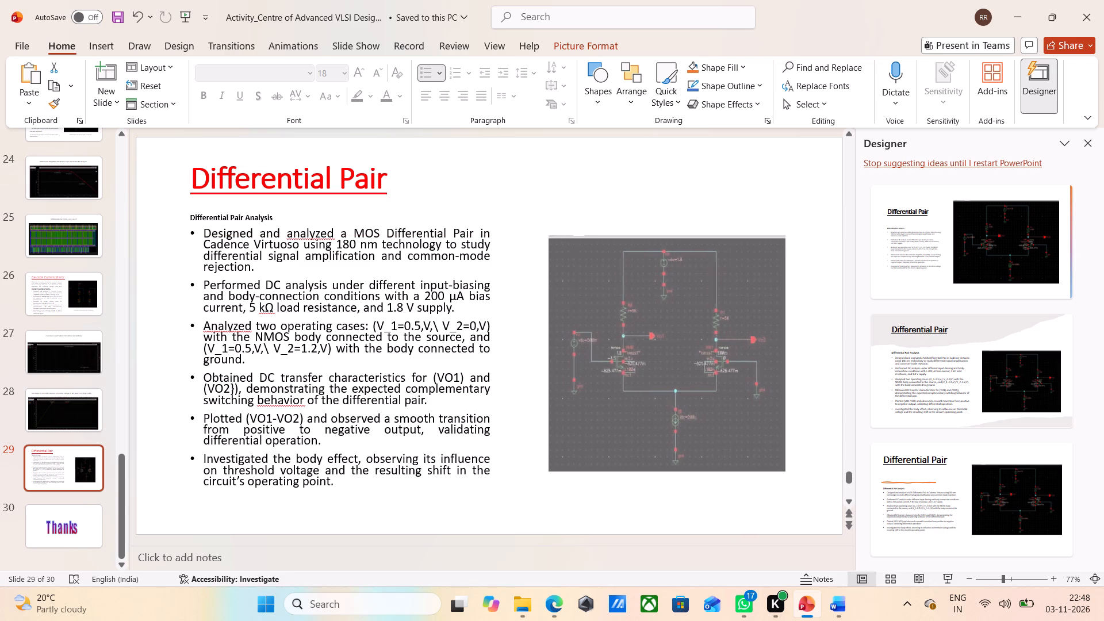
left_click_drag(549, 357, 537, 359)
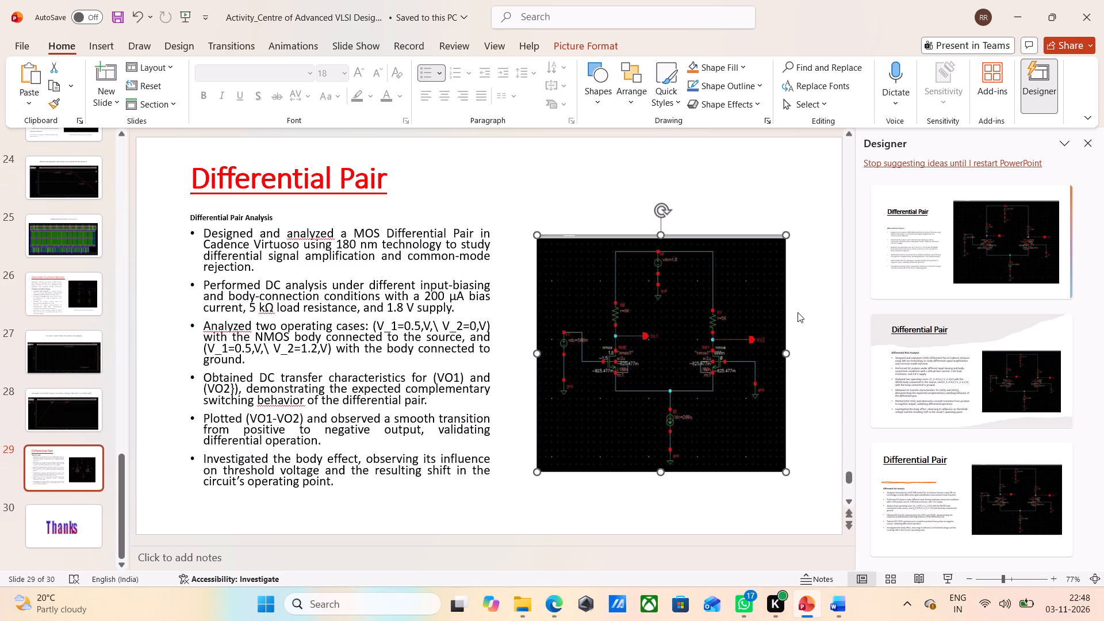
left_click_drag(786, 236, 816, 198)
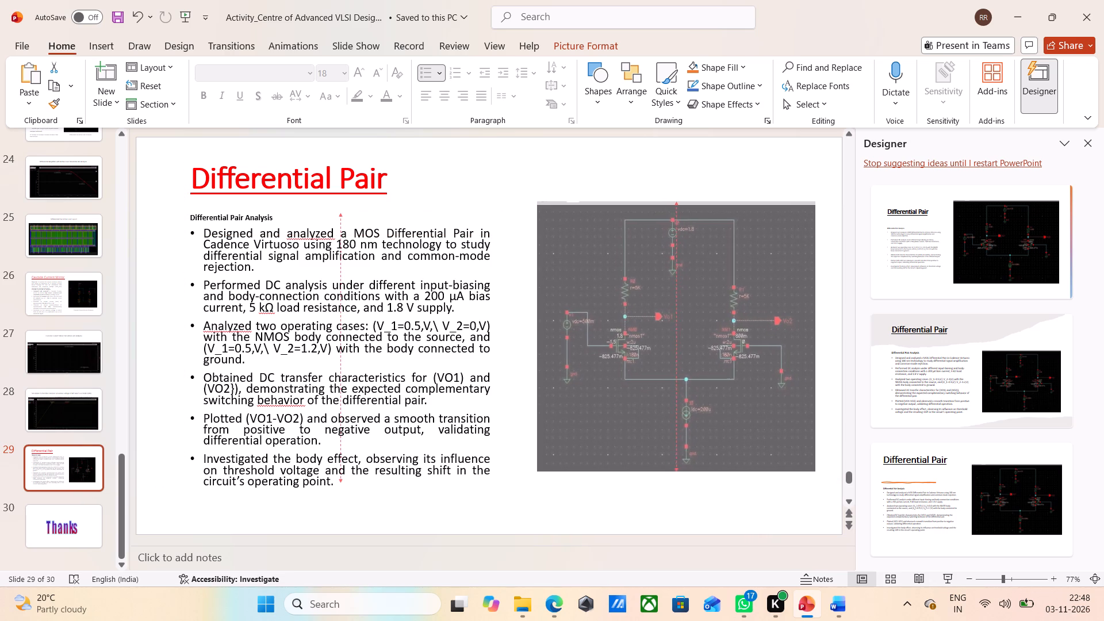
left_click_drag(816, 198, 825, 200)
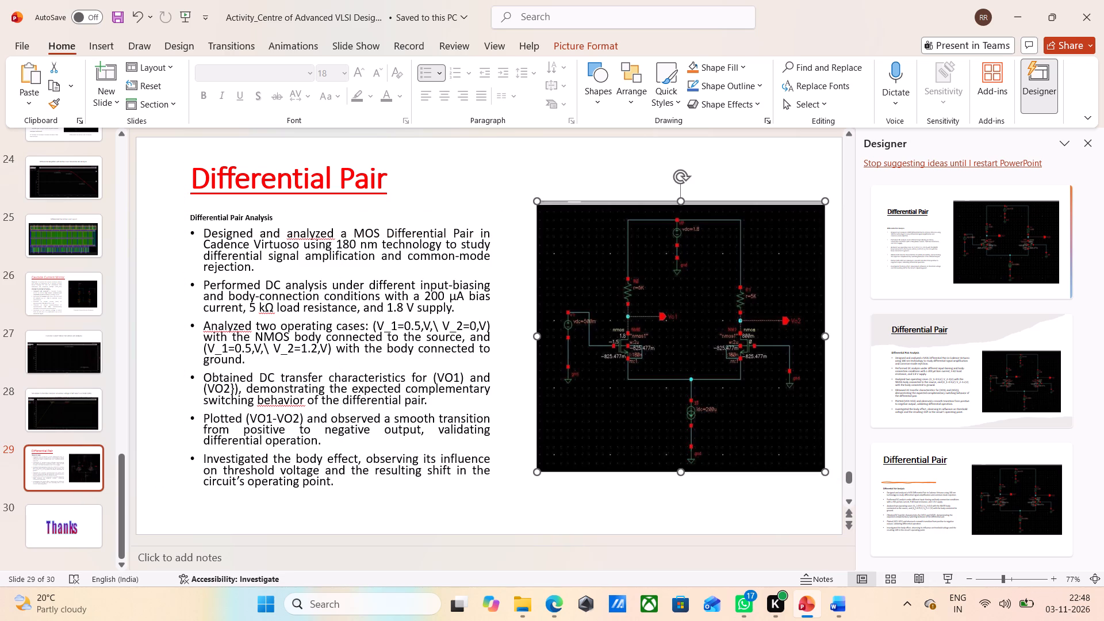
left_click(658, 520)
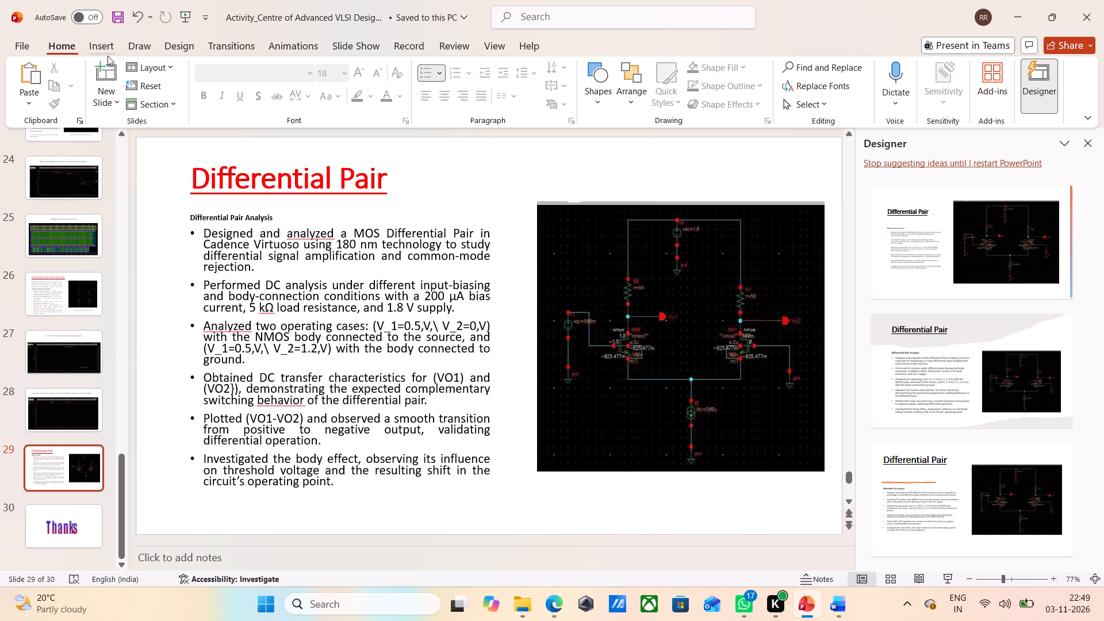
Insert an empty text box centred roughly in the space below the schematic picture.
left_click(105, 43)
left_click(652, 72)
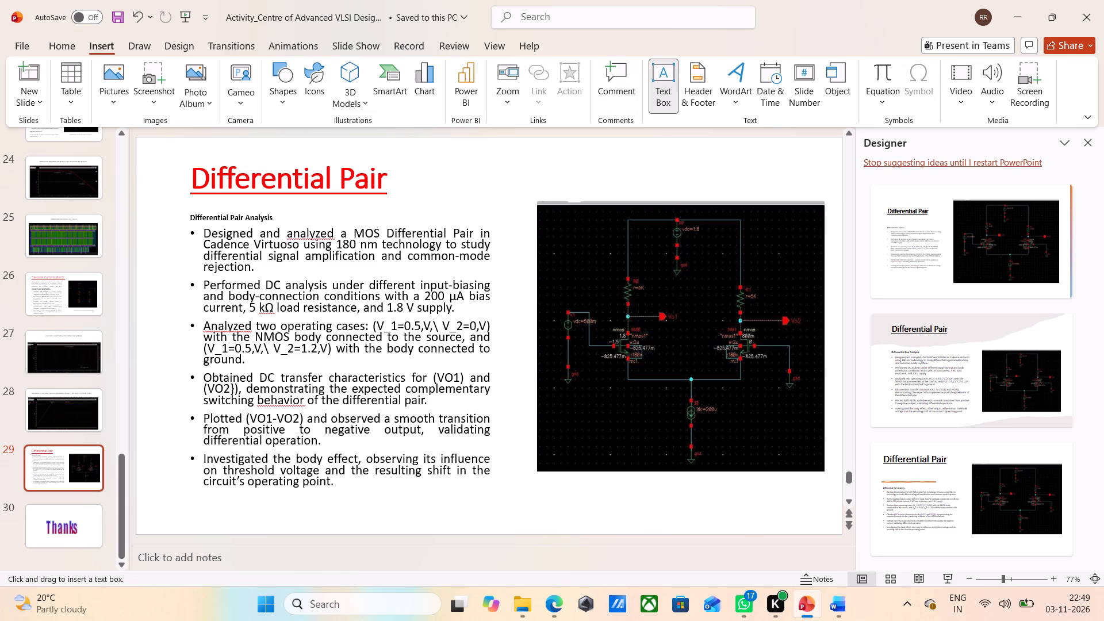
left_click(609, 517)
left_click_drag(614, 522, 613, 495)
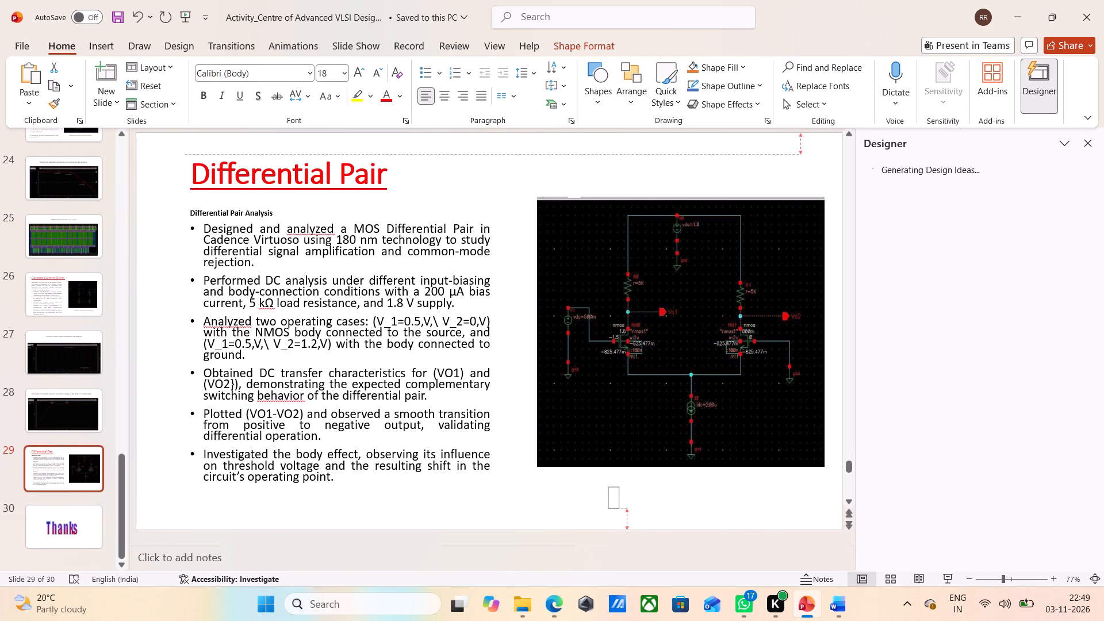
left_click_drag(613, 495, 611, 495)
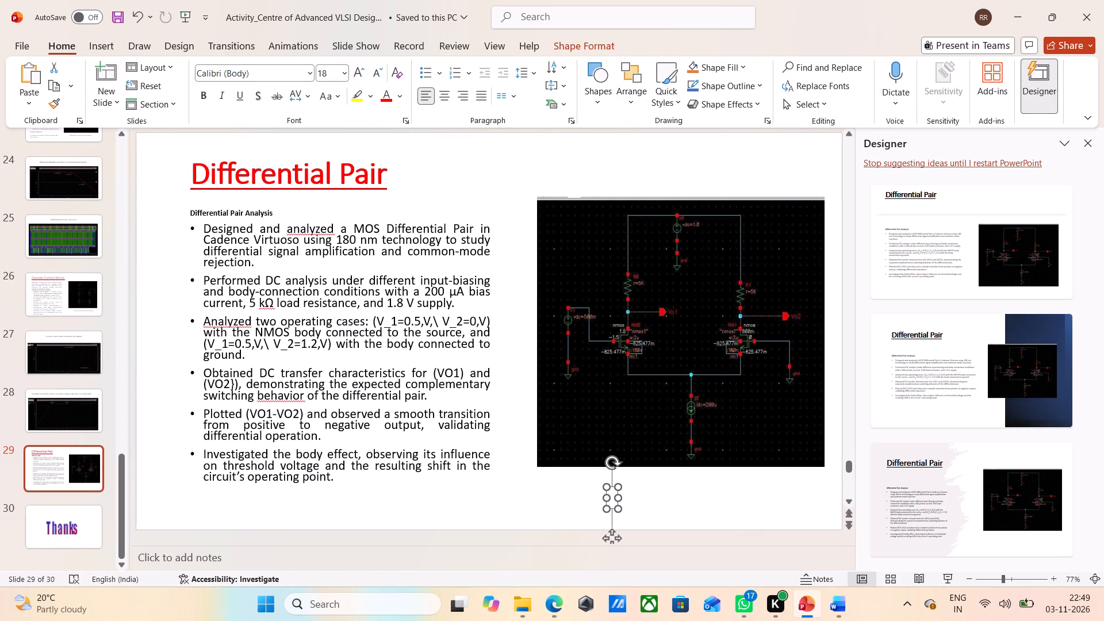
Enter "Differential Pair Schematic" as the caption in the new text box, correcting its spelling.
type("ifferential")
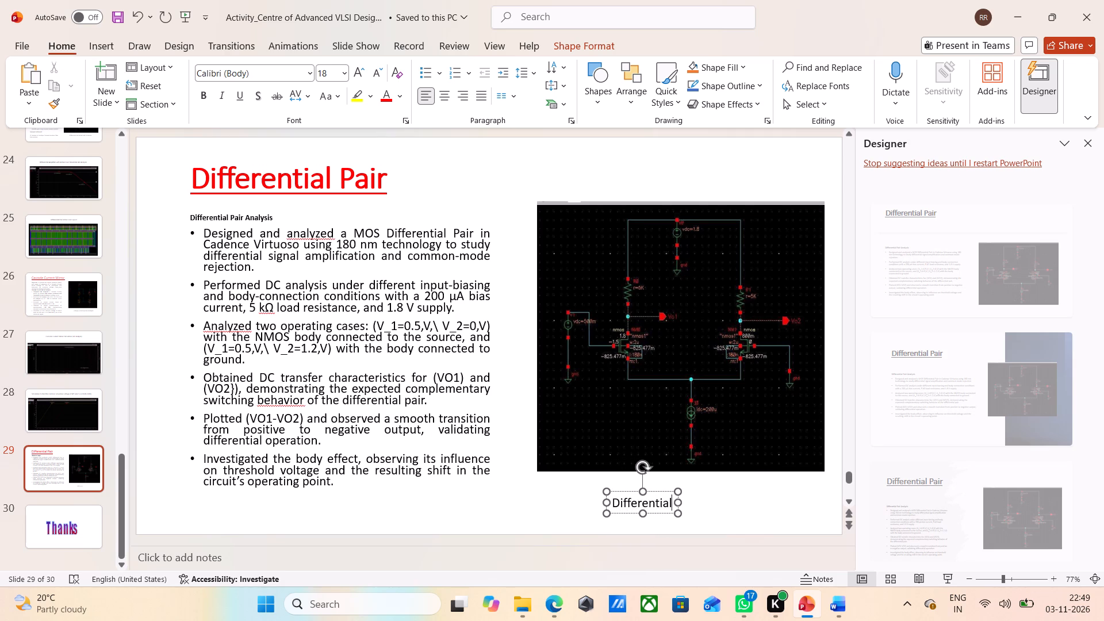
key("space")
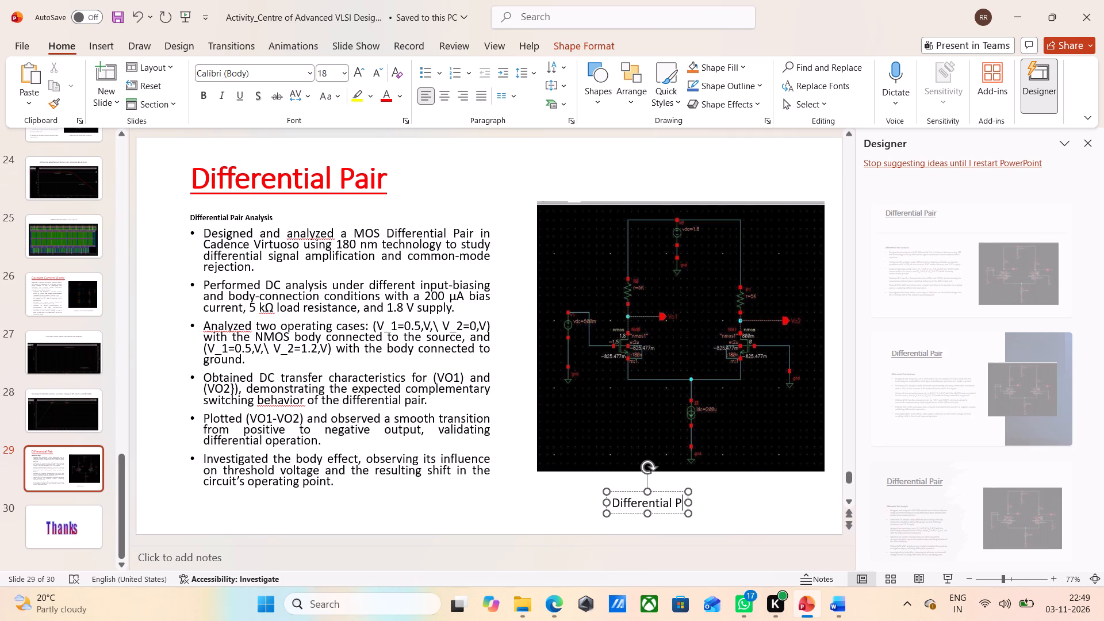
type("air")
key("space")
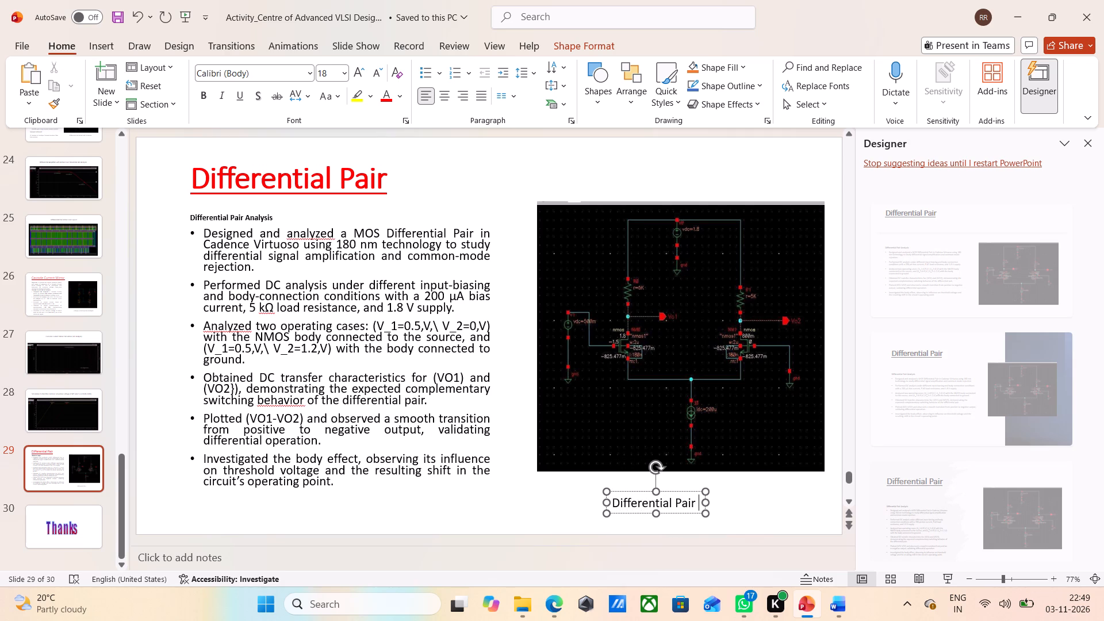
type("matic")
key("space")
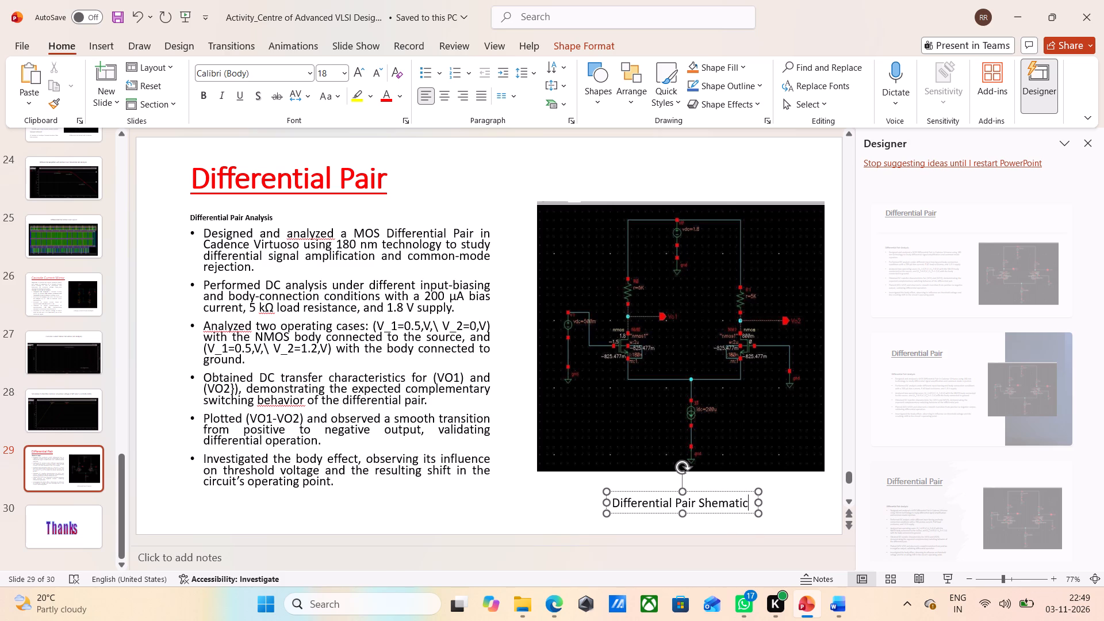
left_click(553, 499)
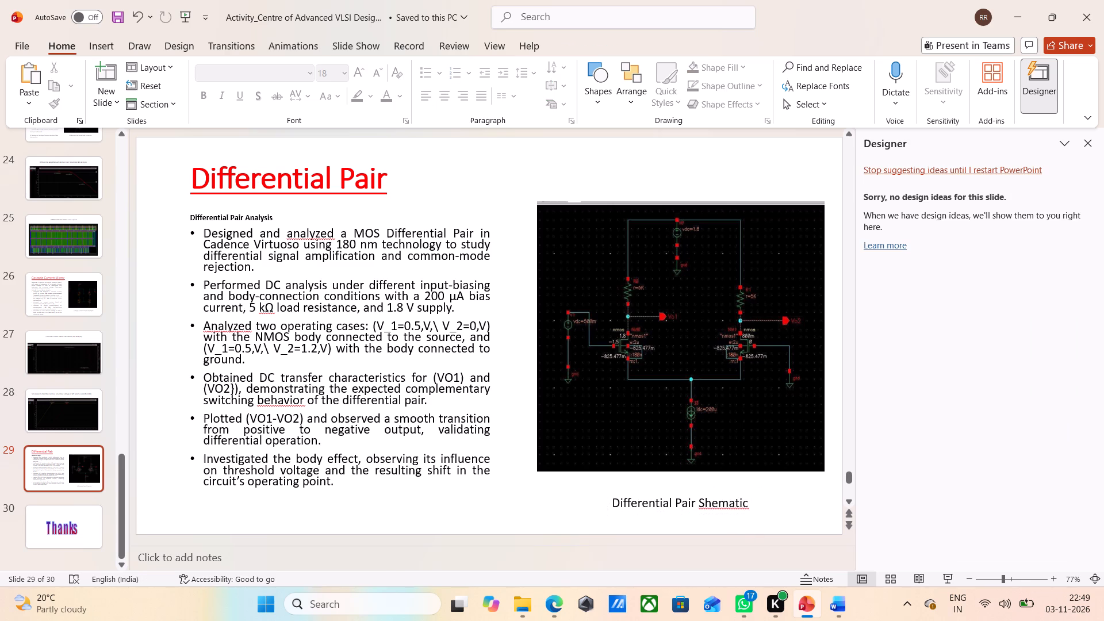
left_click(708, 507)
key("c")
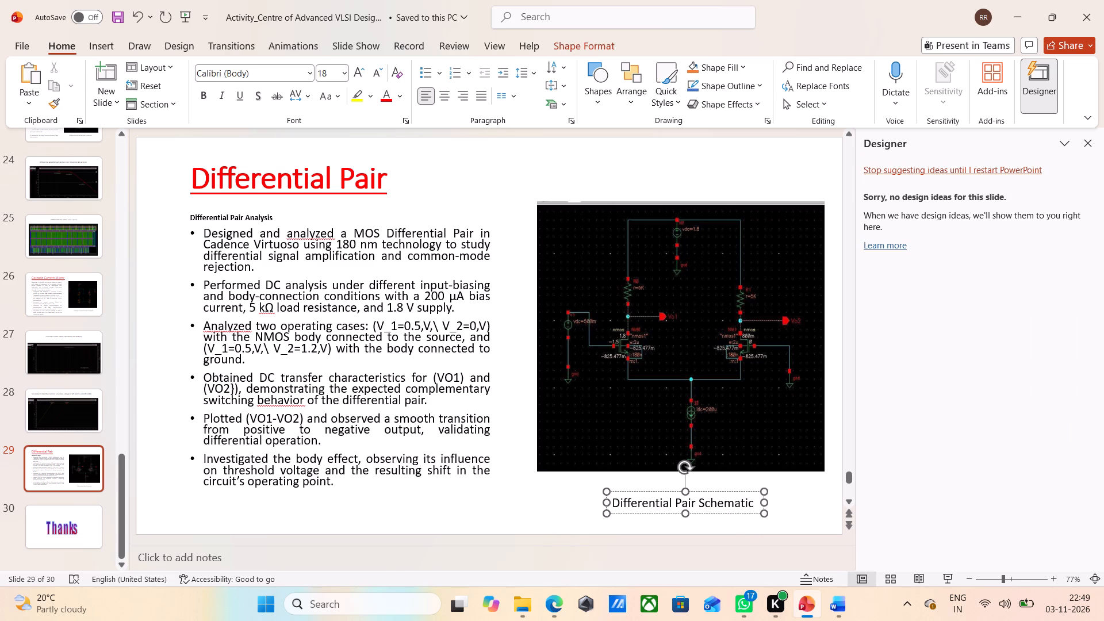
left_click(583, 513)
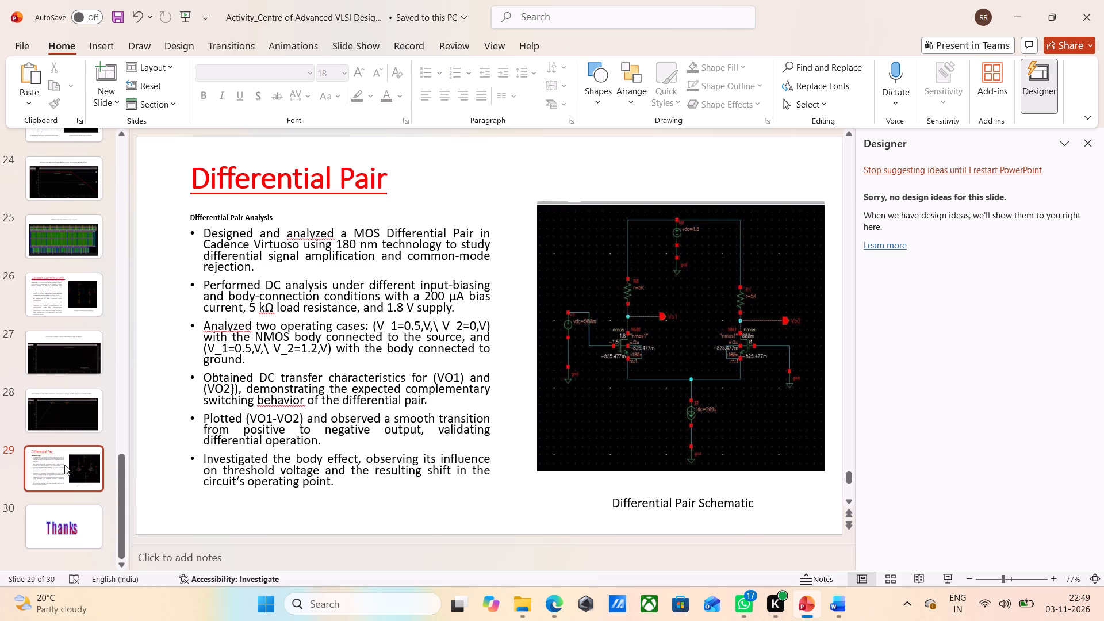
Add a new slide directly after the Differential Pair slide.
right_click(64, 465)
left_click(128, 244)
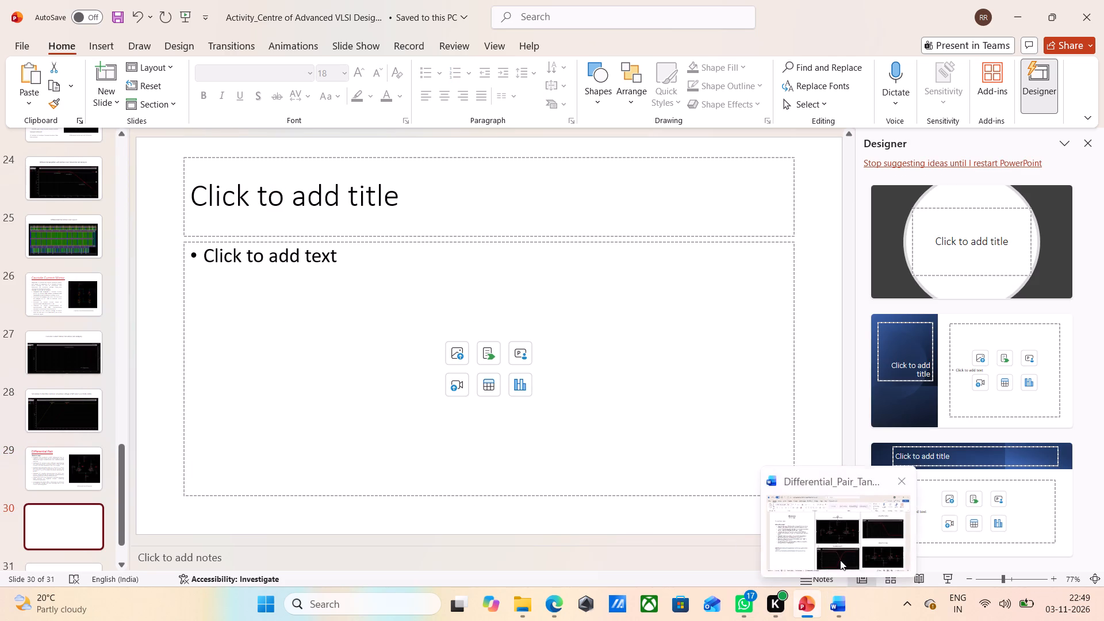
Switch to the Differential Pair Word document and look through its schematics and simulation plots.
left_click(840, 560)
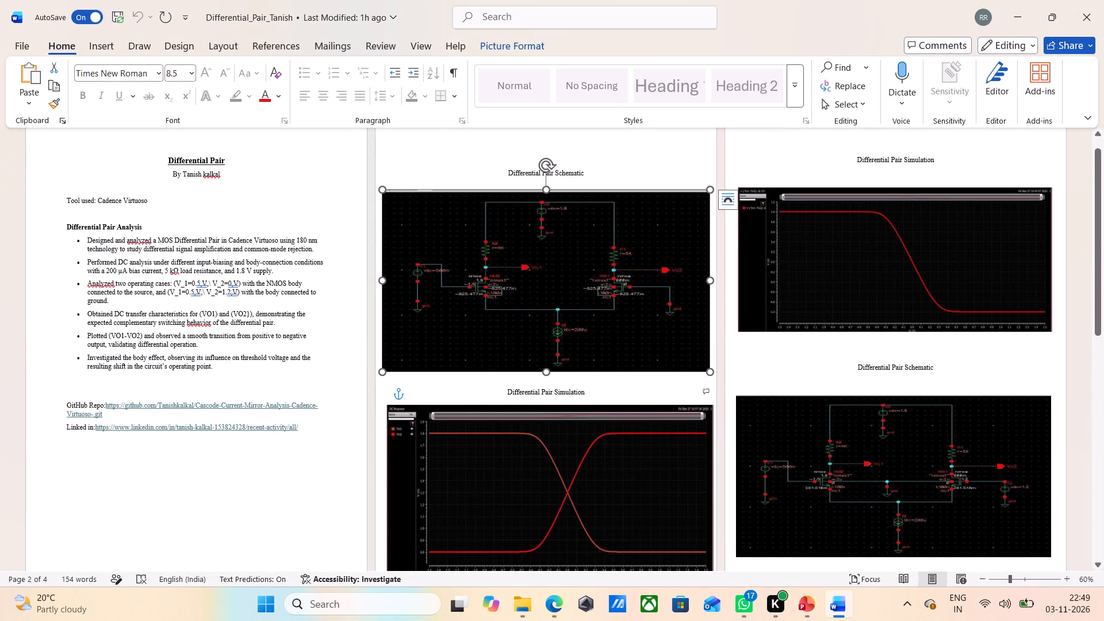
scroll(682, 463, "down", 1)
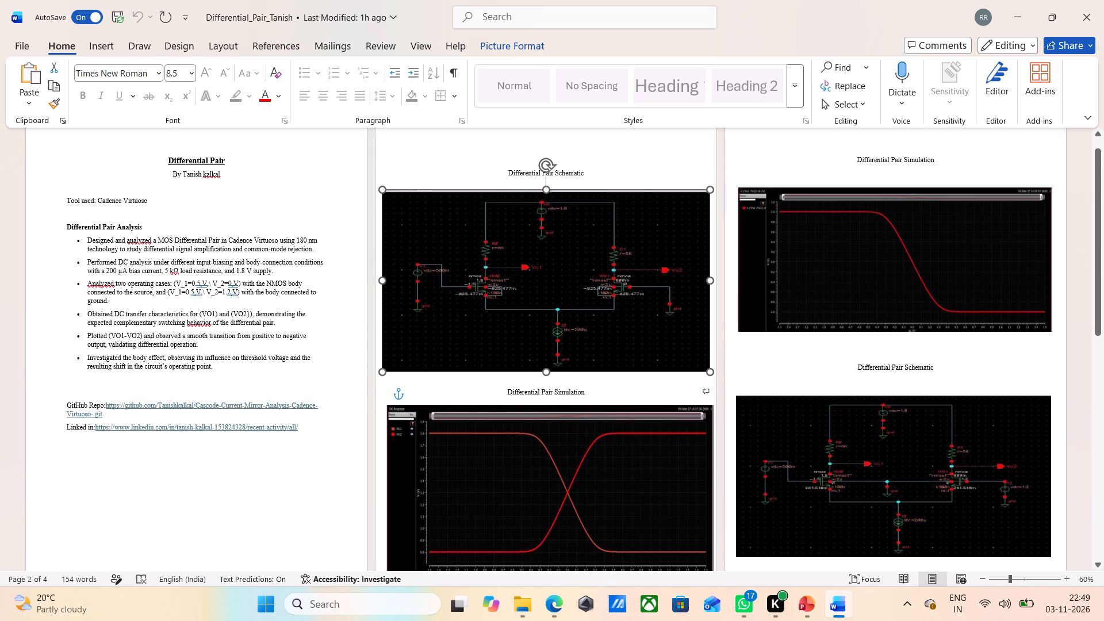
scroll(682, 463, "down", 5)
scroll(682, 463, "up", 1)
scroll(682, 463, "down", 7)
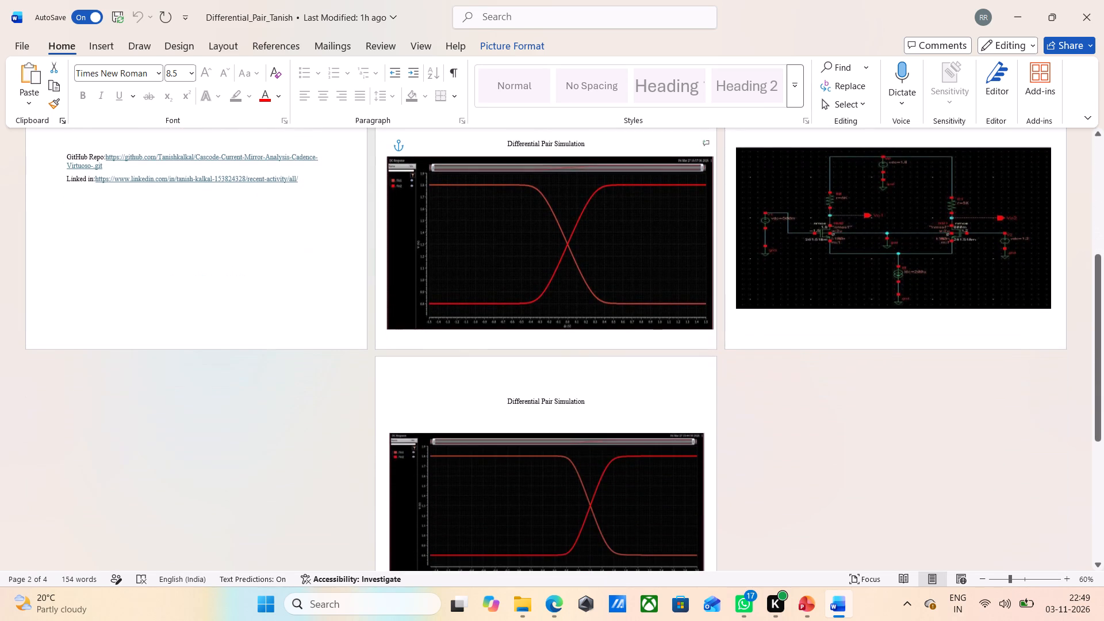
scroll(682, 463, "up", 3)
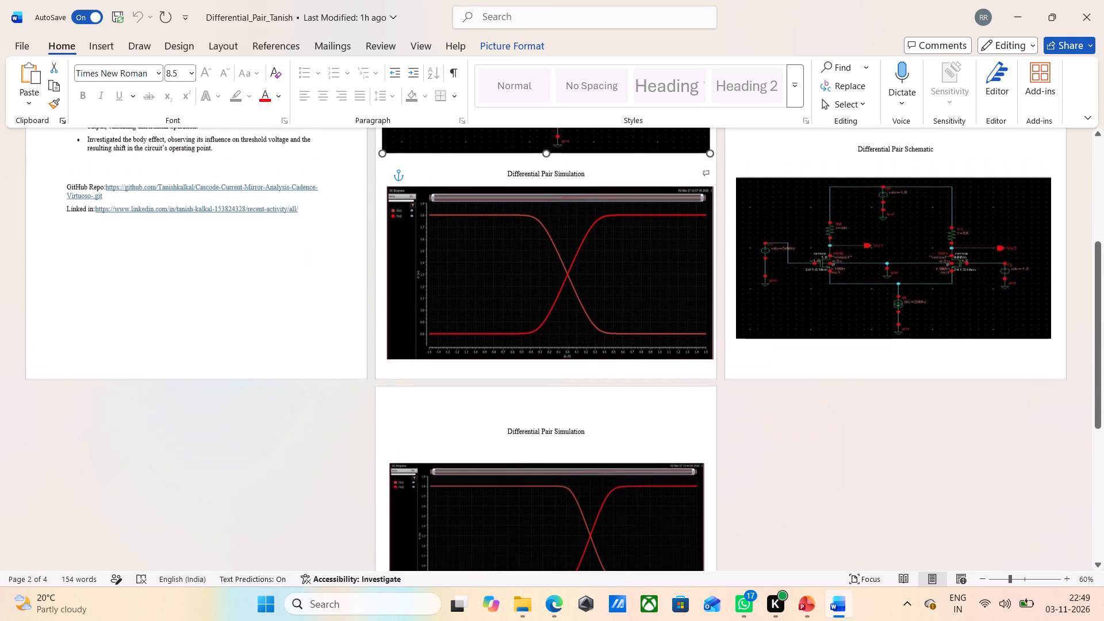
scroll(682, 463, "up", 9)
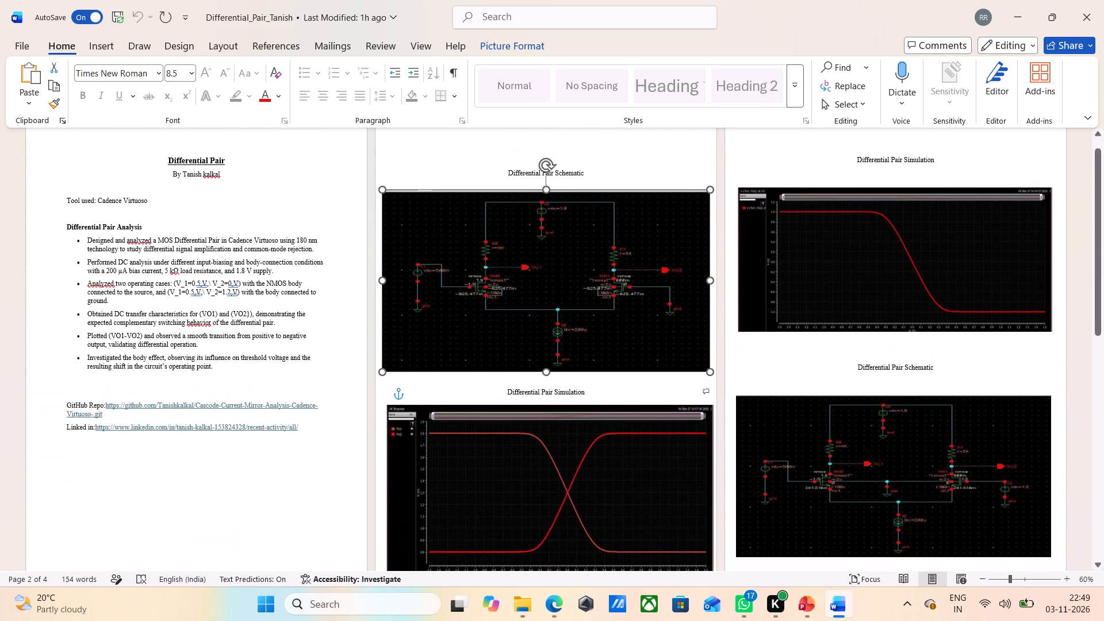
scroll(682, 463, "up", 3)
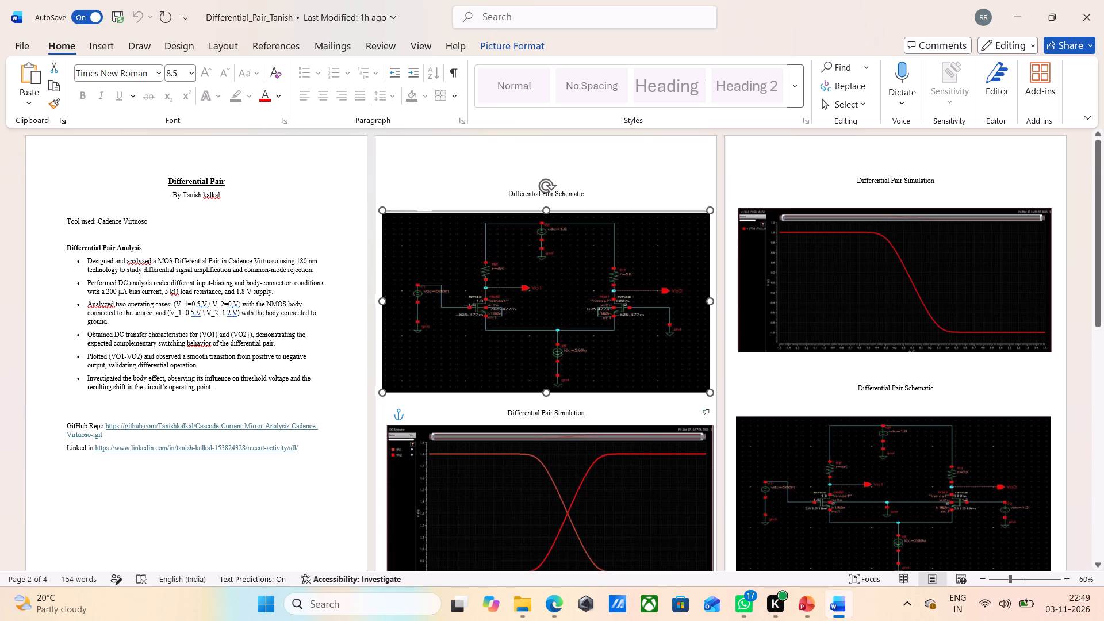
Copy the single-curve Differential Pair simulation plot and paste it into the content area of the new PowerPoint slide.
left_click(909, 269)
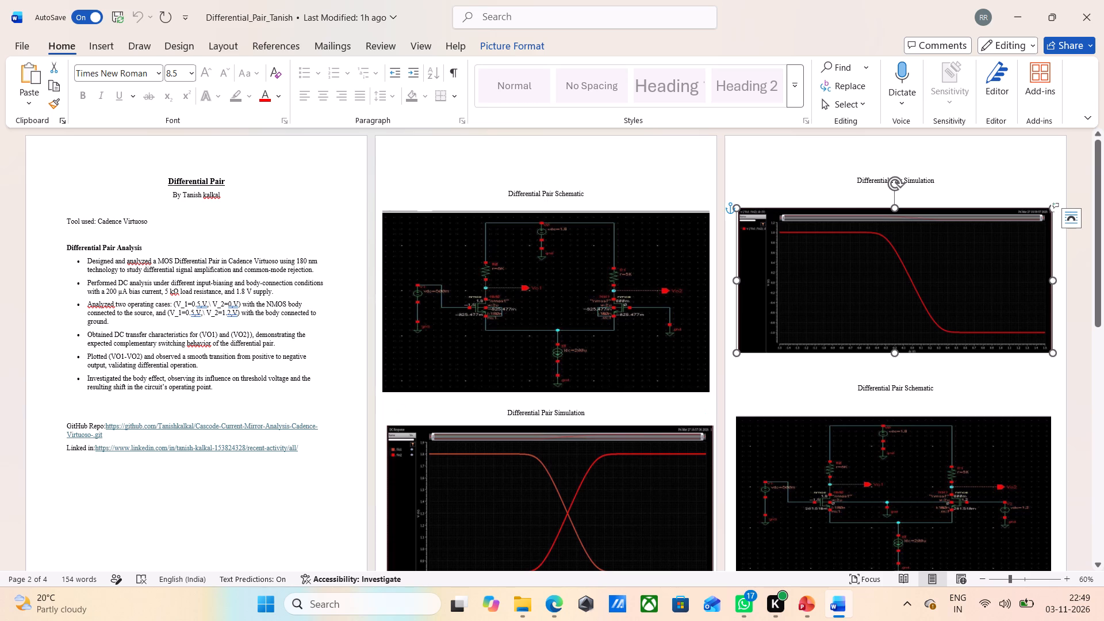
key("ctrl+c")
left_click(805, 606)
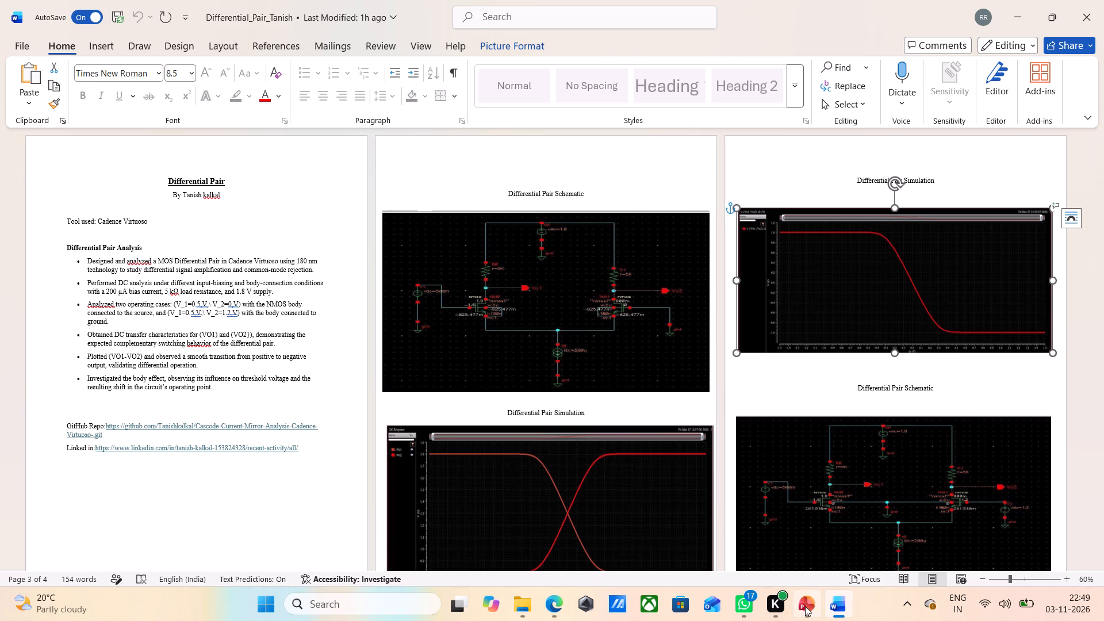
left_click(485, 477)
key("ctrl+v")
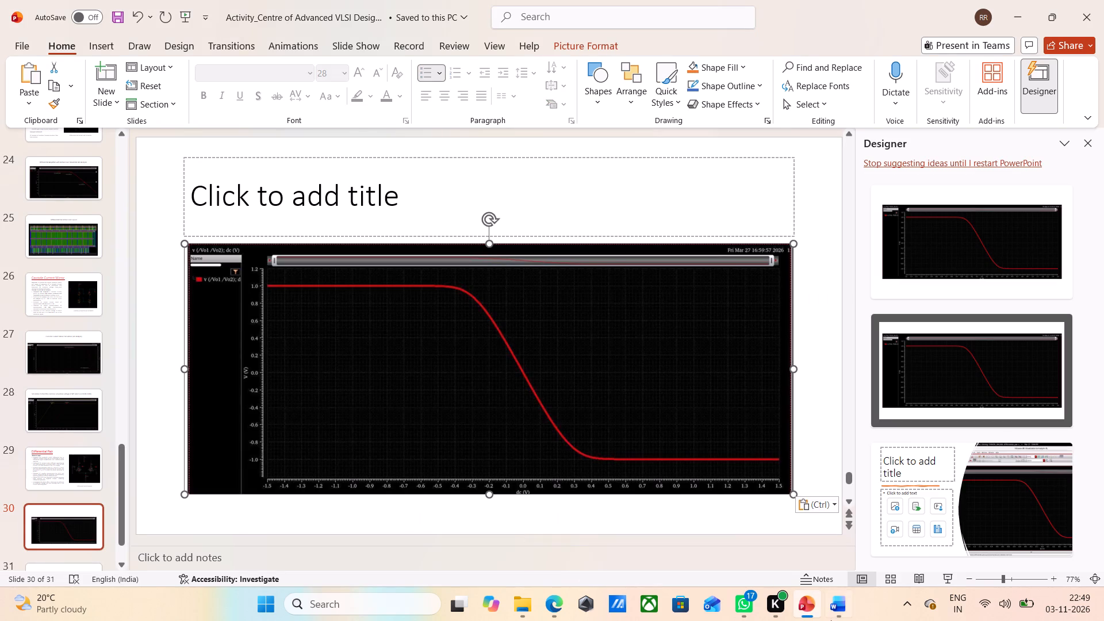
Copy the "Differential Pair Simulation" caption above the plot in Word and paste it as the new slide's title.
left_click(844, 513)
left_click(950, 186)
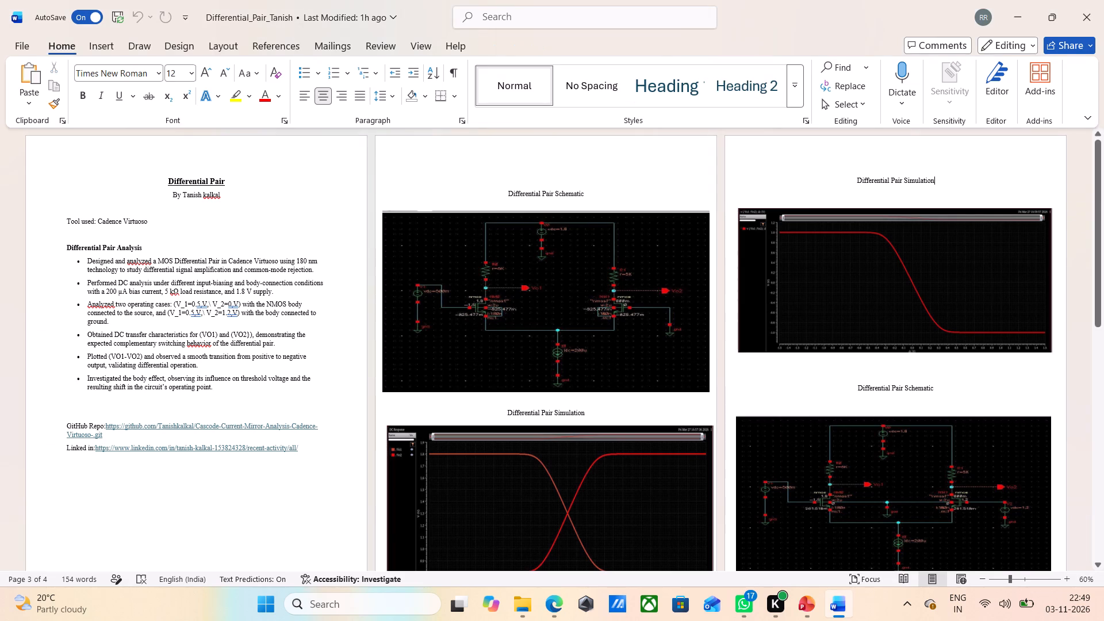
left_click_drag(941, 180, 826, 176)
key("ctrl+c")
left_click(808, 600)
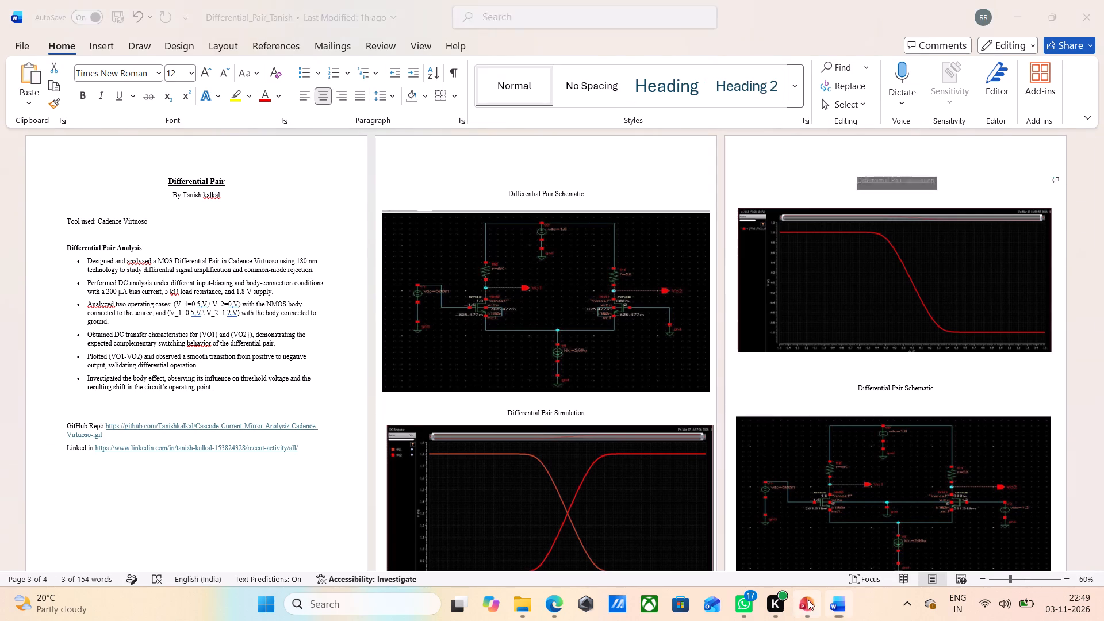
left_click_drag(430, 207, 365, 205)
key("ctrl+v")
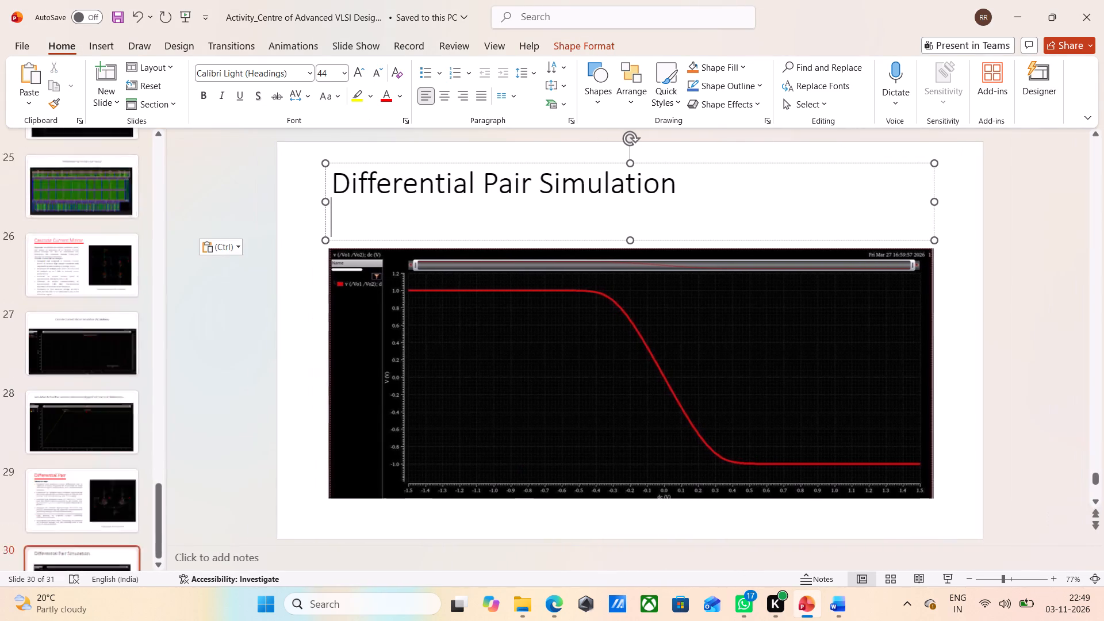
Set the "Differential Pair Simulation" title text to 24 pt.
left_click_drag(683, 186, 201, 182)
left_click(349, 70)
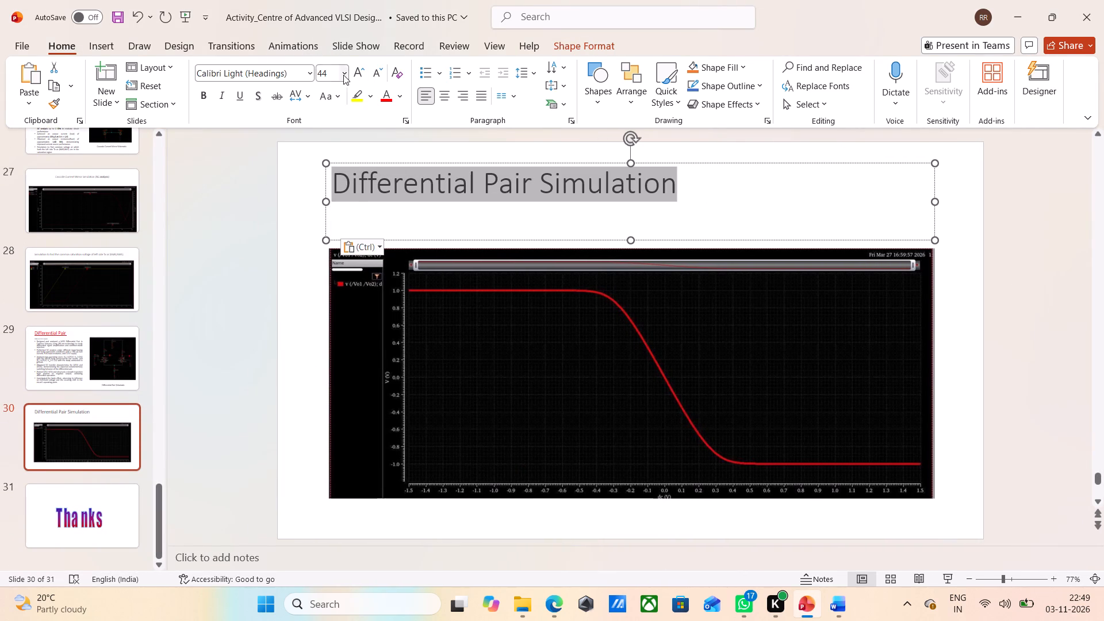
left_click(343, 75)
left_click(341, 263)
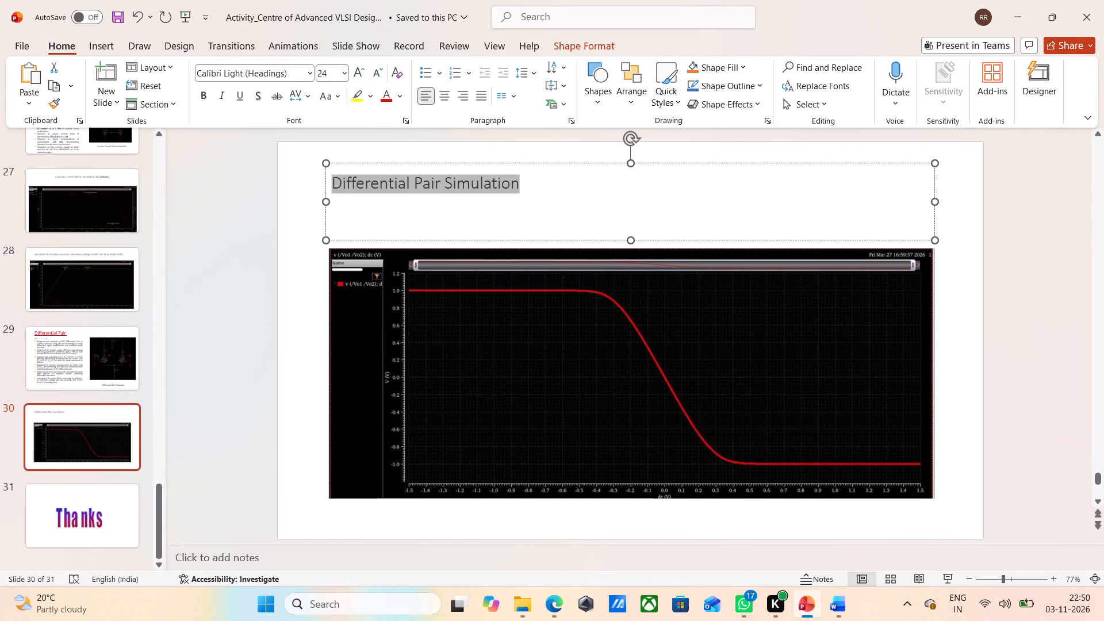
Centre the "Differential Pair Simulation" title on slide 30.
left_click(485, 92)
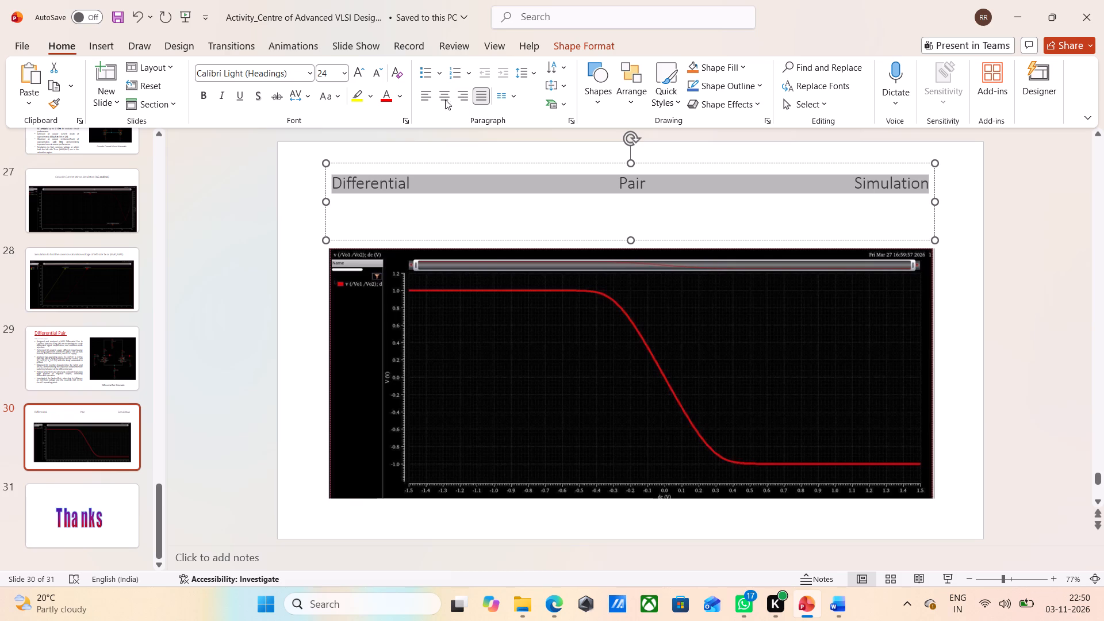
left_click(436, 98)
left_click(459, 212)
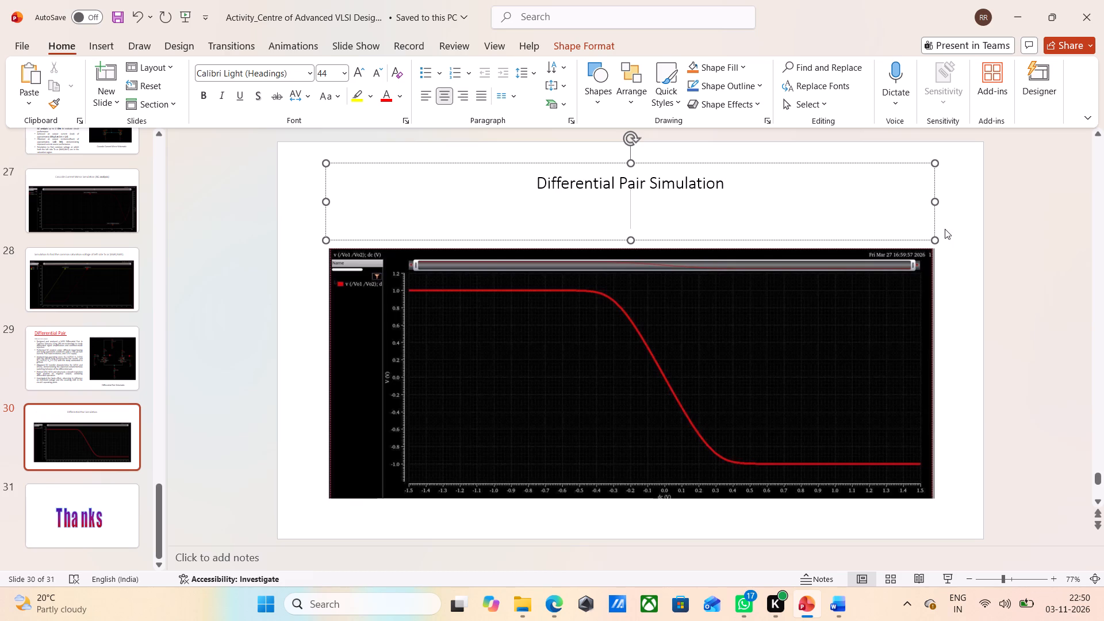
left_click(968, 217)
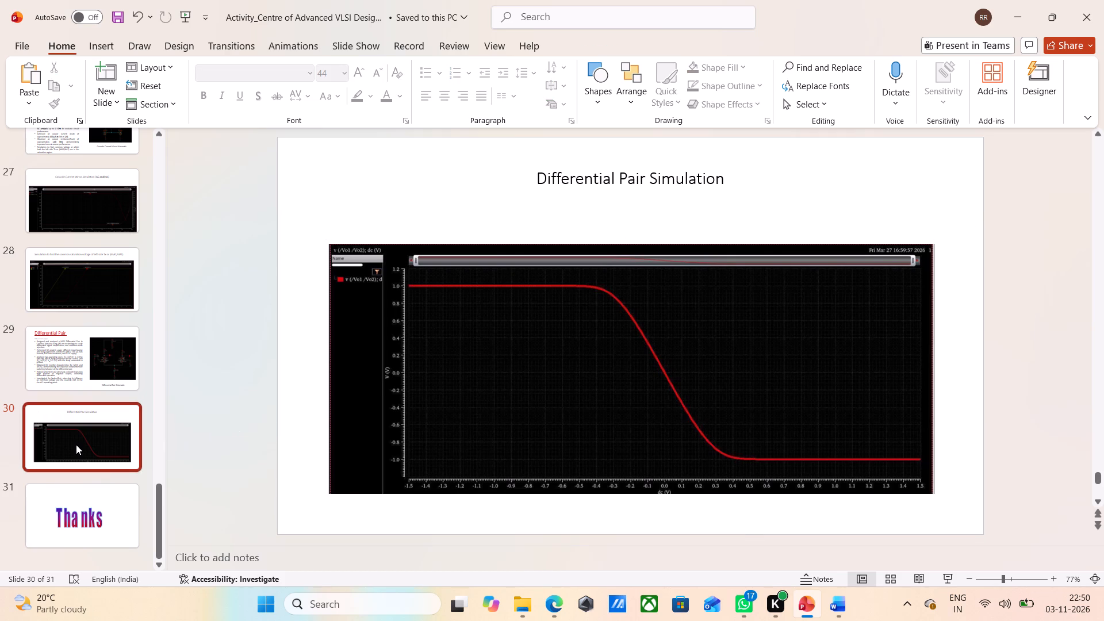
Add a new slide after slide 30 and paste the two-curve Differential Pair simulation plot from the Word document into its content area.
right_click(75, 444)
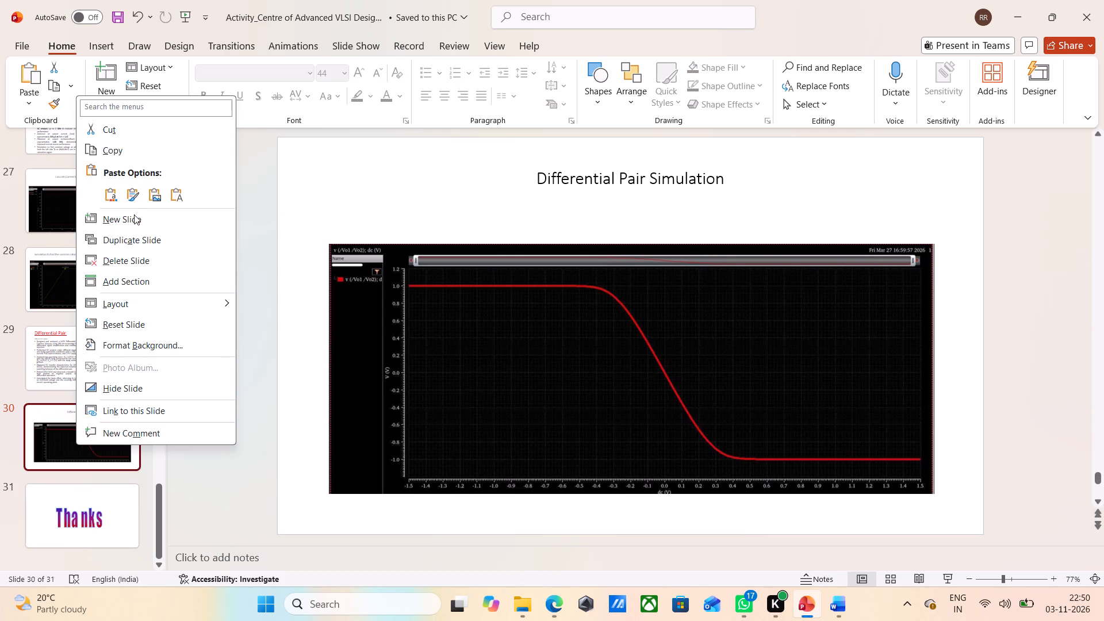
left_click(134, 221)
left_click(844, 603)
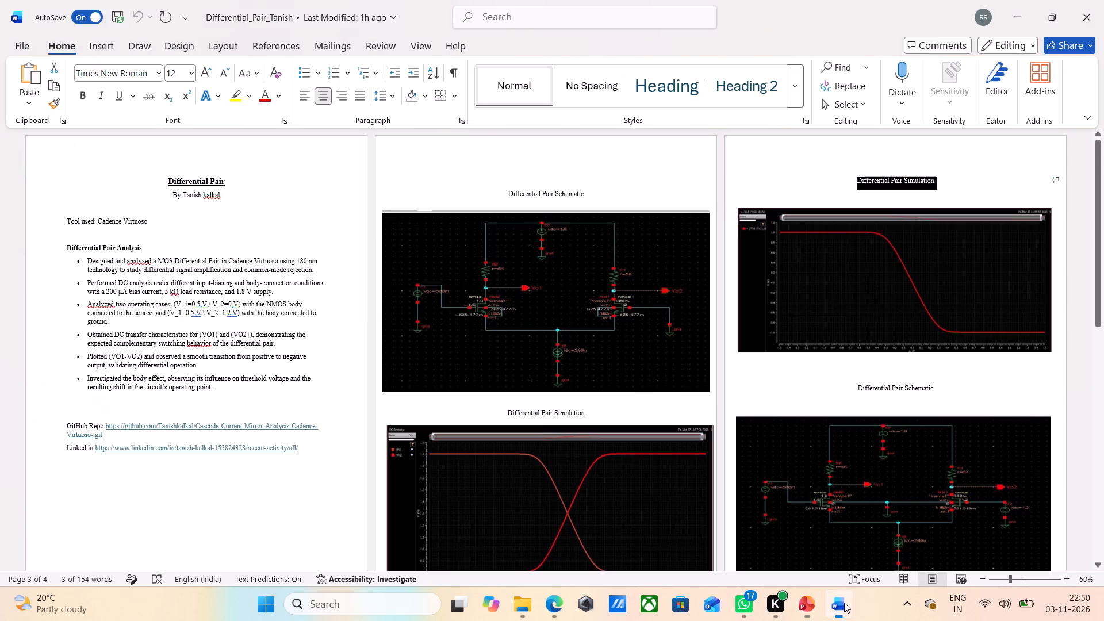
left_click(604, 476)
key("ctrl+c")
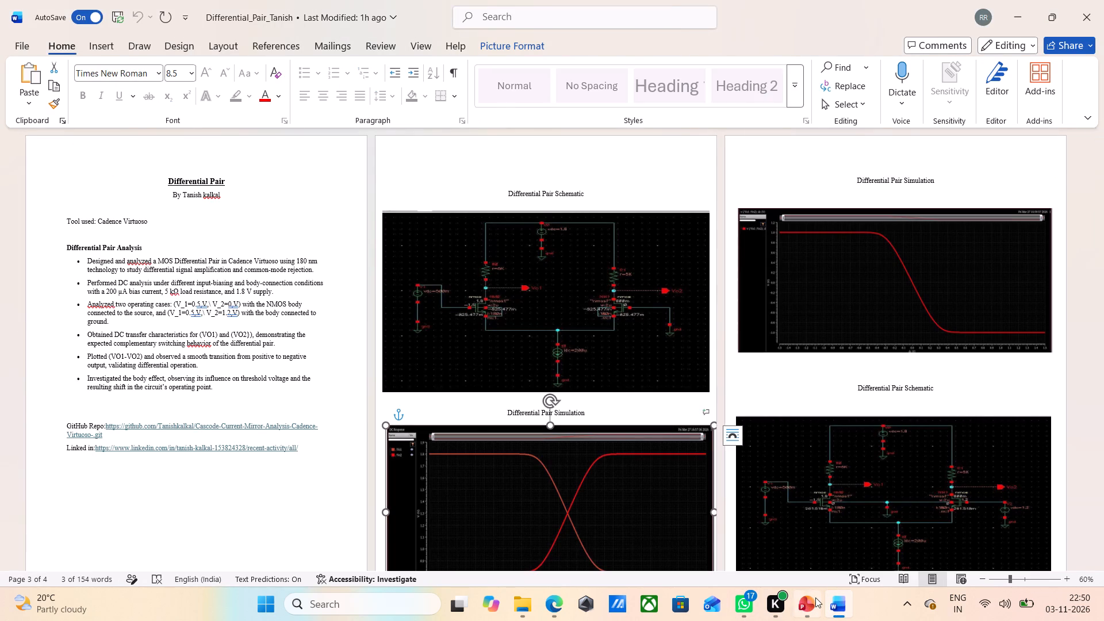
left_click(815, 597)
left_click(582, 474)
key("ctrl+v")
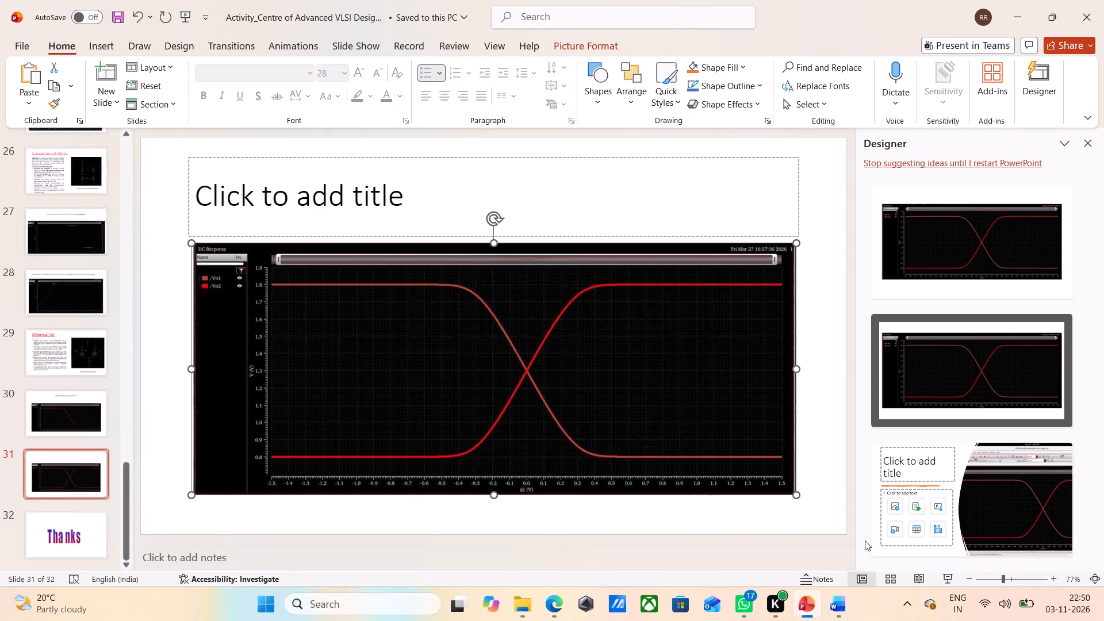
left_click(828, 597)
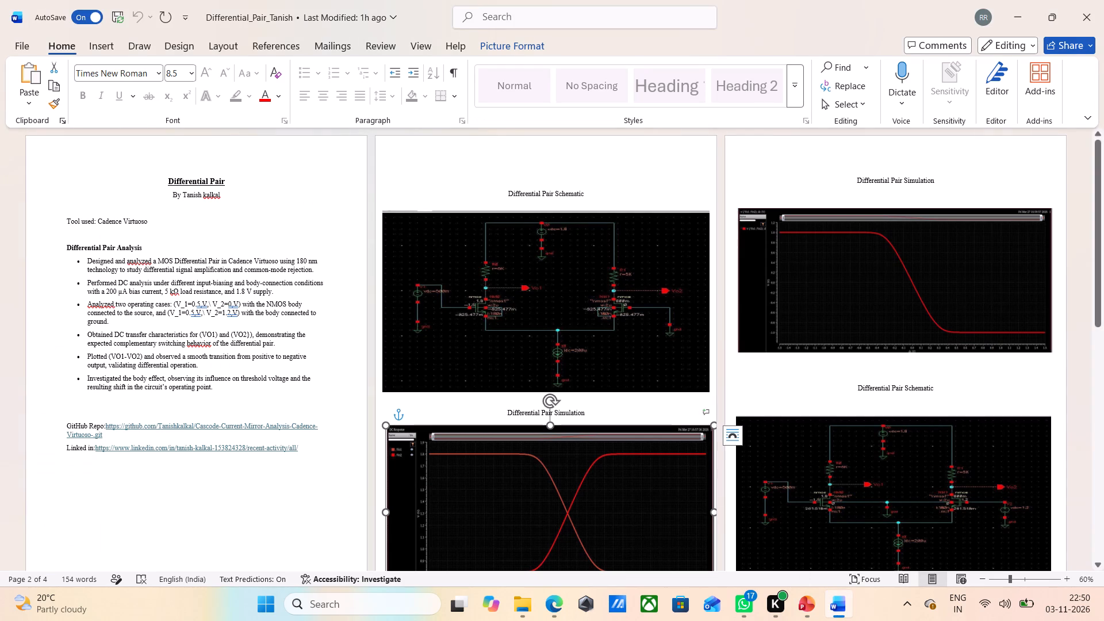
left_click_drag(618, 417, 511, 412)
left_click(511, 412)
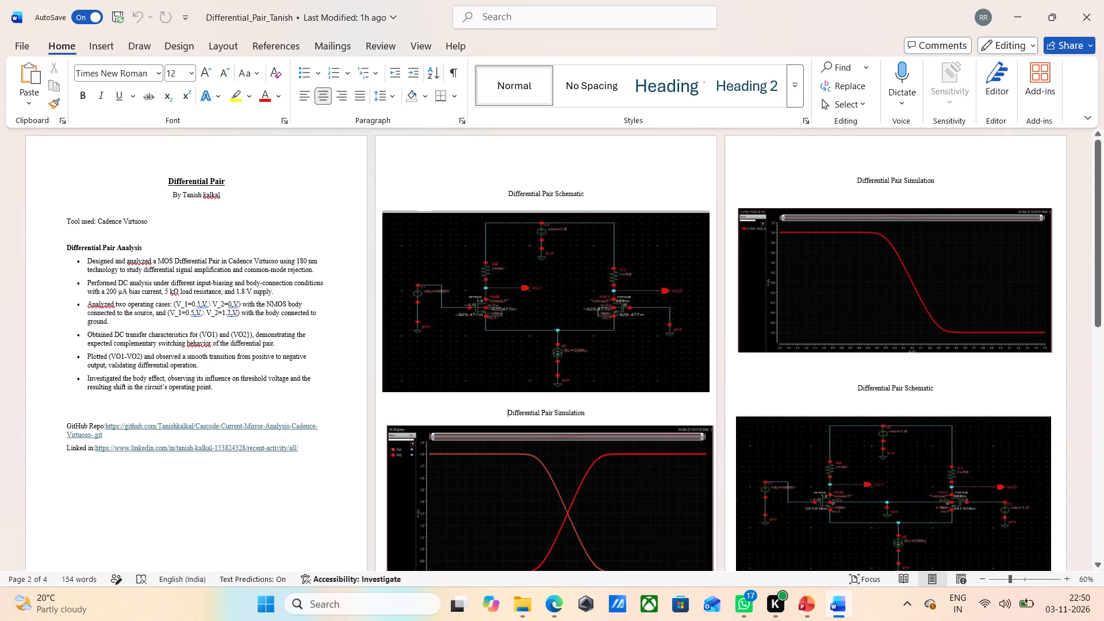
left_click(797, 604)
Copy the "Differential Pair Simulation" title from slide 30 and paste it as the title of slide 31.
scroll(451, 345, "up", 2)
scroll(428, 336, "down", 1)
scroll(398, 329, "up", 1)
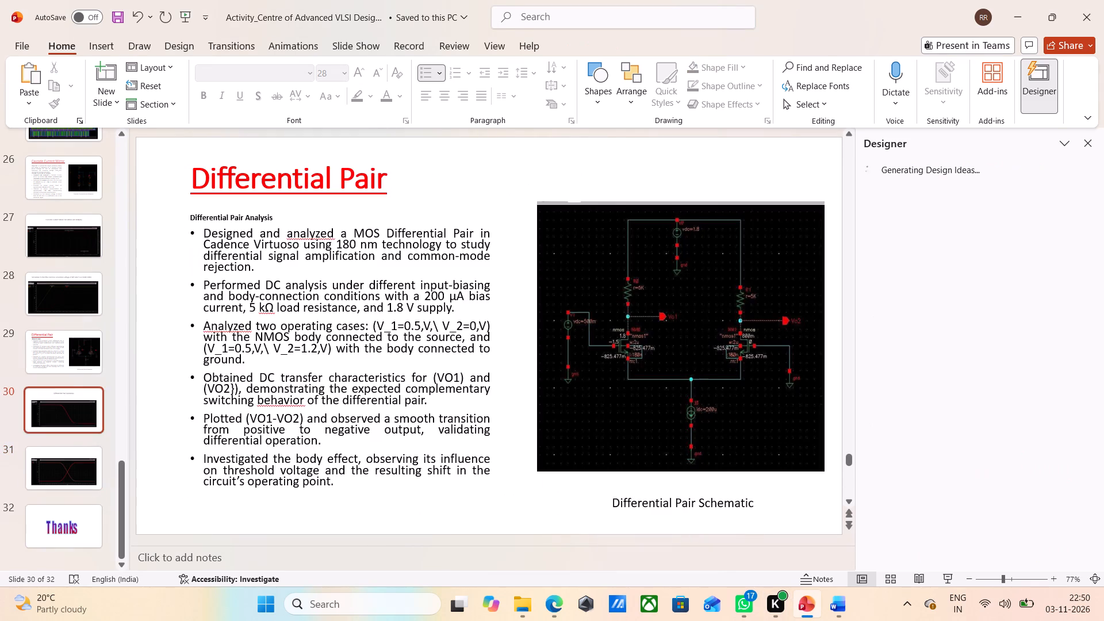
left_click(78, 411)
left_click(592, 178)
left_click(592, 178)
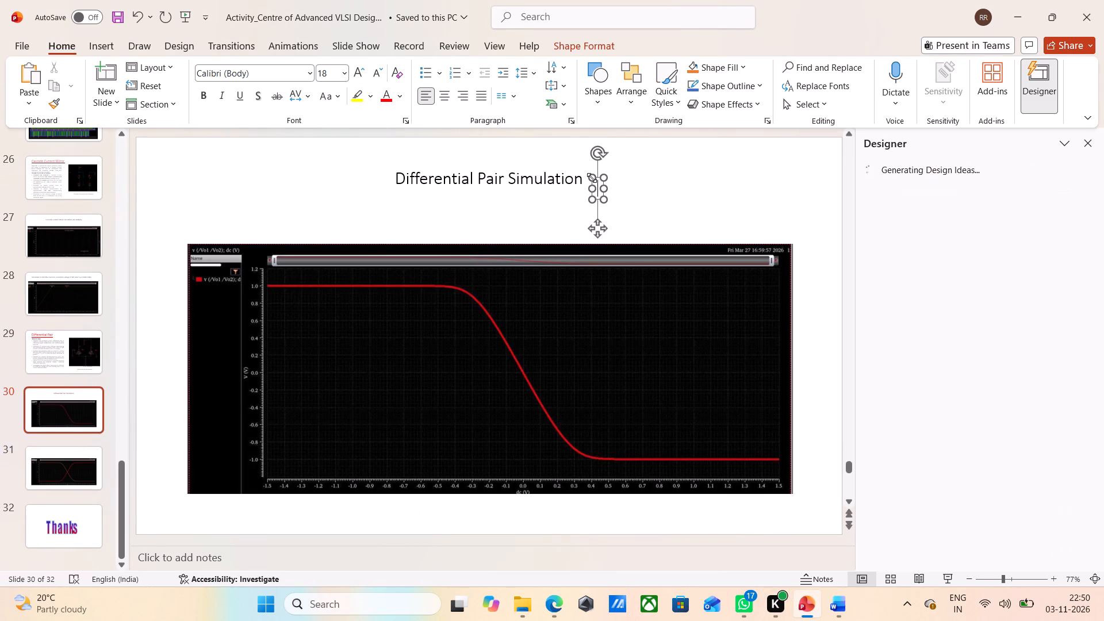
left_click(572, 182)
key("ctrl+a")
key("ctrl+c")
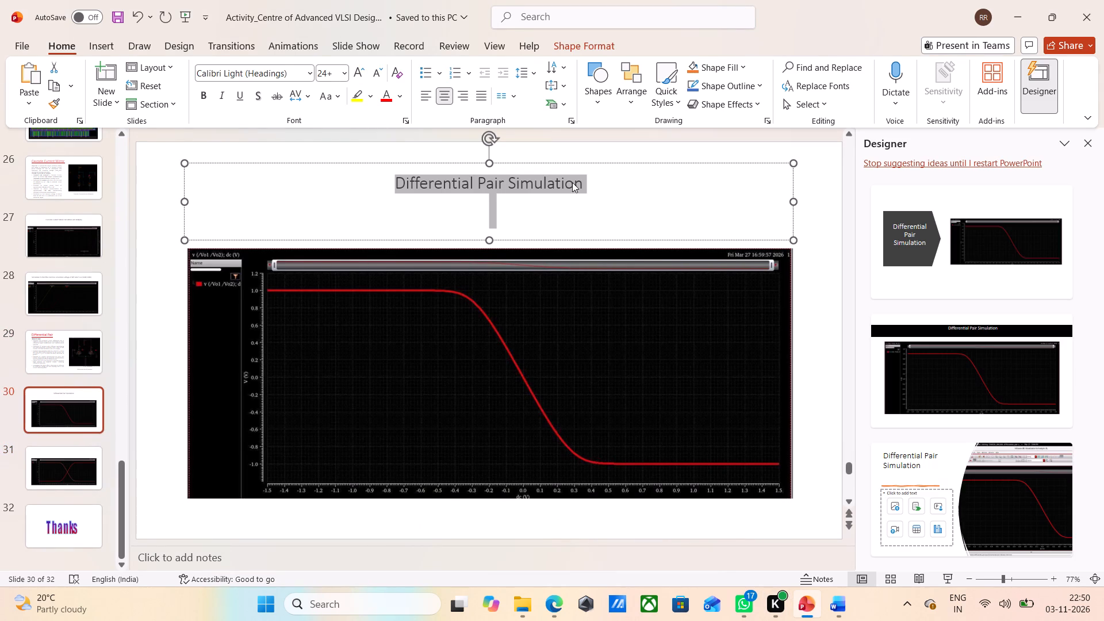
left_click(71, 441)
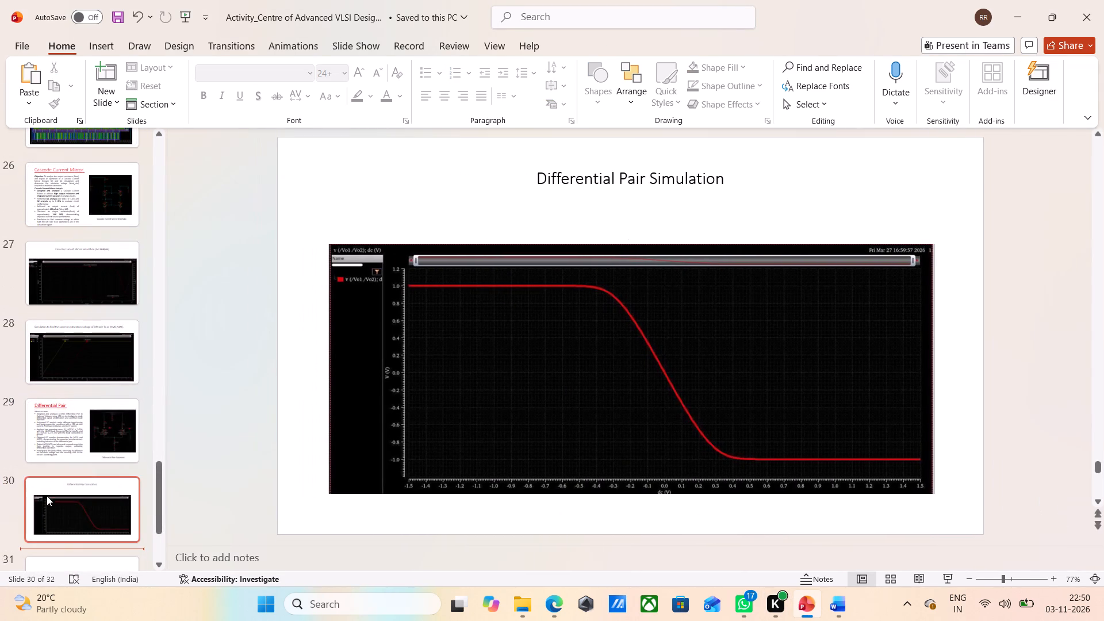
scroll(48, 496, "down", 3)
left_click(52, 493)
left_click(528, 217)
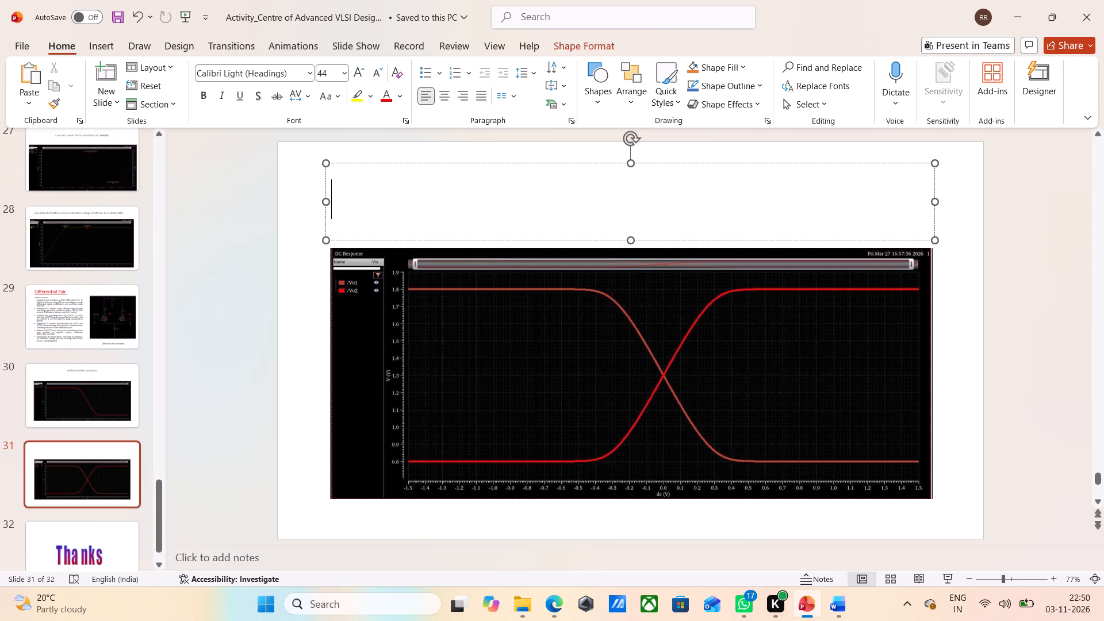
key("ctrl+v")
Centre the title on slide 31 and set its text to 24 pt.
left_click(445, 101)
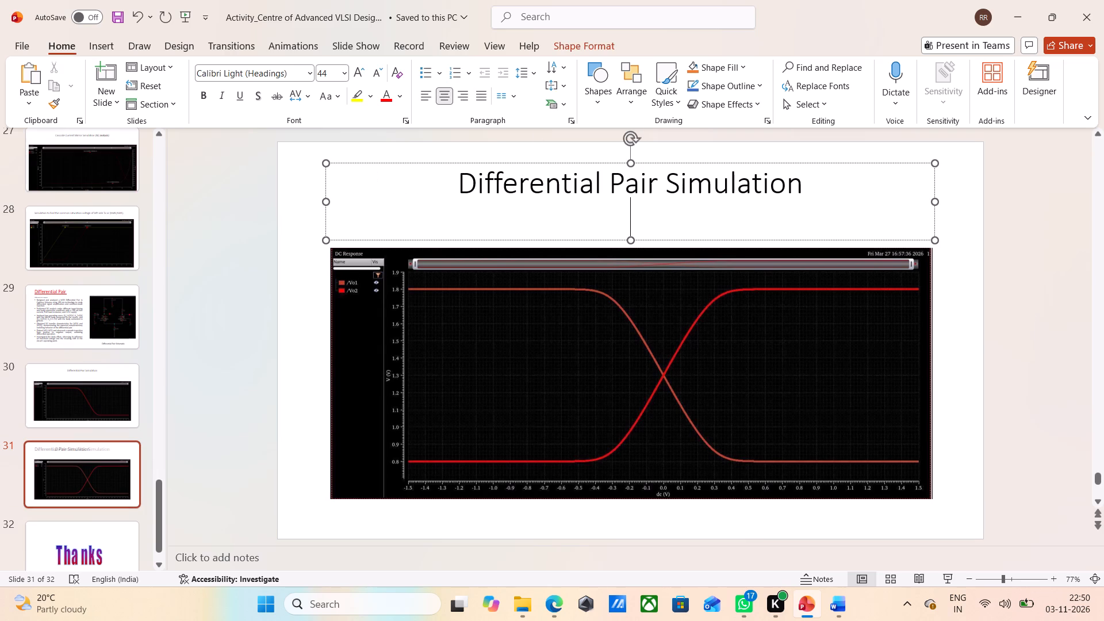
left_click(342, 72)
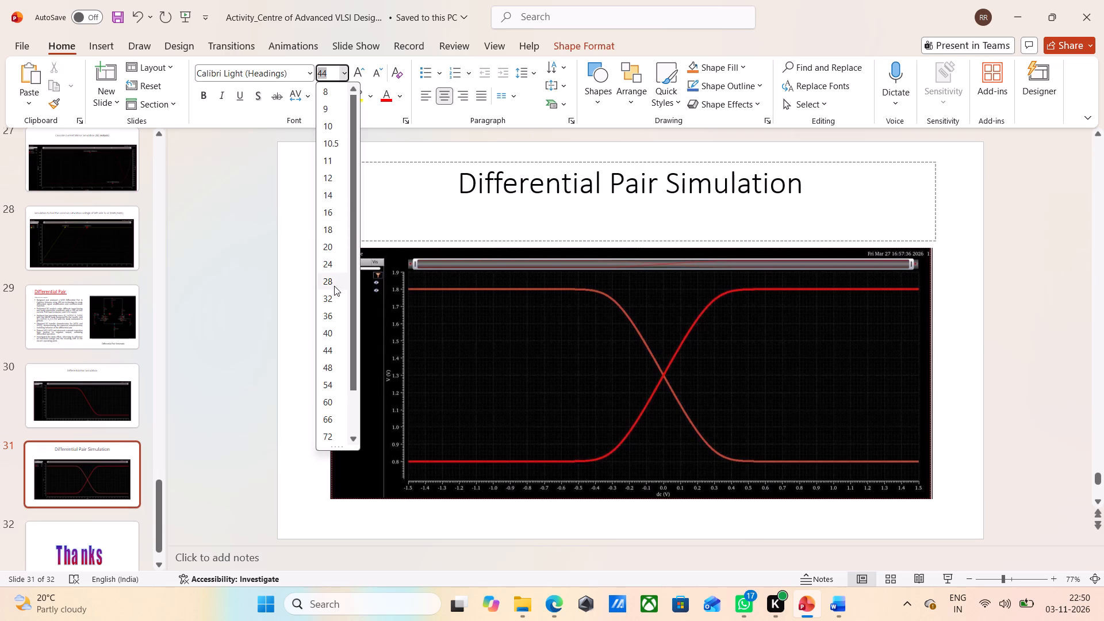
left_click(329, 270)
triple_click(649, 178)
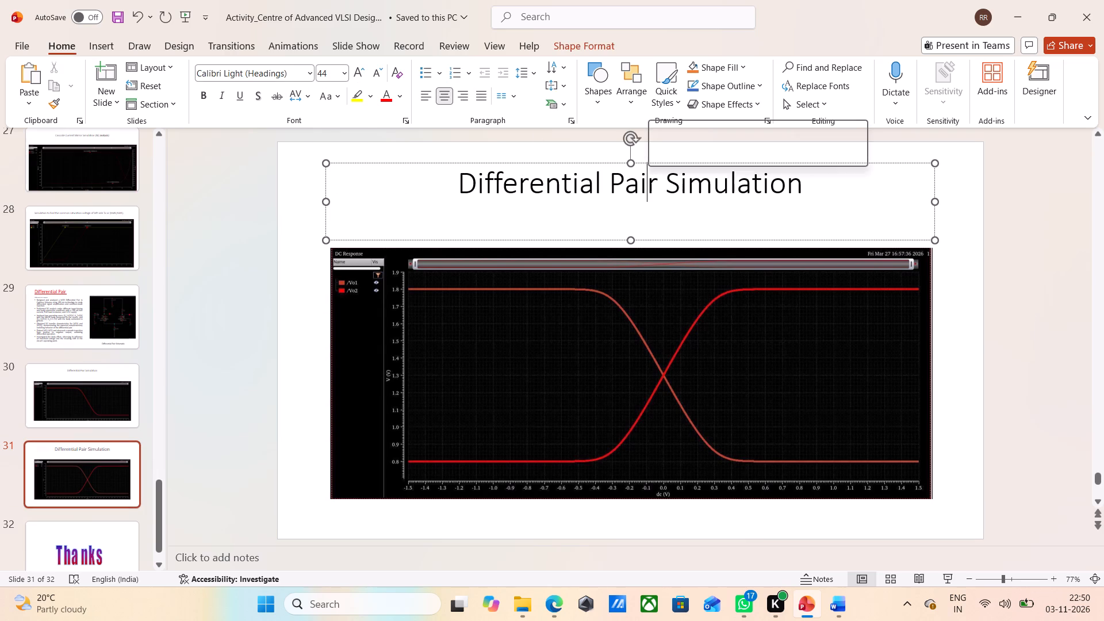
left_click(336, 71)
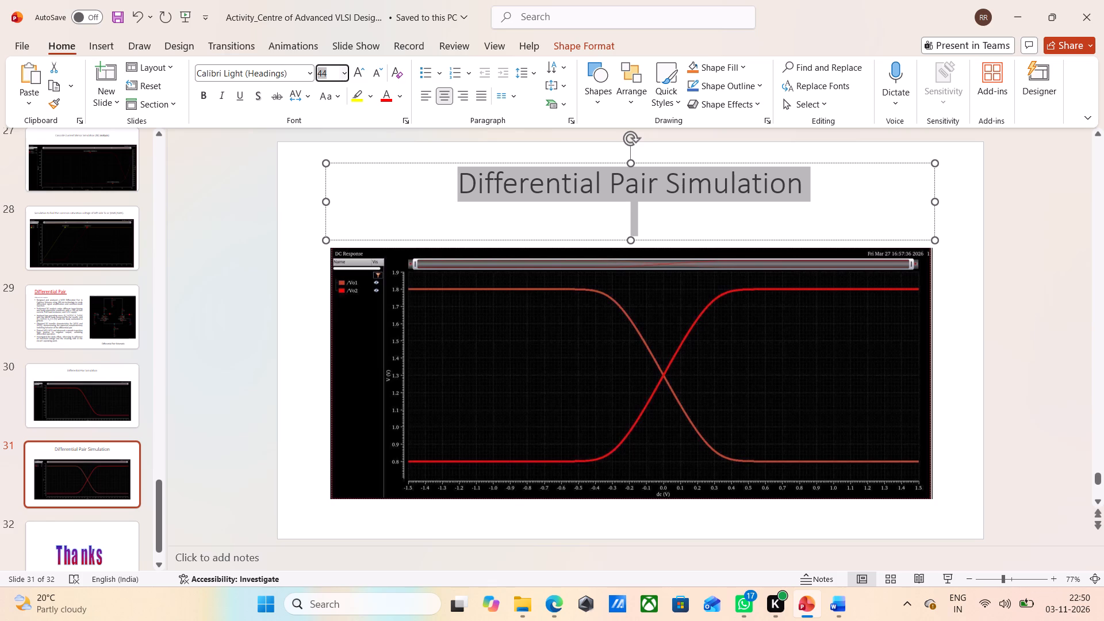
key("BackSpace")
type("24")
key("Return")
left_click(296, 202)
Add a new slide after slide 31, before the Thanks slide, and title it "Current Mirror".
scroll(184, 392, "down", 4)
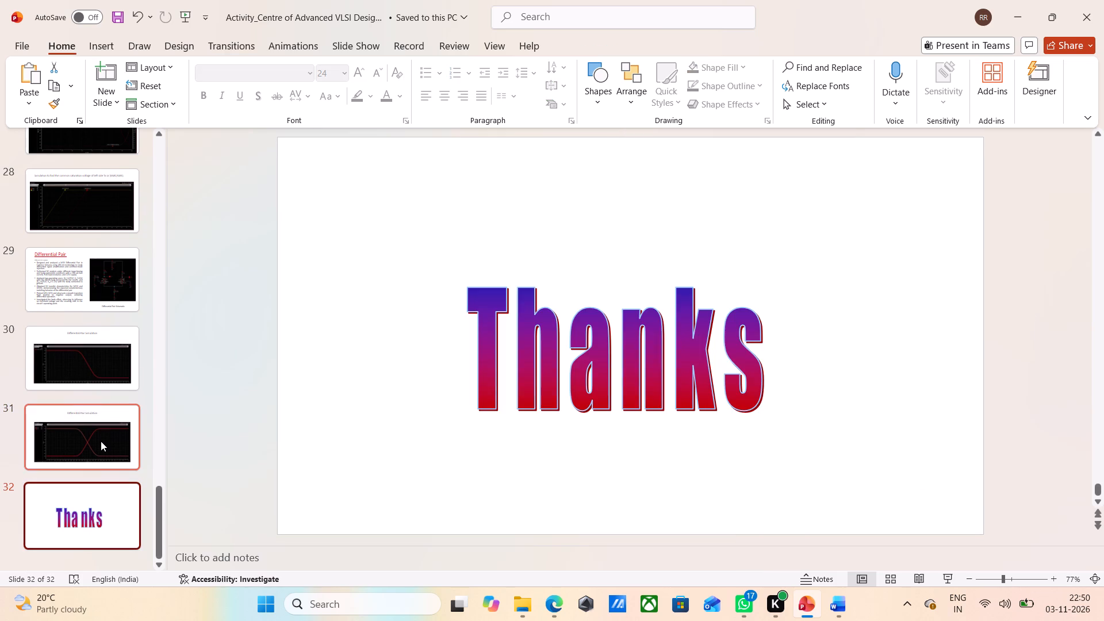
right_click(101, 440)
left_click(151, 214)
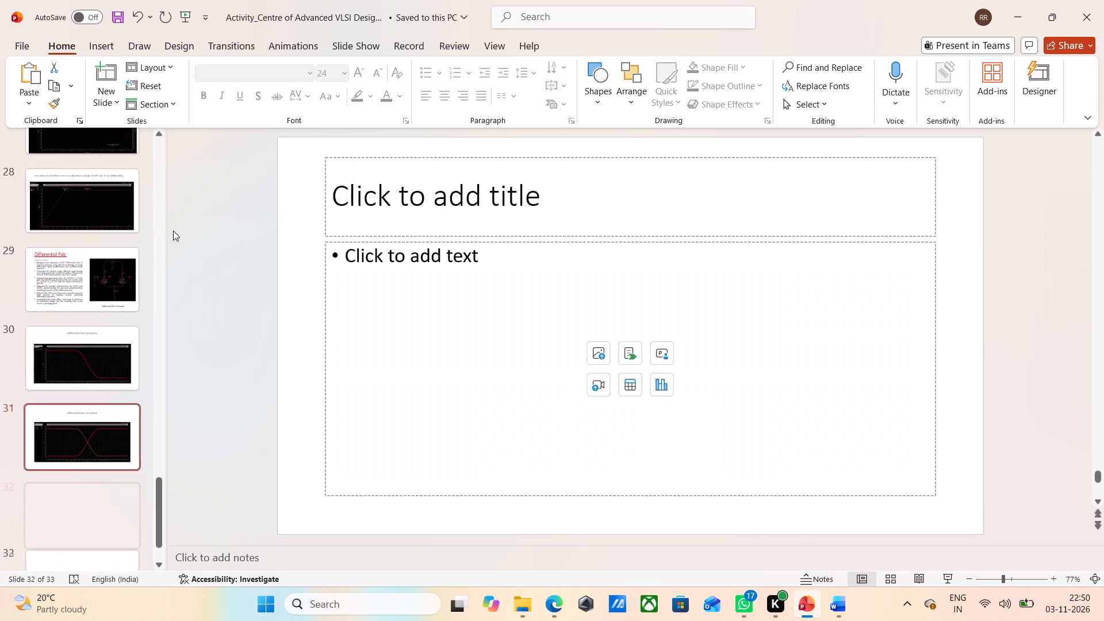
left_click(559, 193)
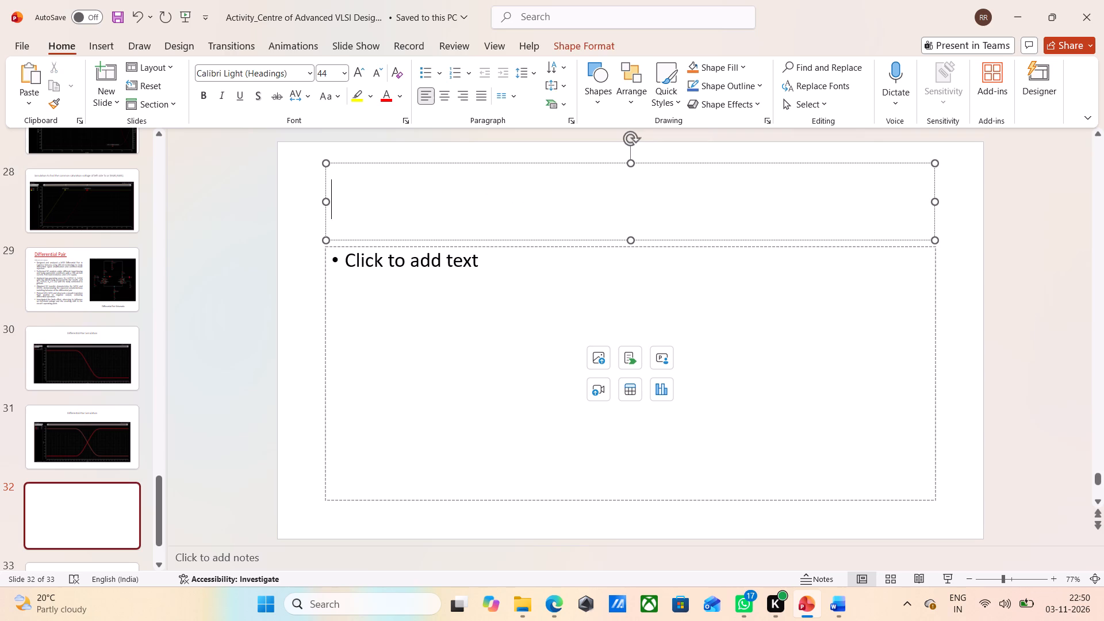
key("c")
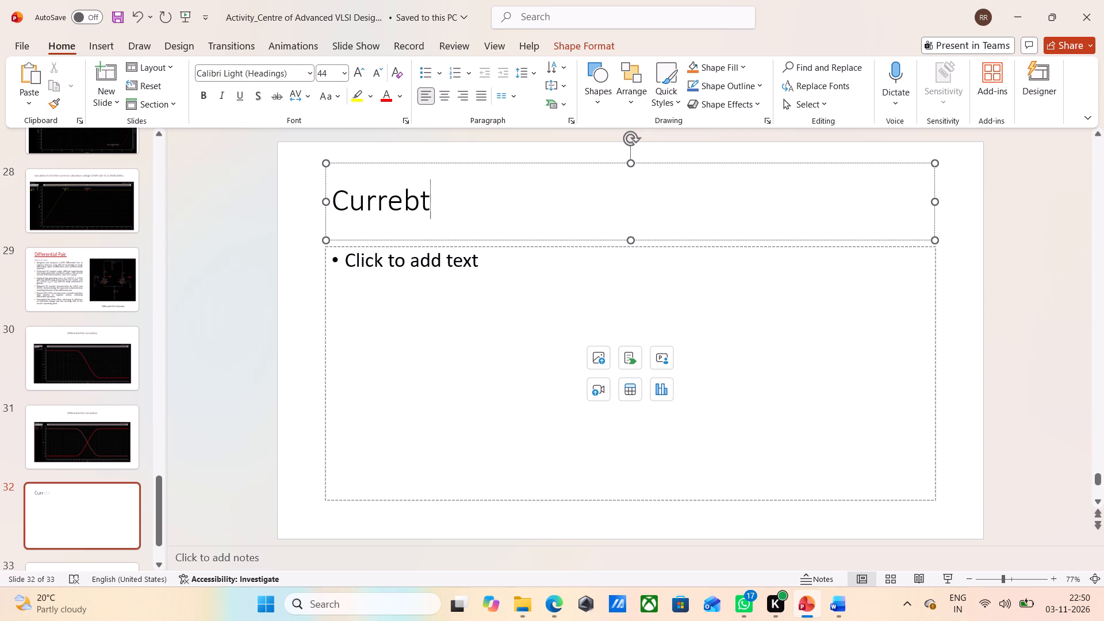
key("BackSpace")
key("BackSpace")
key("BackSpace")
type("nt")
key("space")
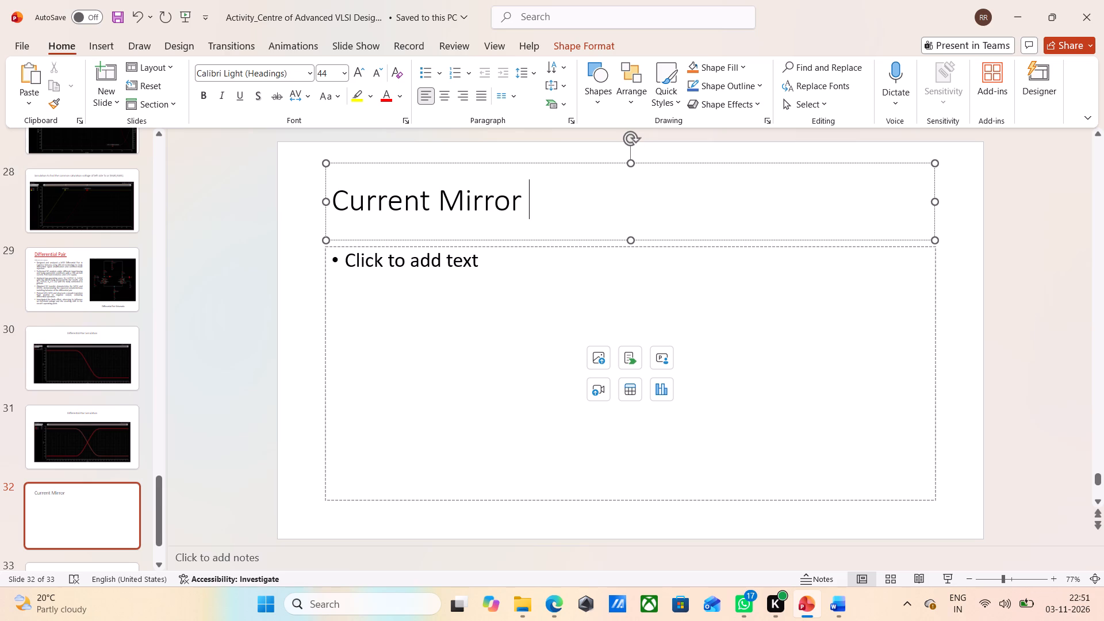
type("at")
key("BackSpace")
key("BackSpace")
key("BackSpace")
Colour the "Current Mirror" title text red and underline it.
left_click(485, 319)
left_click(511, 194)
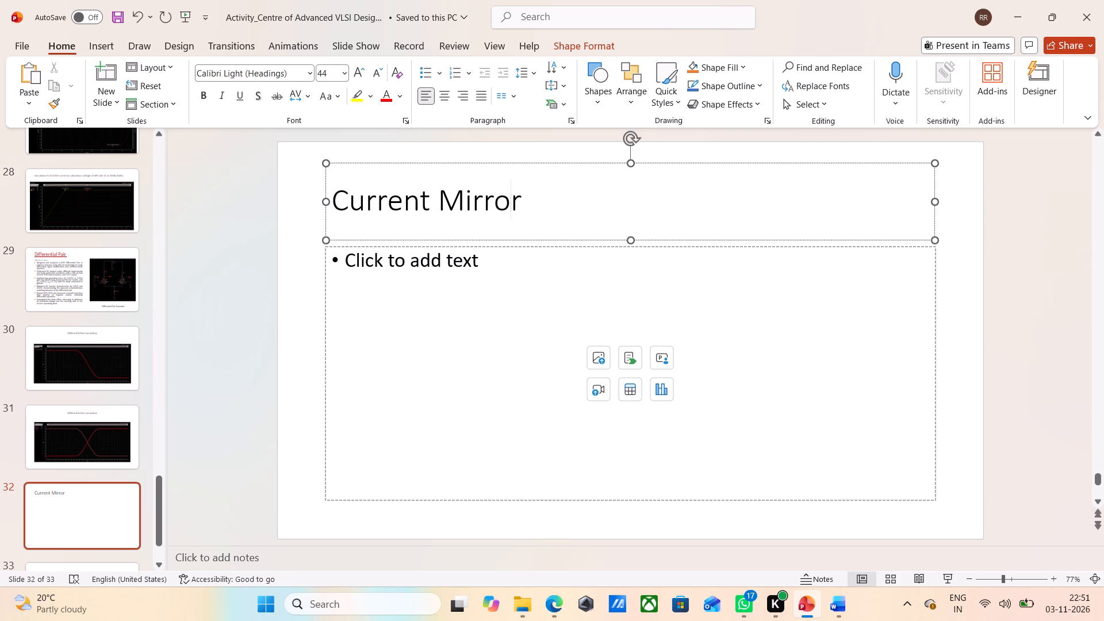
left_click(531, 211)
left_click(385, 102)
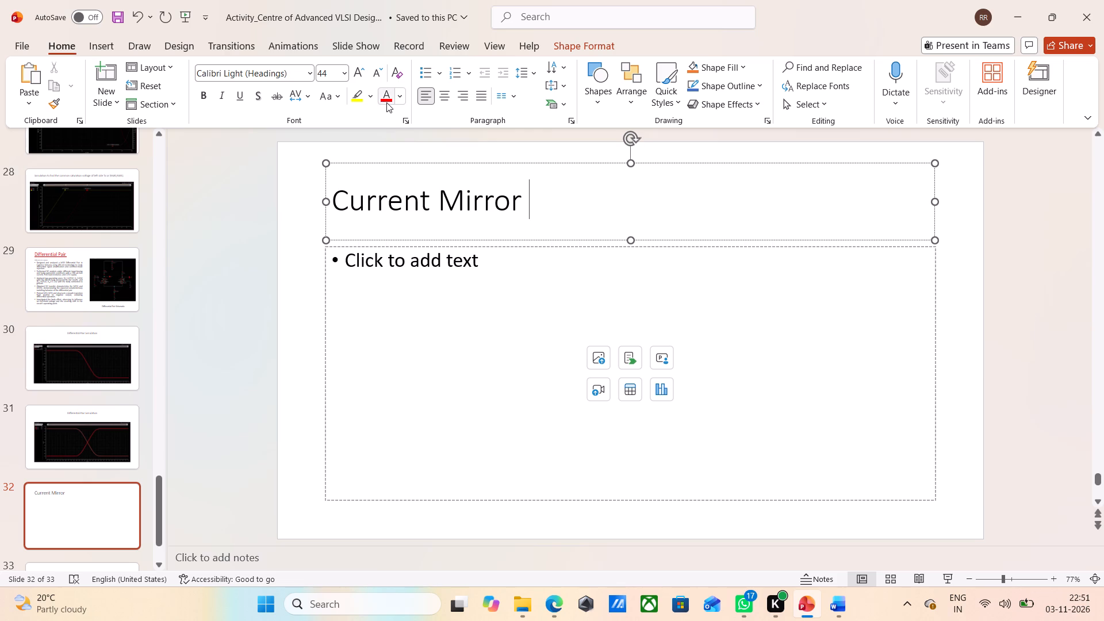
left_click(398, 99)
left_click(611, 209)
left_click_drag(584, 204, 309, 200)
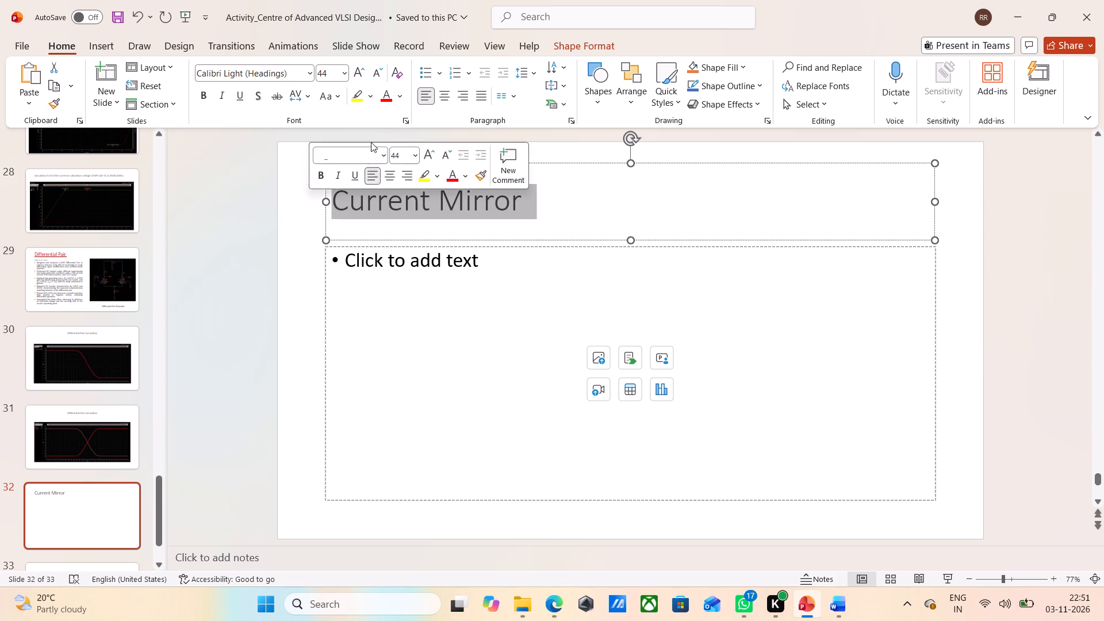
left_click(405, 95)
left_click(407, 314)
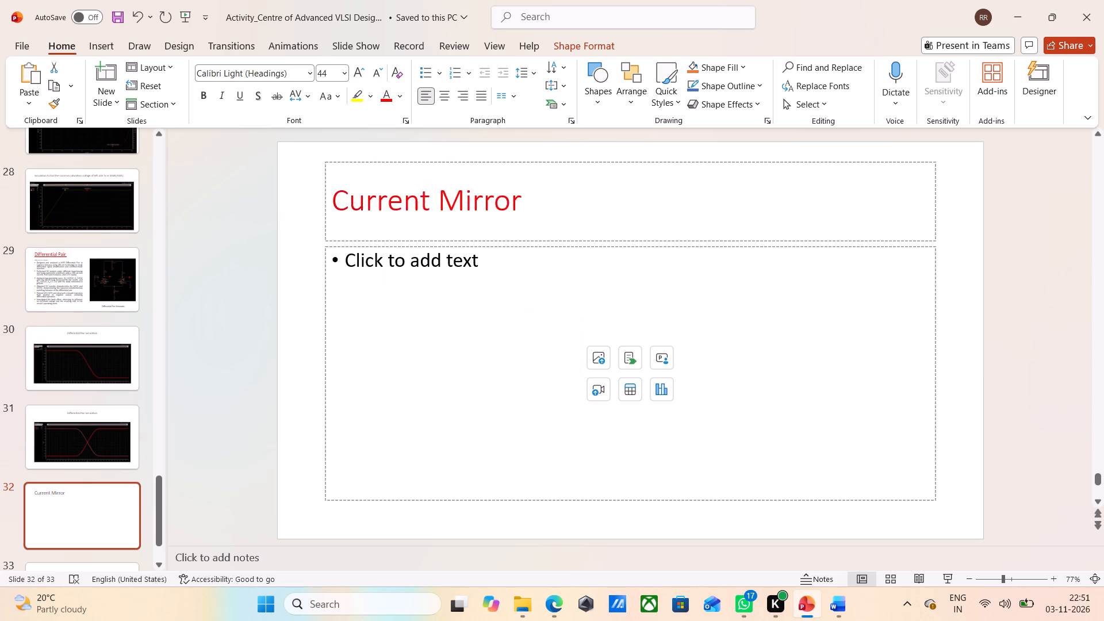
left_click(248, 88)
left_click(431, 315)
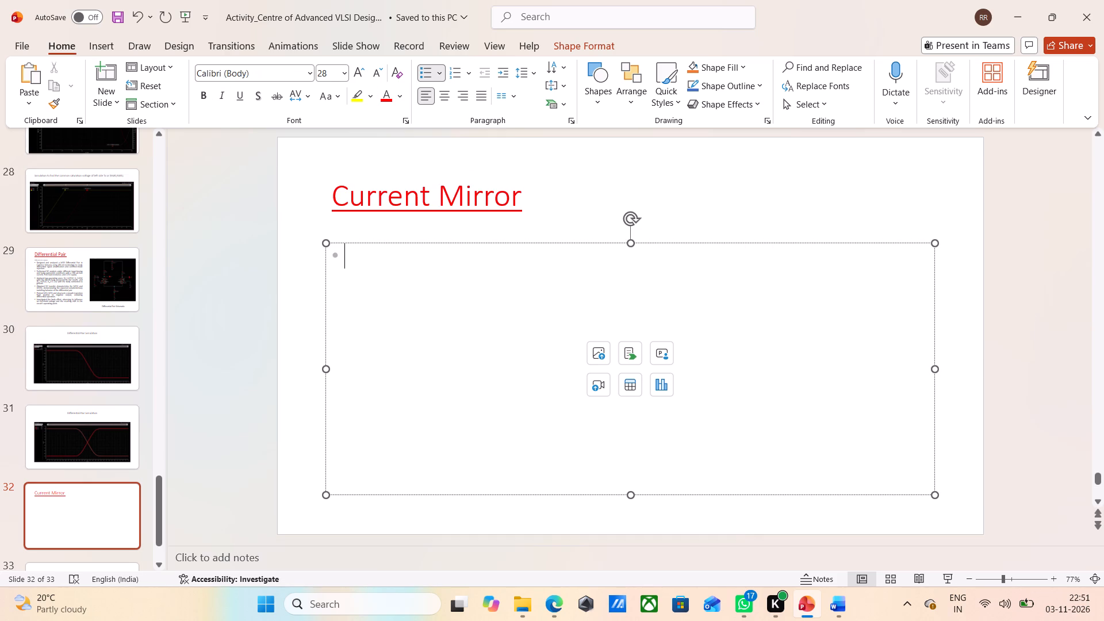
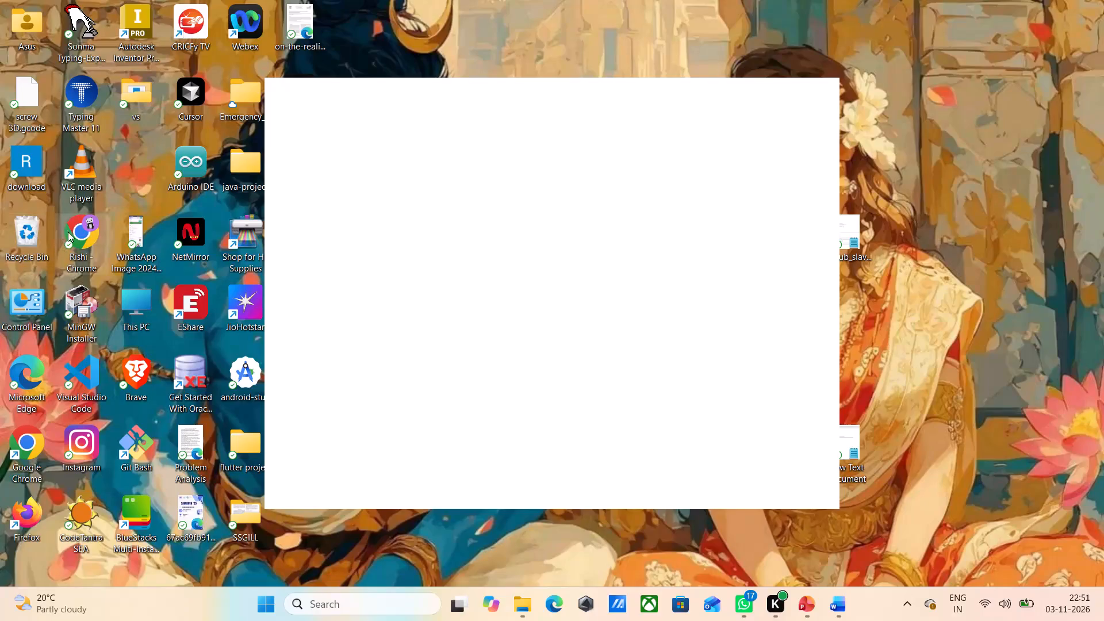
Open Google Drive in Chrome under the profile that holds the circuit screenshots.
double_click(71, 229)
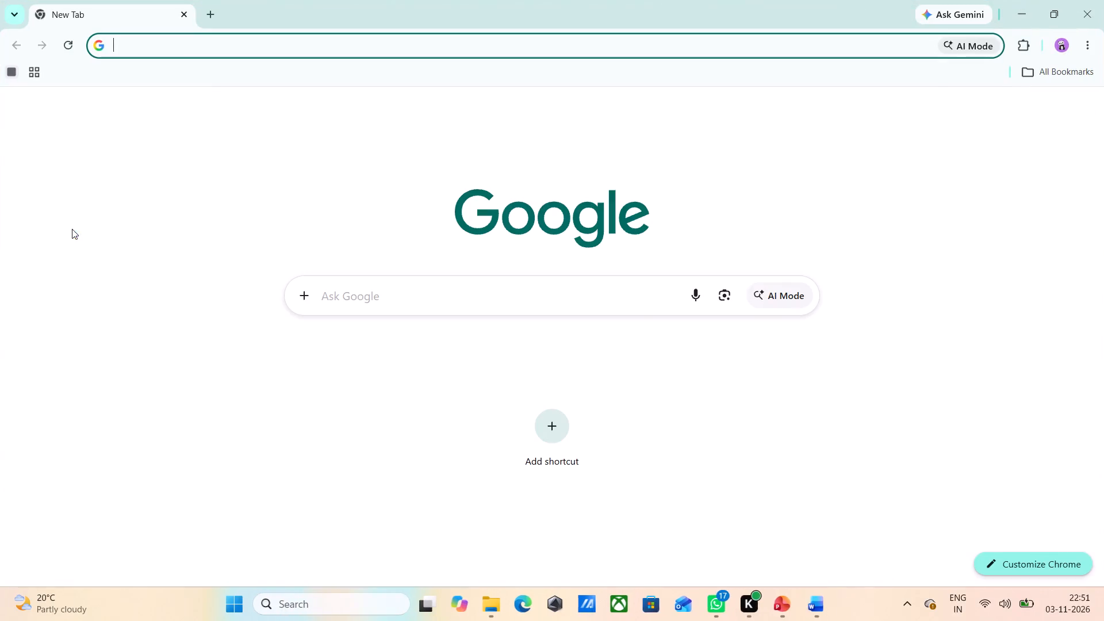
left_click(1077, 35)
left_click(1056, 51)
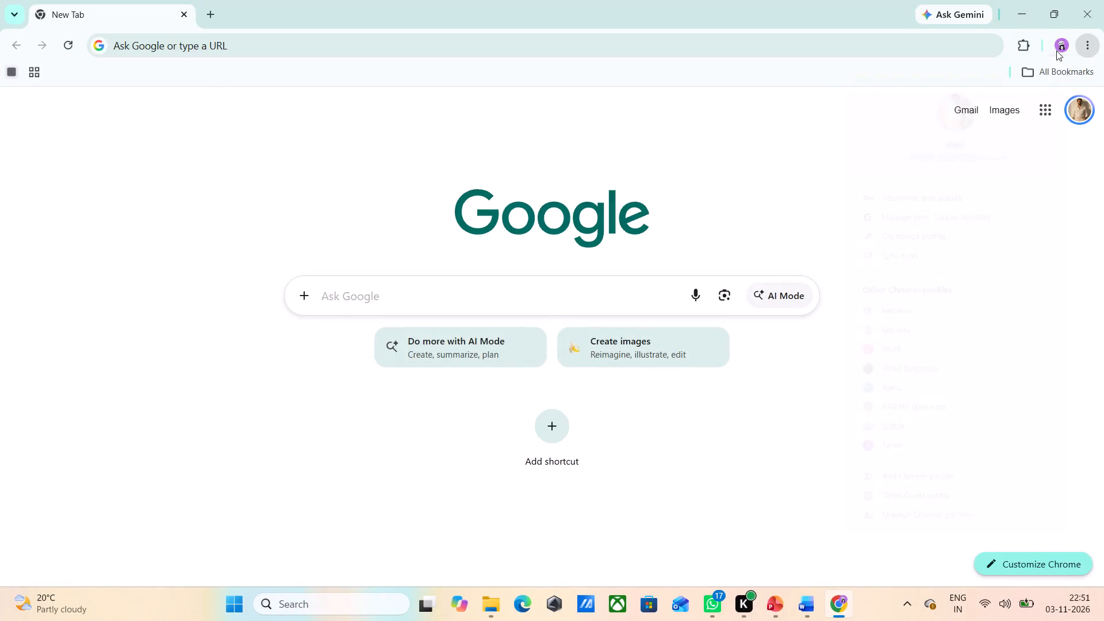
left_click(907, 454)
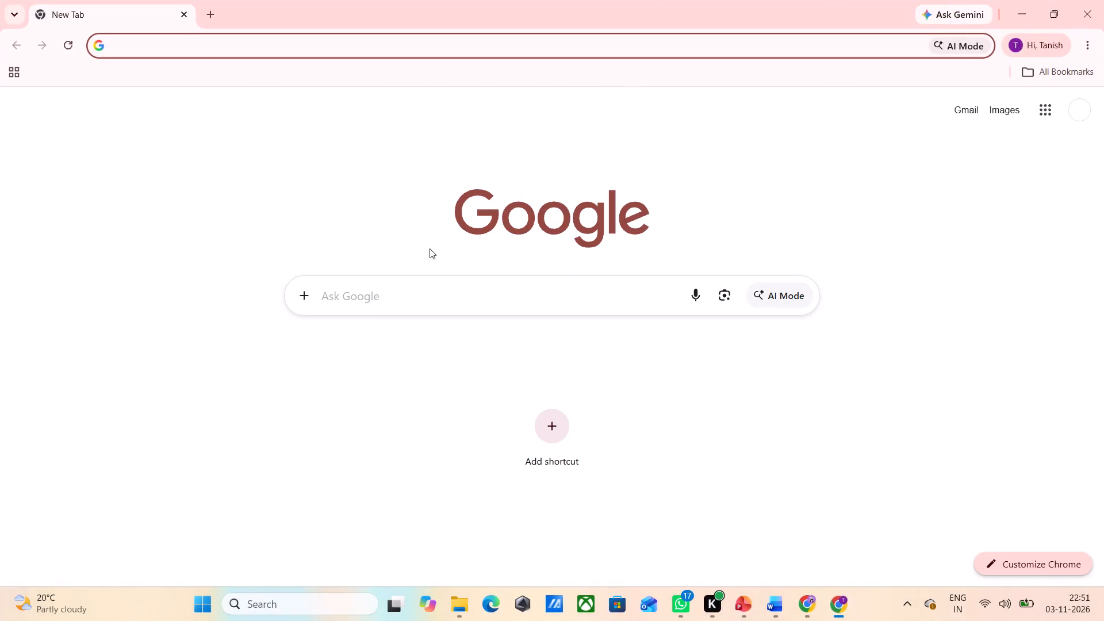
left_click(1048, 121)
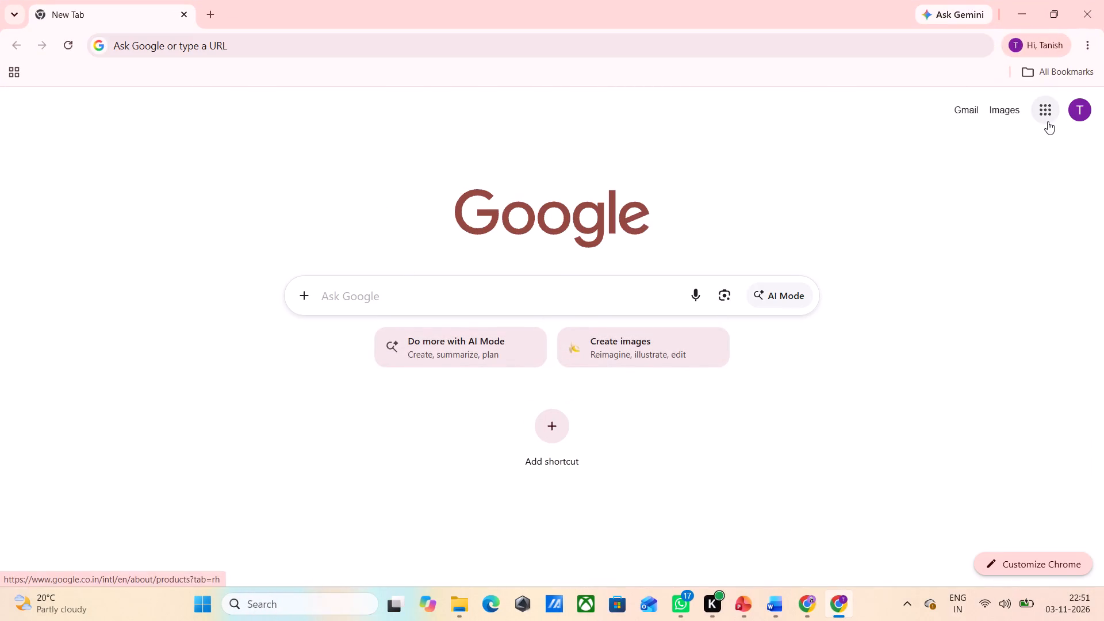
left_click(966, 214)
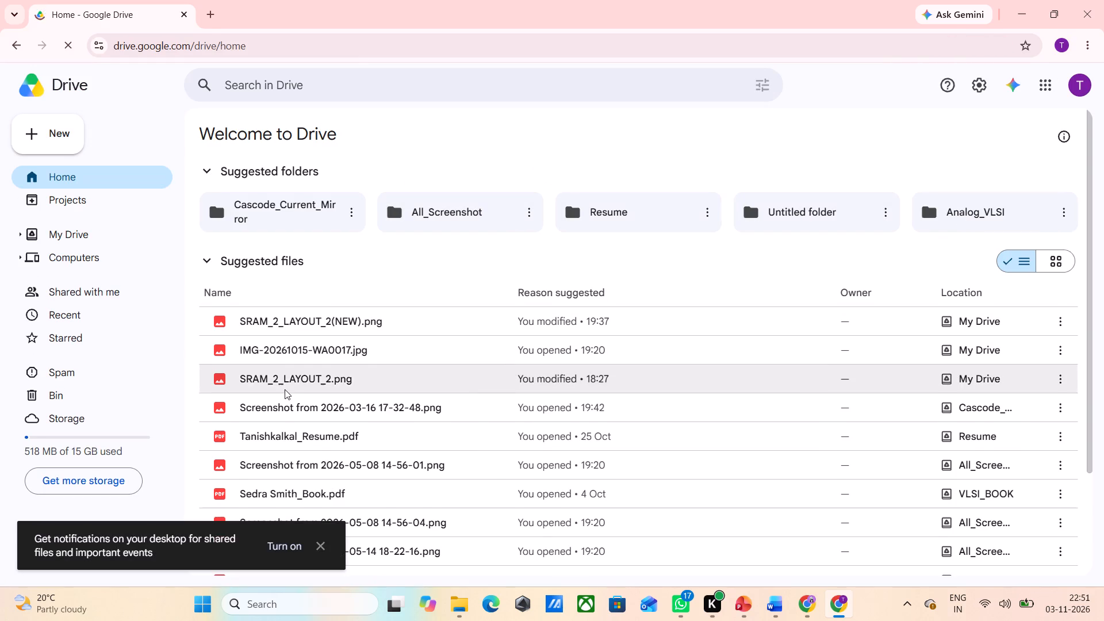
Open the All_Screenshot folder in My Drive and download its three PNG screenshots together.
scroll(285, 390, "down", 2)
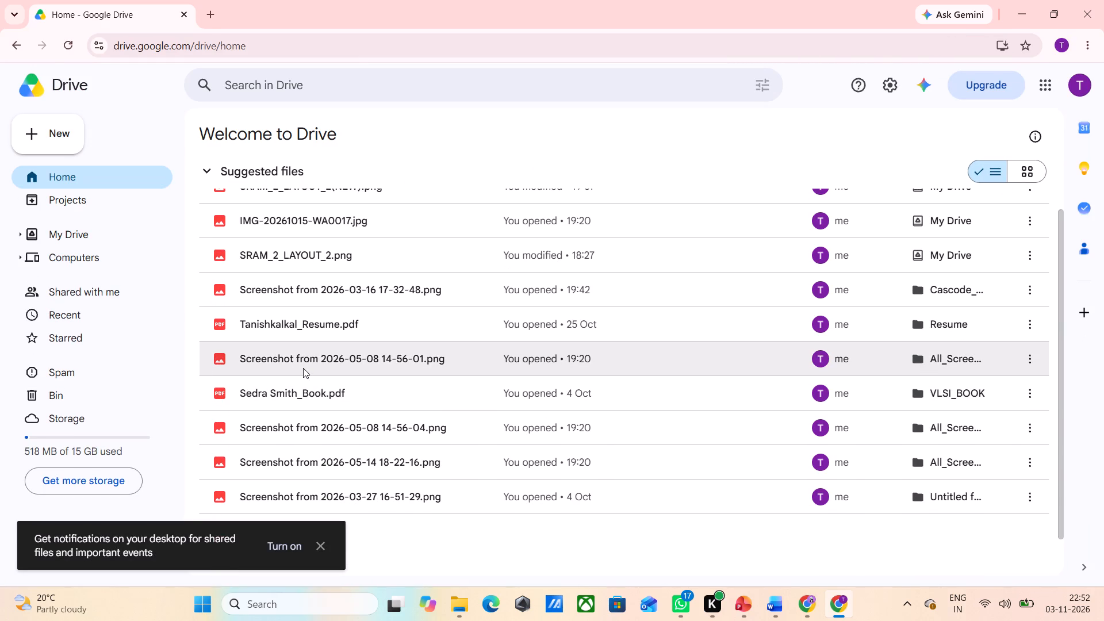
scroll(303, 368, "up", 1)
scroll(327, 359, "down", 2)
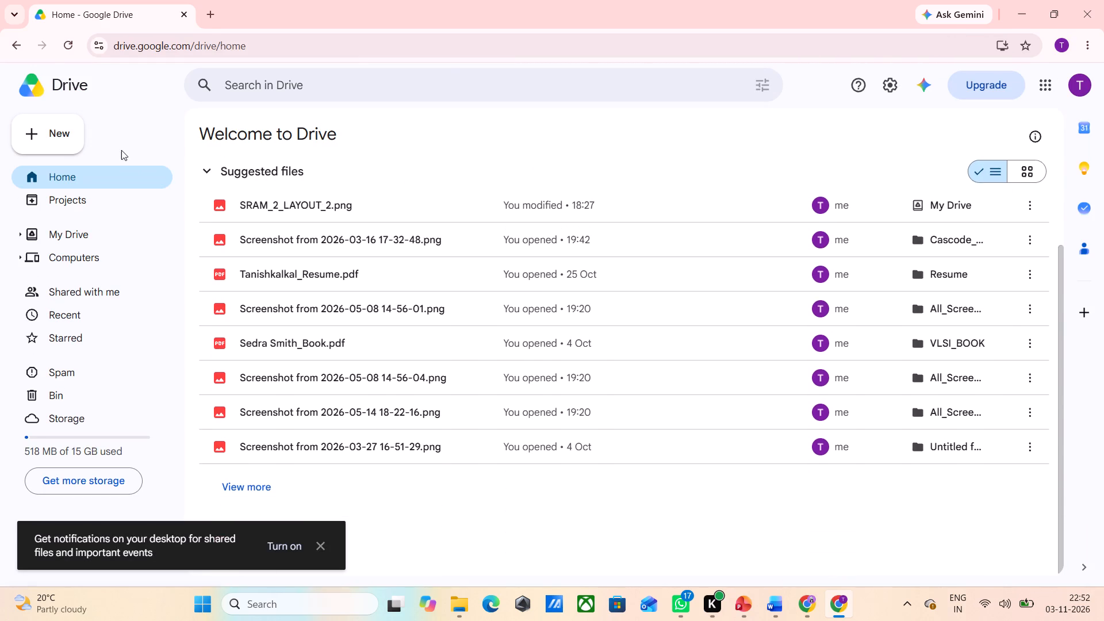
left_click(81, 230)
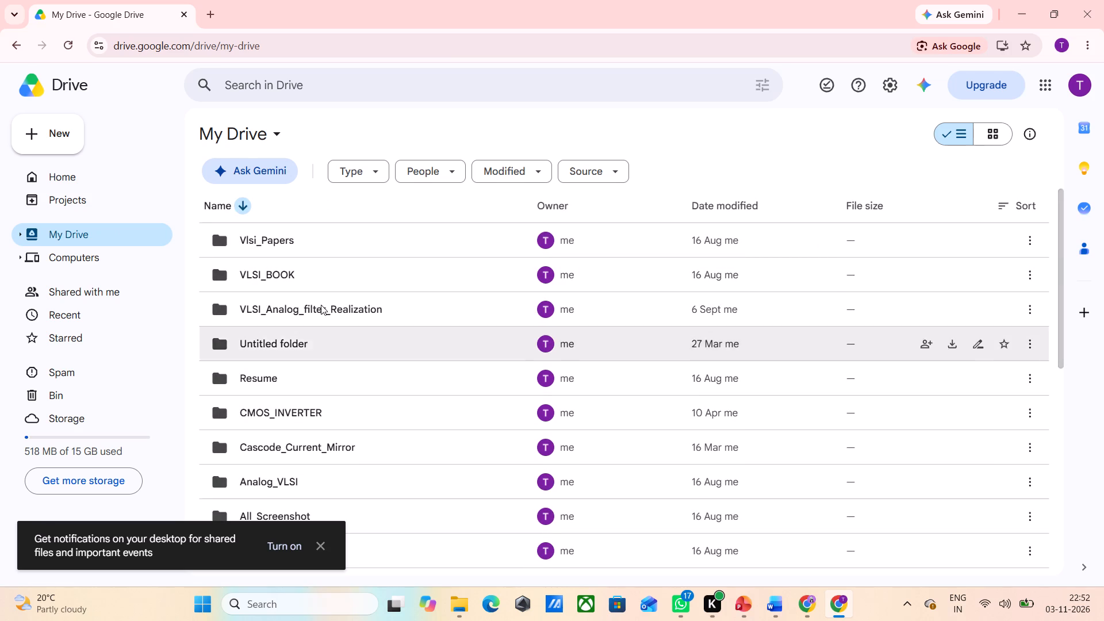
scroll(312, 328, "down", 2)
double_click(319, 373)
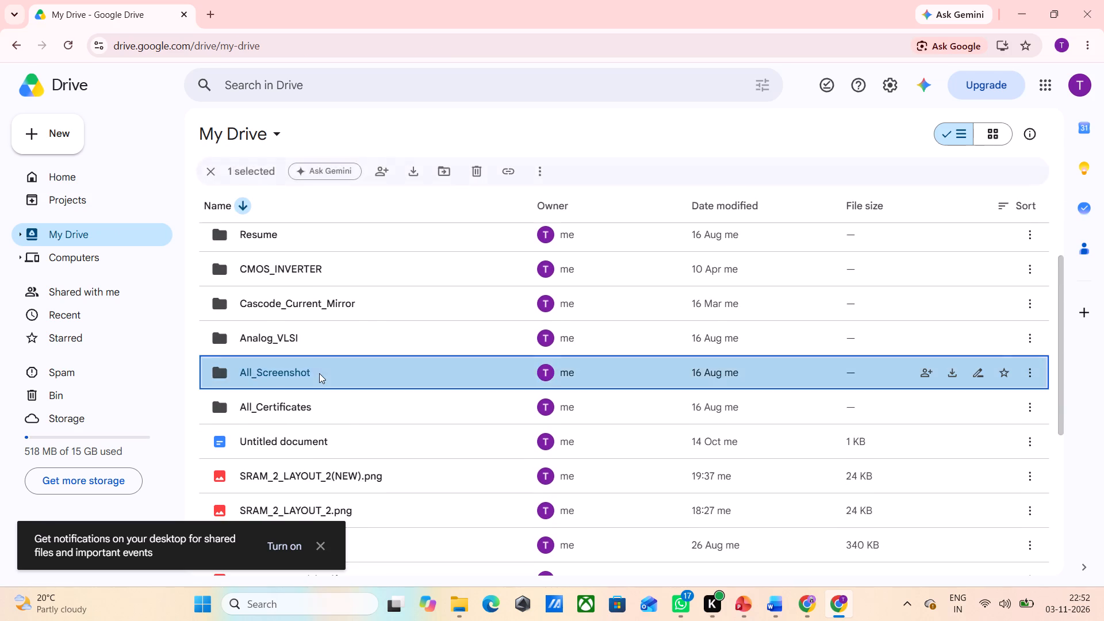
left_click_drag(334, 347, 336, 246)
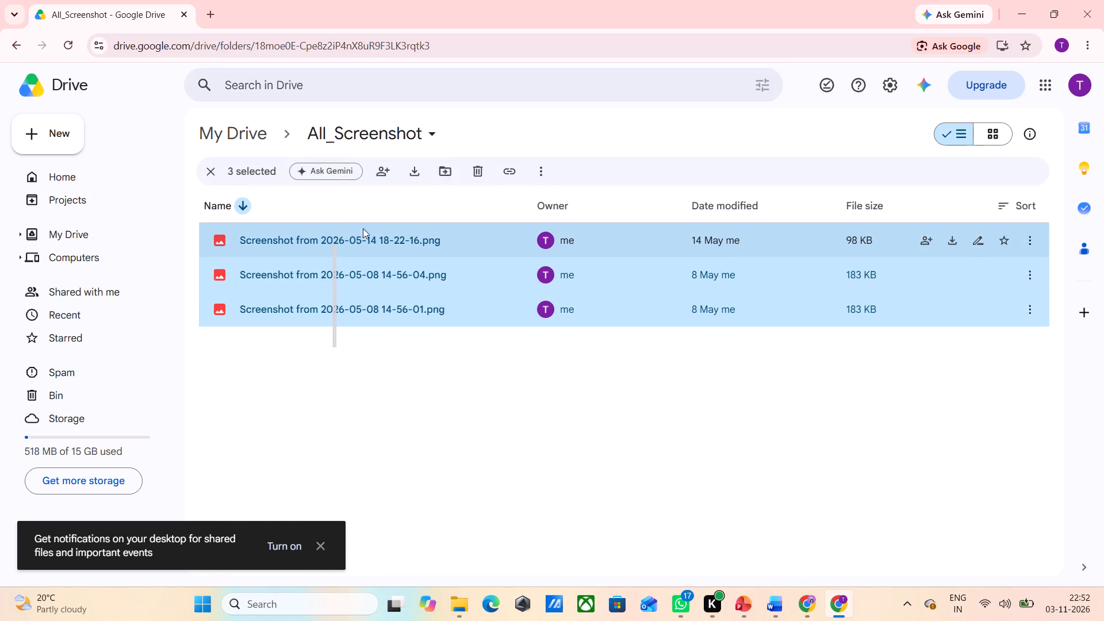
left_click(416, 174)
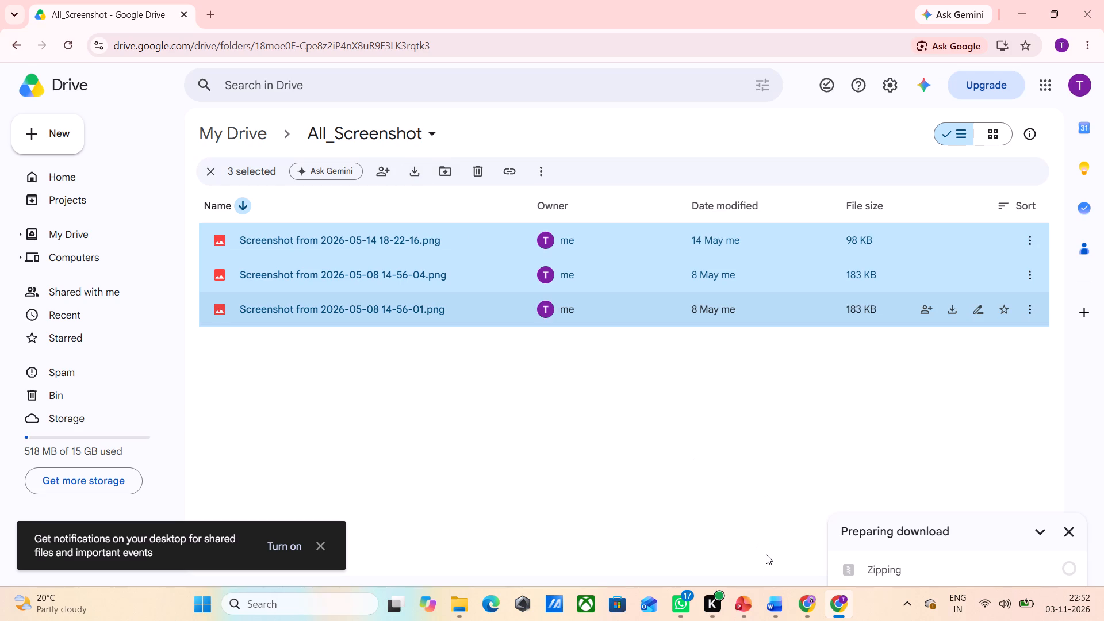
Extract the newly downloaded drive-download-20261103T172222Z-1-001 archive into its own folder in Downloads.
left_click(754, 600)
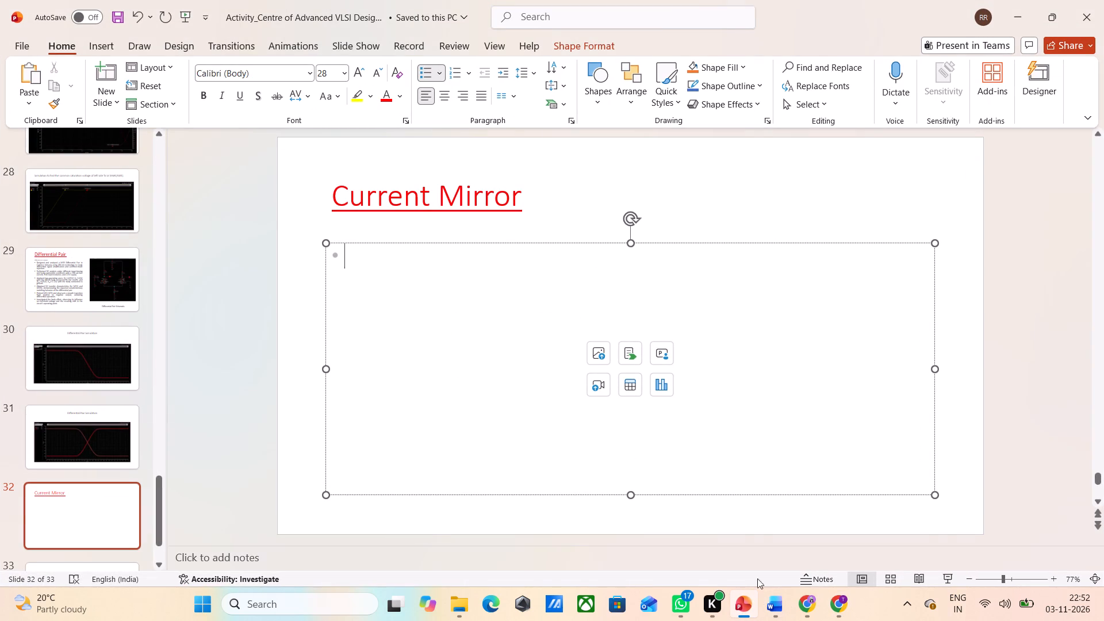
left_click(464, 604)
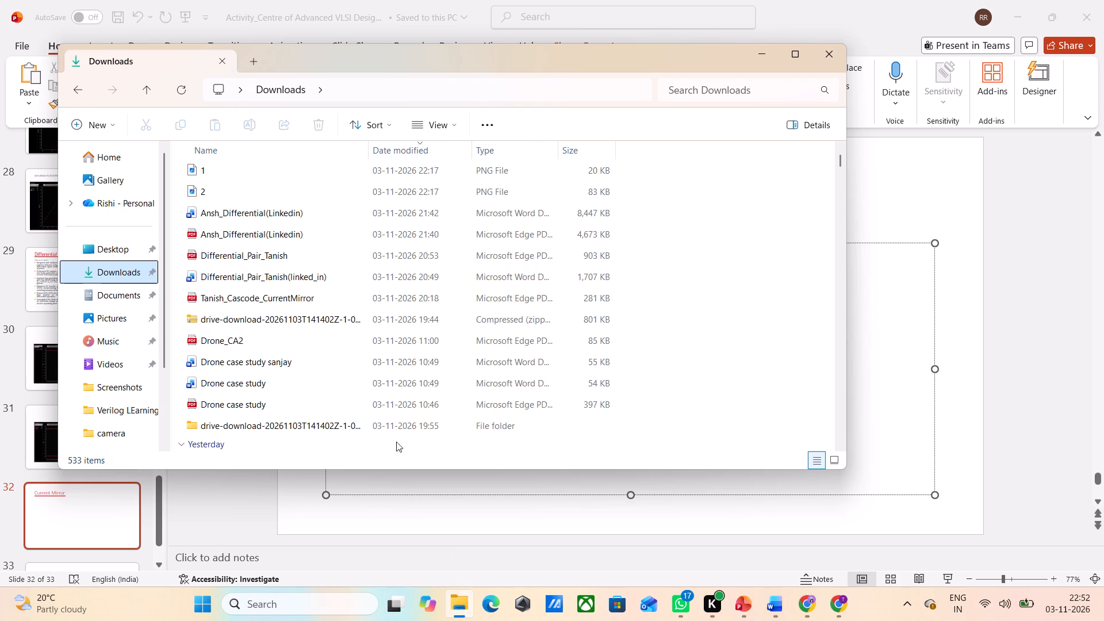
scroll(296, 318, "up", 5)
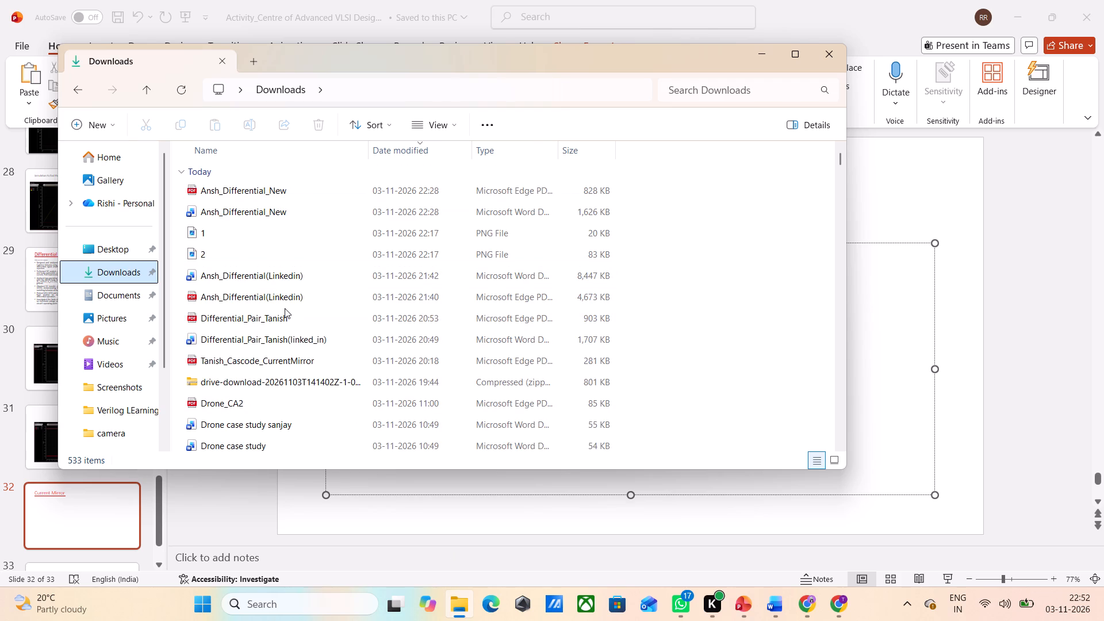
scroll(285, 338, "down", 3)
scroll(285, 343, "up", 3)
left_click(836, 601)
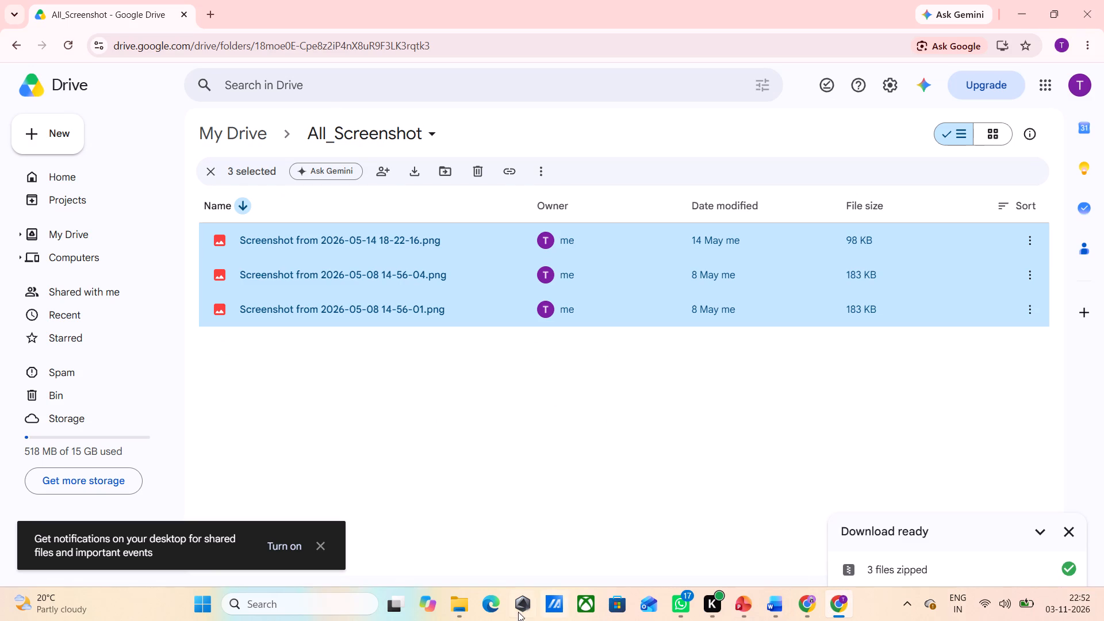
left_click(474, 605)
scroll(267, 293, "up", 7)
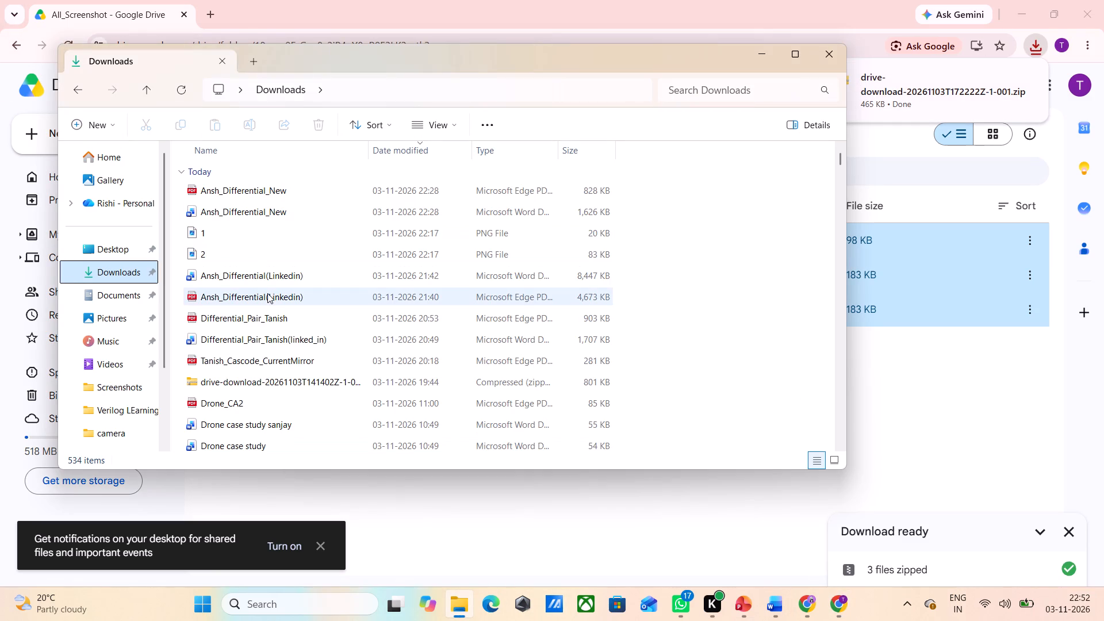
scroll(267, 293, "up", 3)
scroll(267, 293, "down", 3)
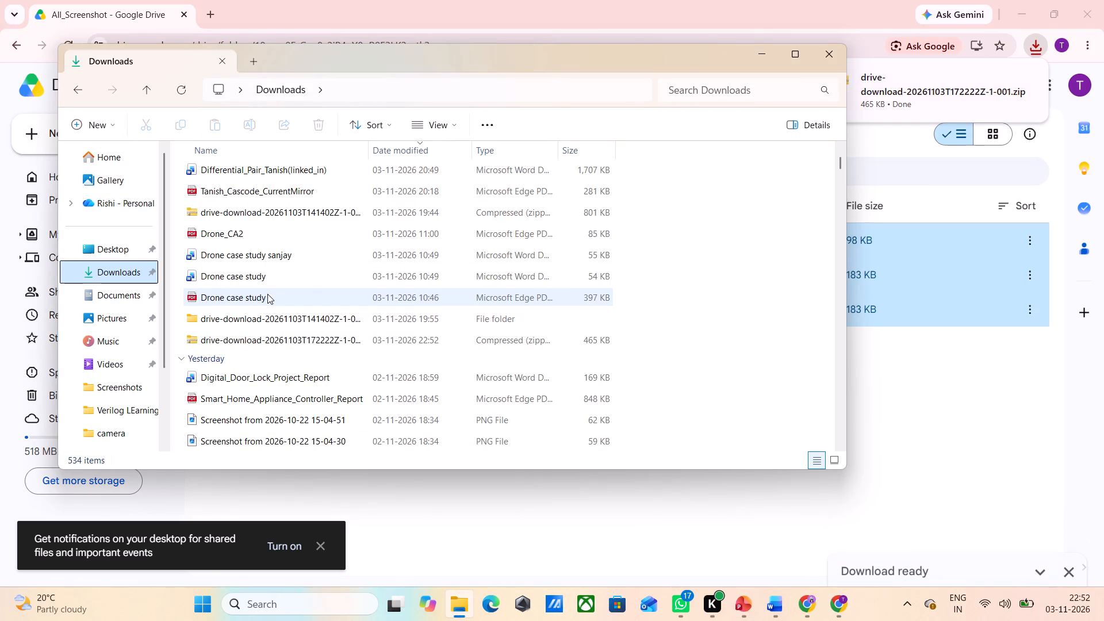
left_click(312, 343)
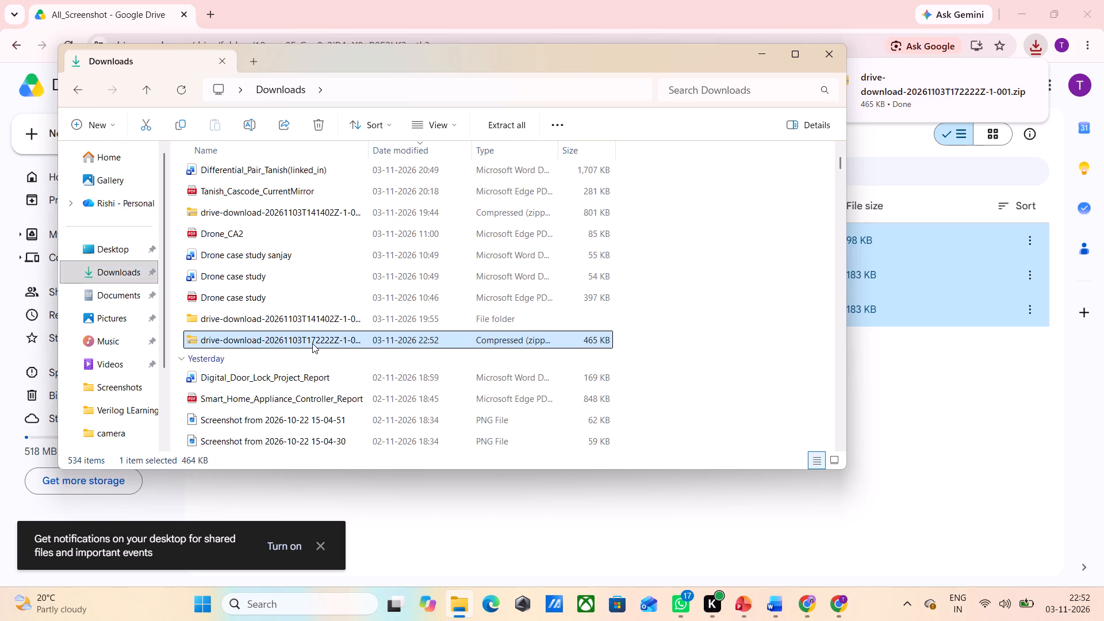
right_click(312, 343)
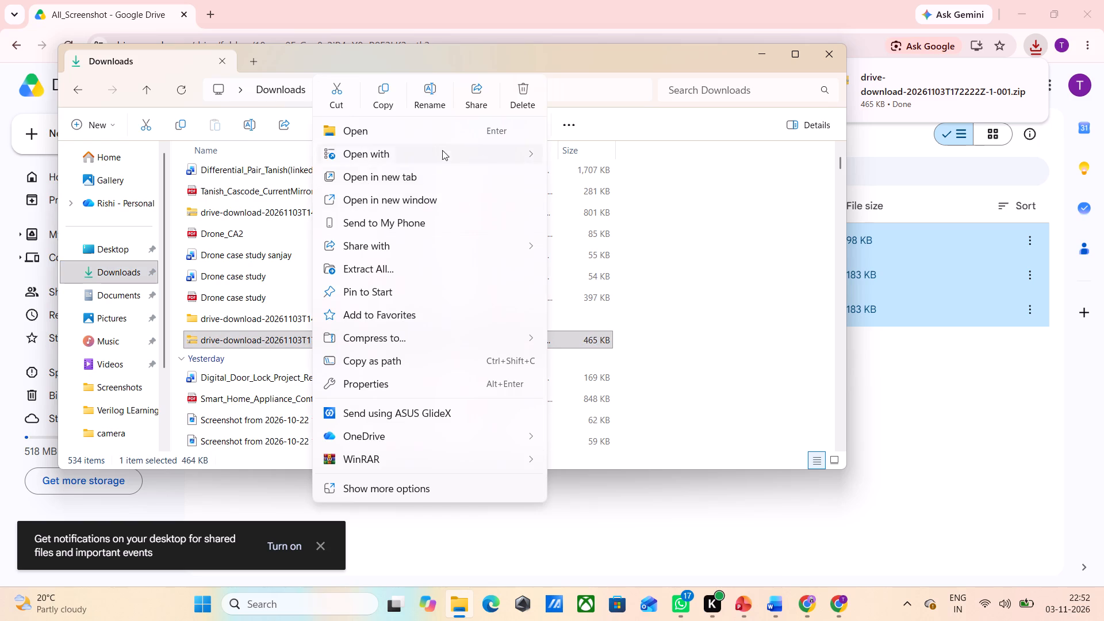
left_click(376, 264)
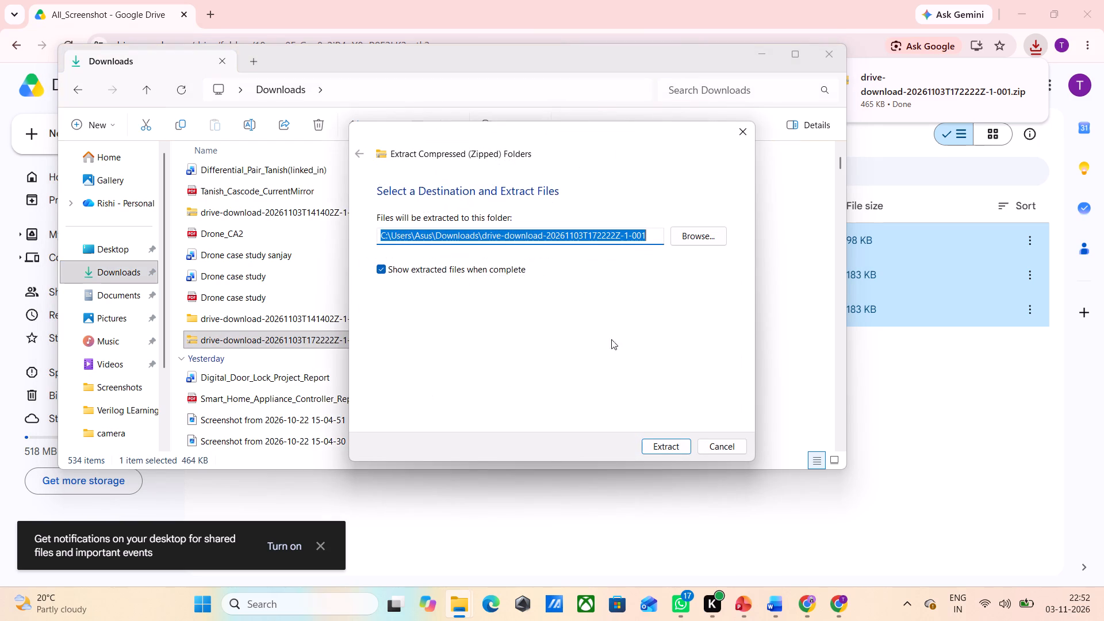
left_click(665, 455)
left_click(663, 446)
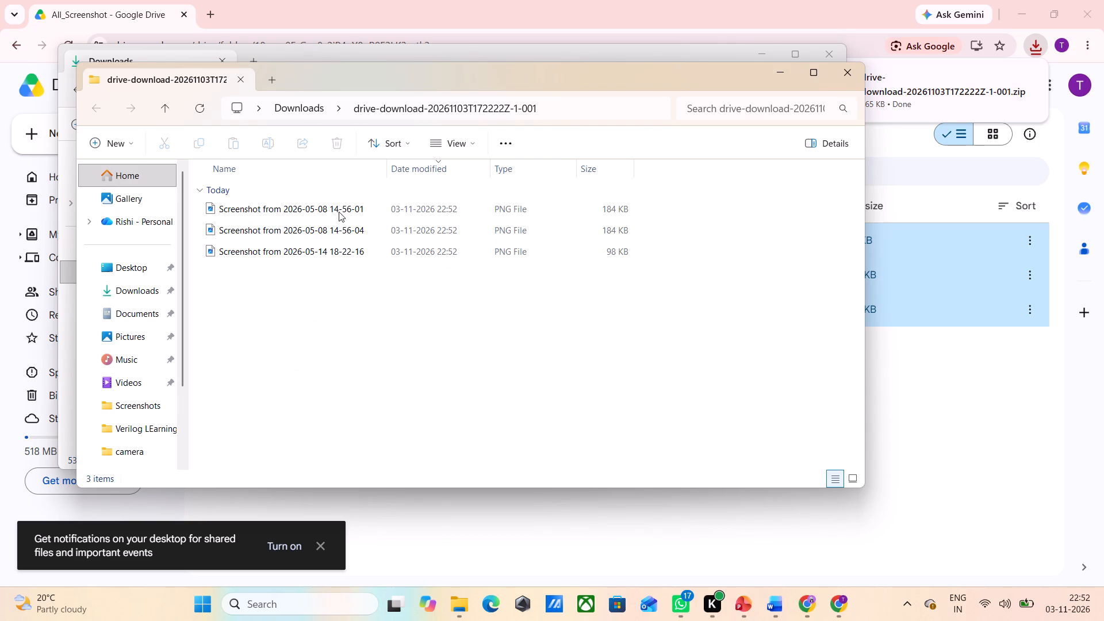
left_click(599, 519)
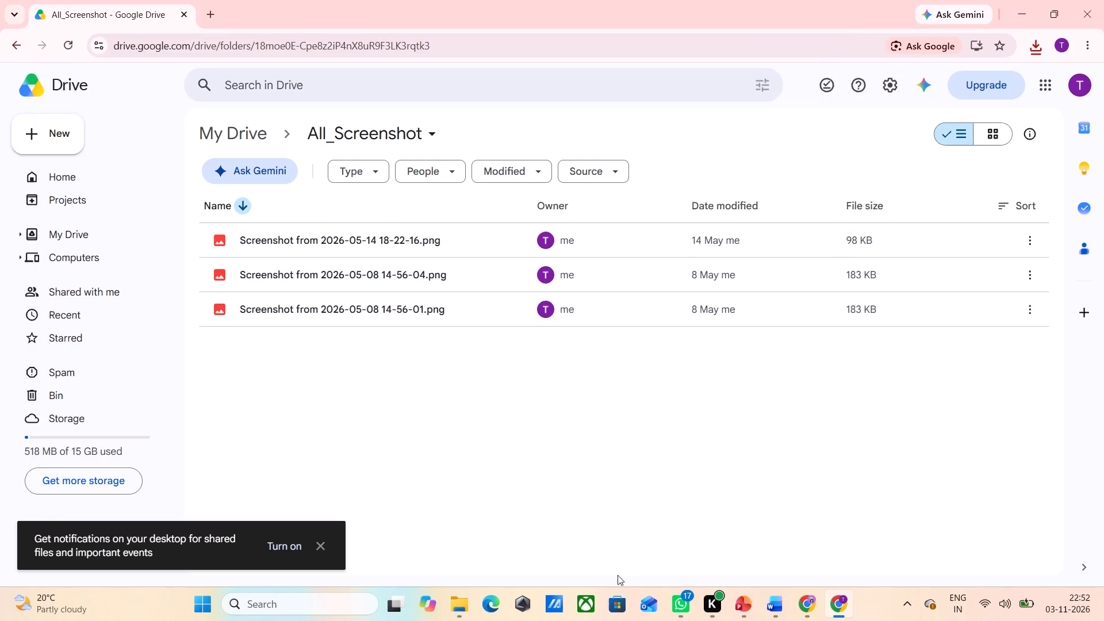
left_click(457, 600)
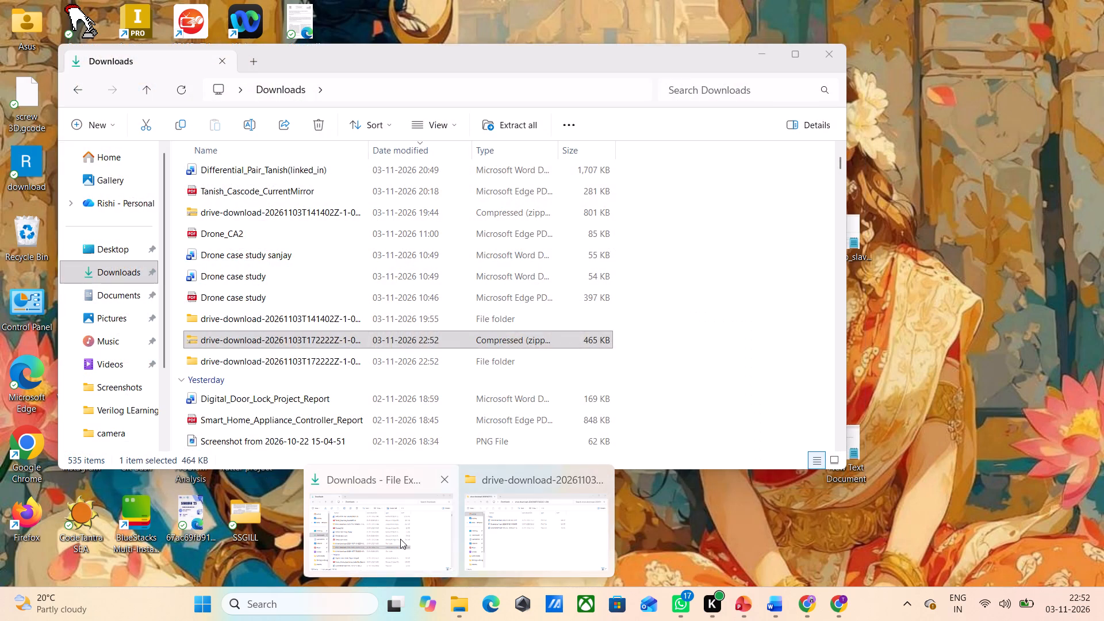
left_click(400, 539)
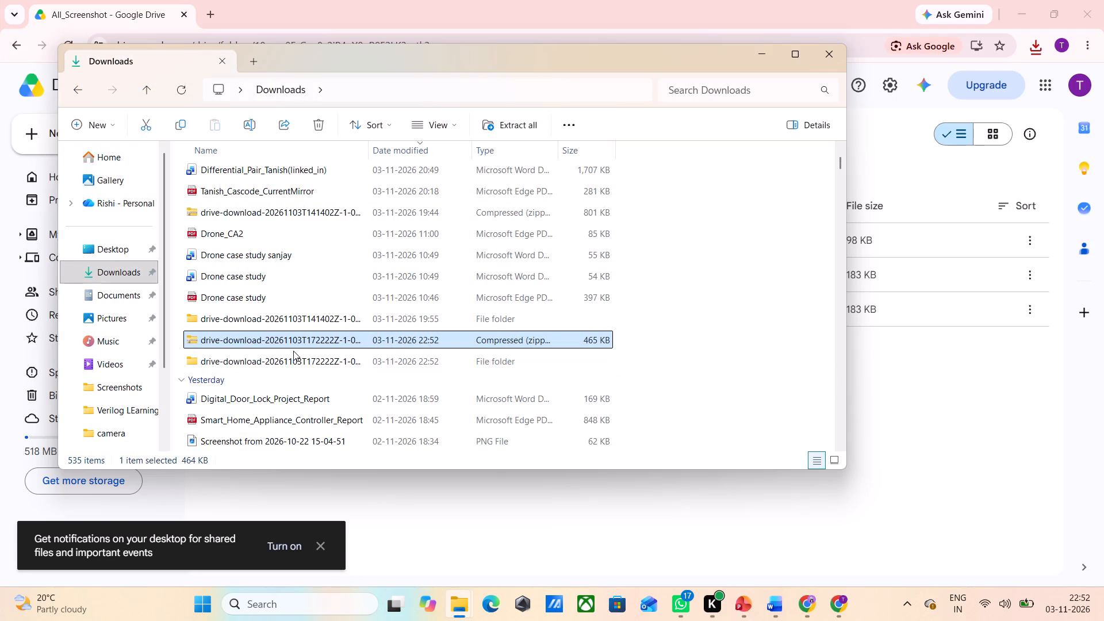
scroll(304, 293, "up", 3)
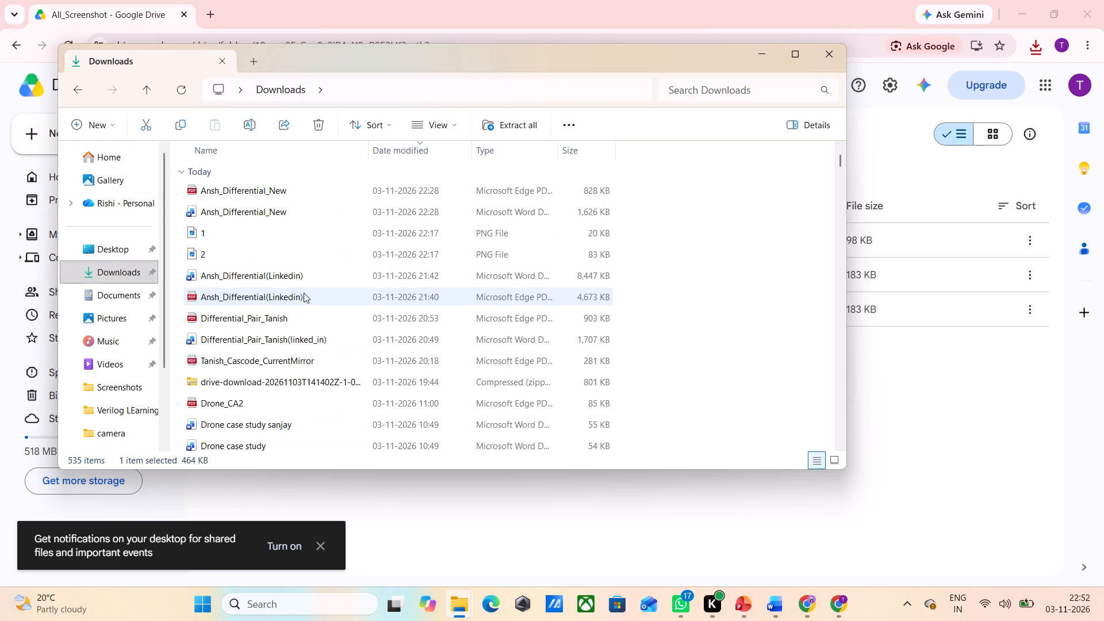
scroll(304, 293, "down", 2)
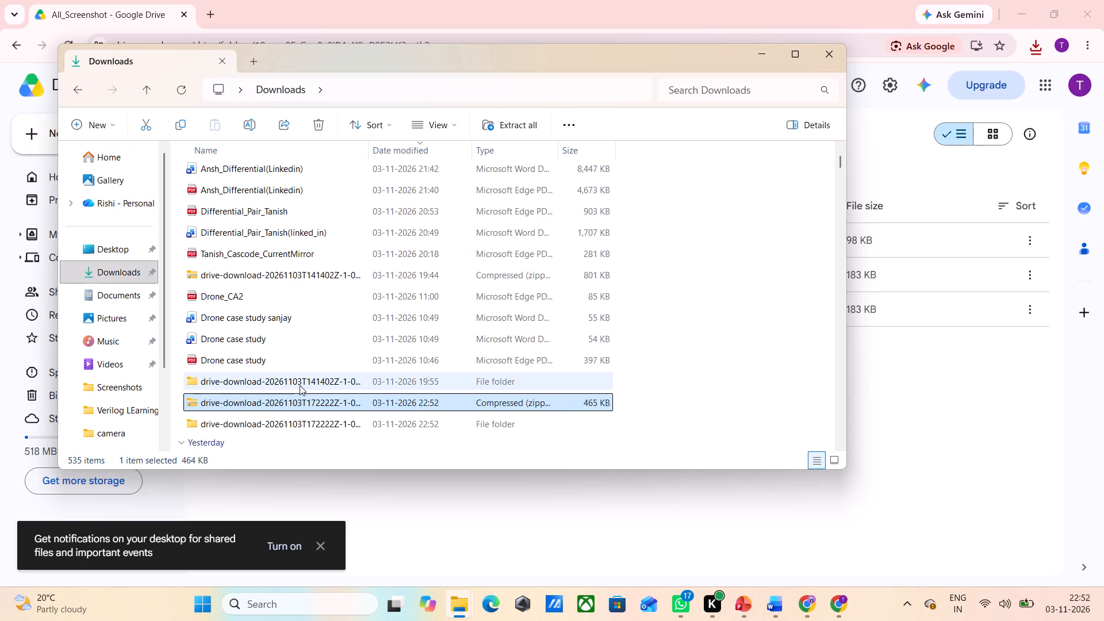
double_click(311, 422)
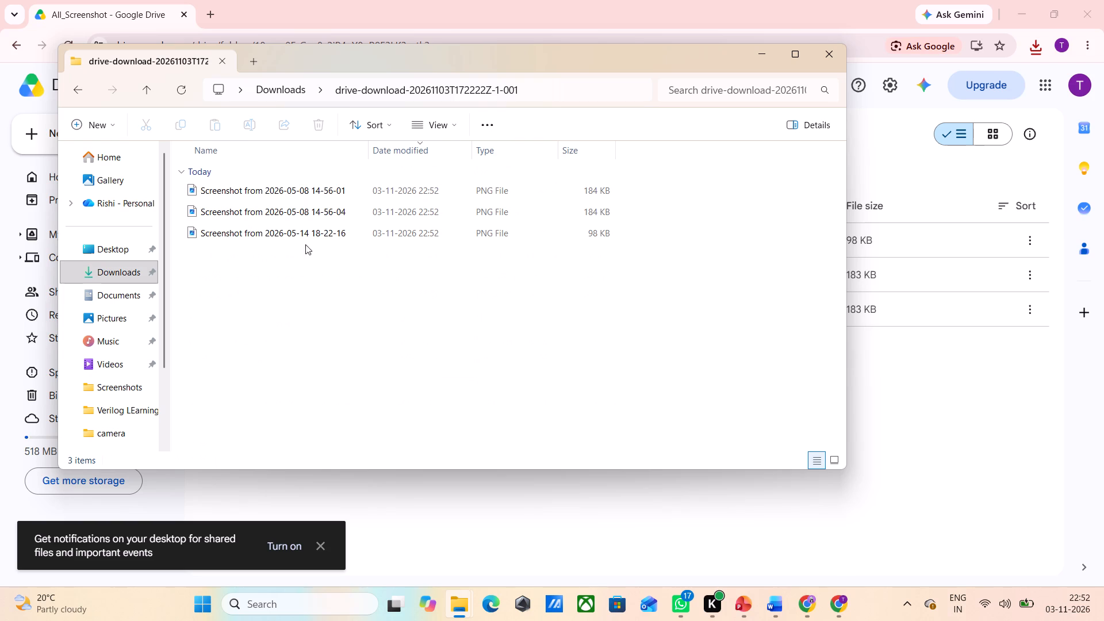
double_click(301, 191)
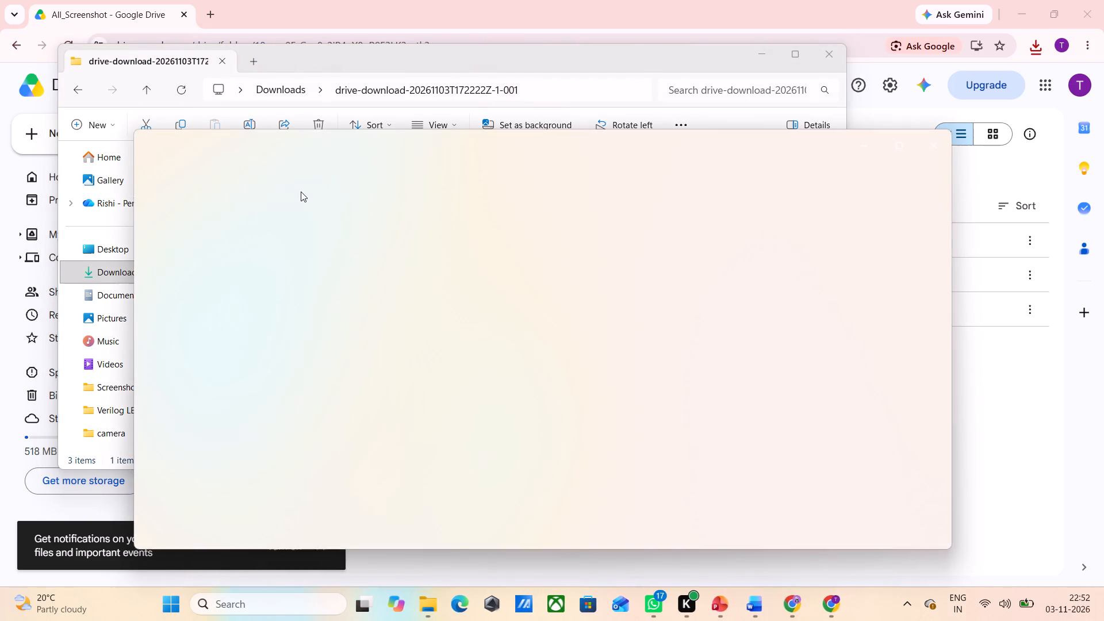
key("Right")
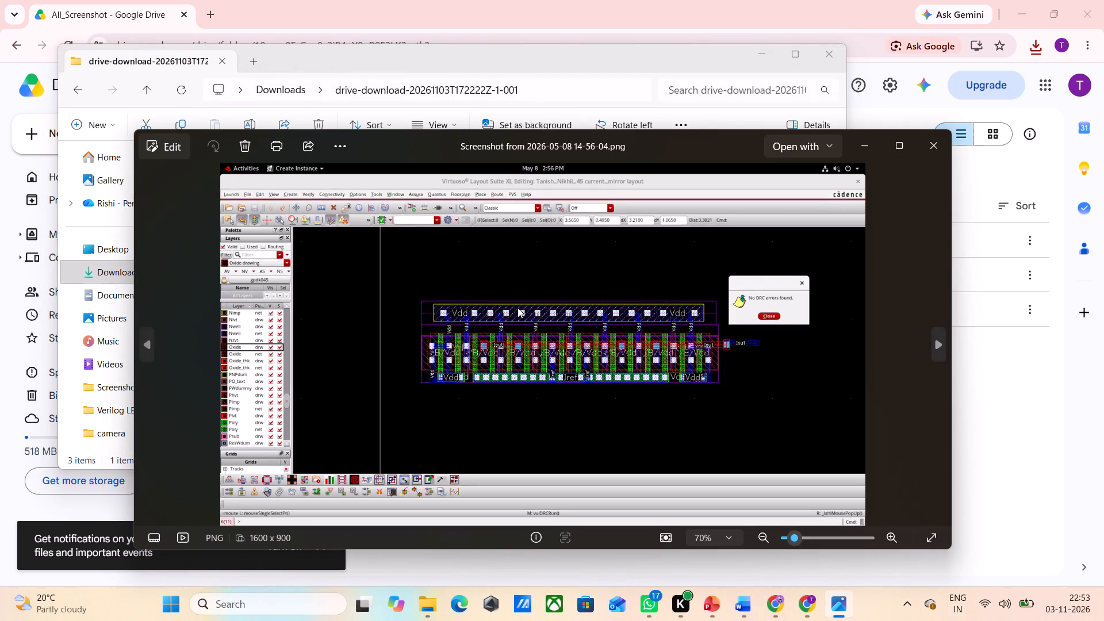
key("Right")
right_click(540, 304)
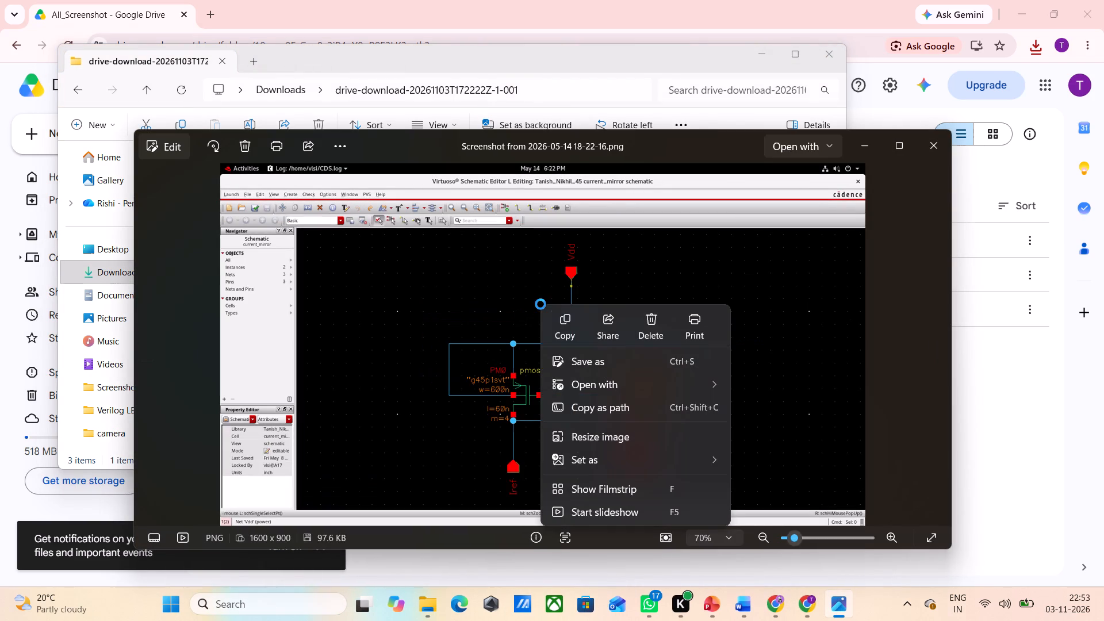
left_click(562, 323)
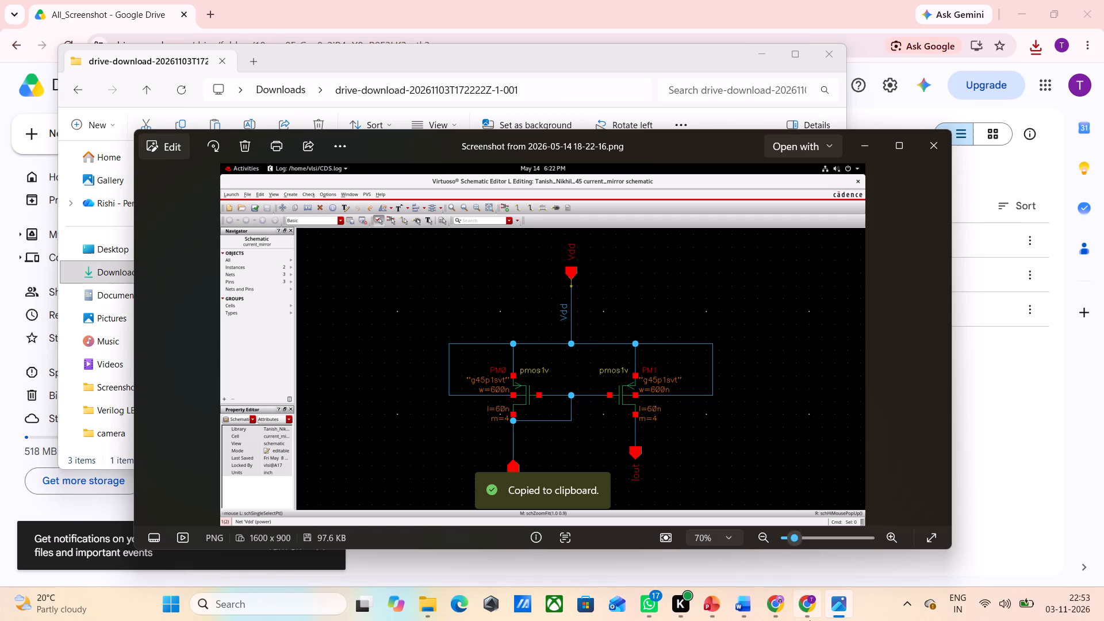
In PowerPoint, narrow the empty content placeholder on slide 32 to about 10.6 cm and paste the copied schematic image.
left_click(709, 614)
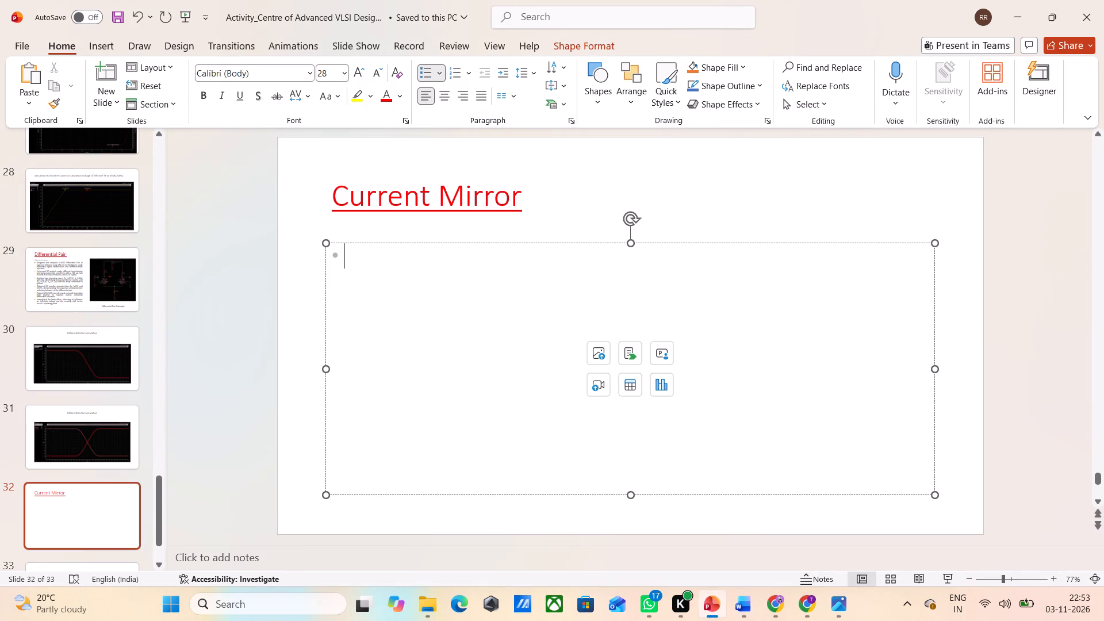
left_click_drag(938, 371, 633, 366)
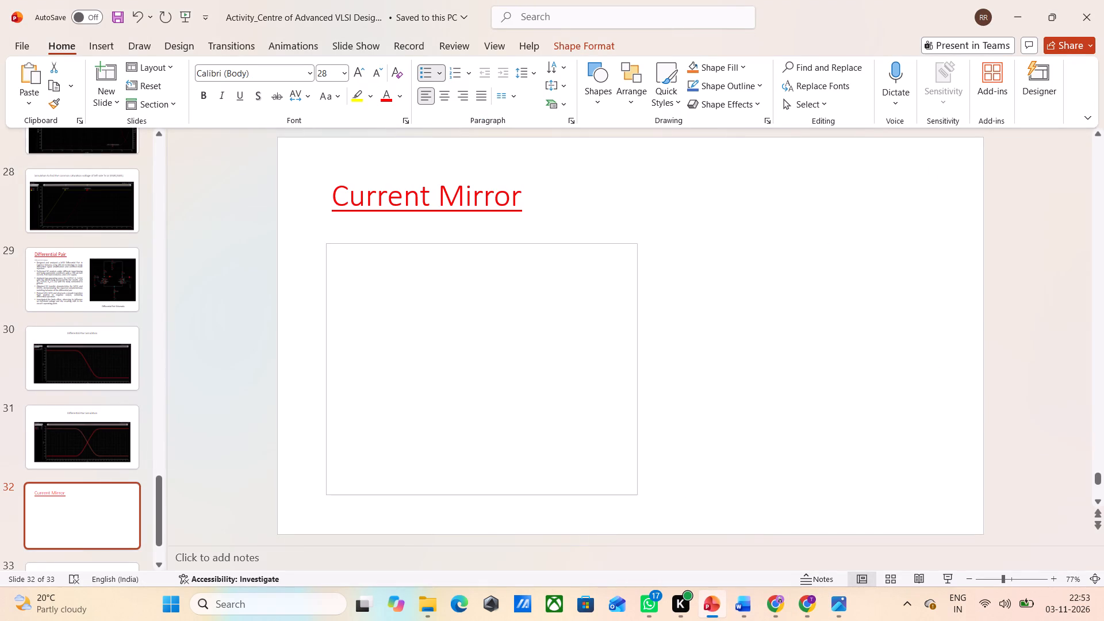
left_click_drag(633, 366, 546, 363)
left_click(730, 375)
key("ctrl+v")
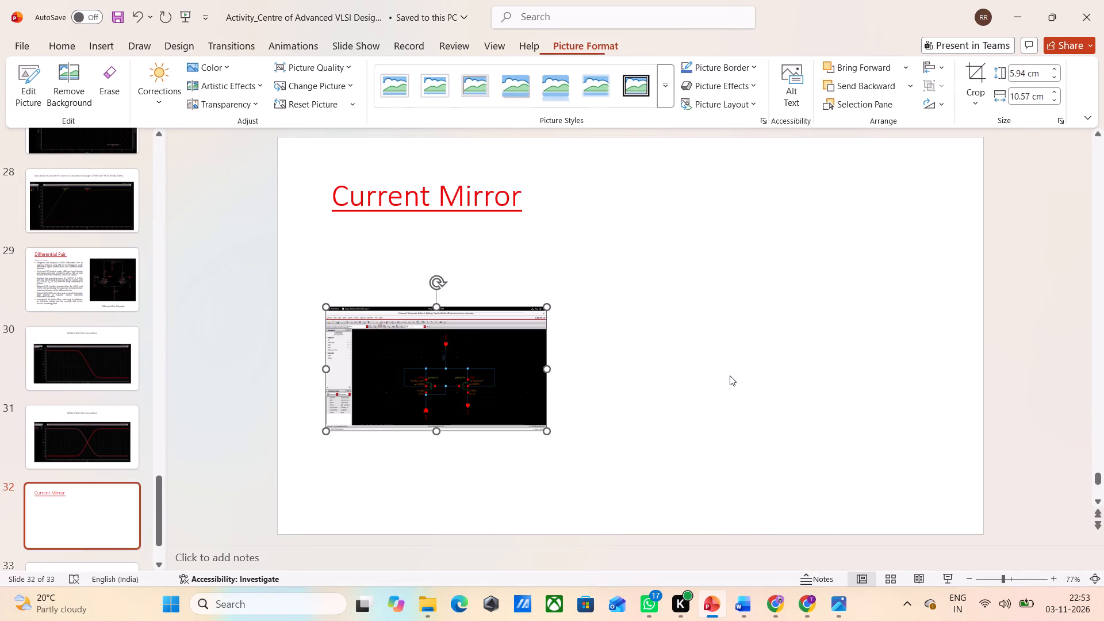
Move the pasted screenshot to the slide's right half and crop it to the black circuit area, about 4.47 by 5.69 cm.
left_click_drag(444, 378, 819, 310)
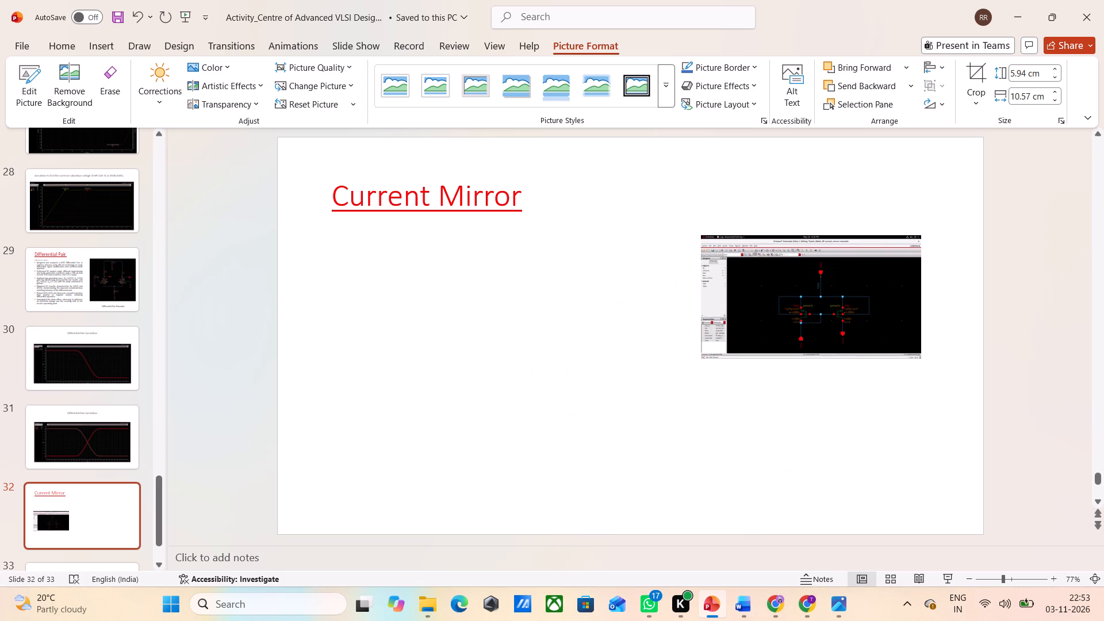
left_click_drag(819, 310, 820, 309)
right_click(820, 308)
left_click(891, 190)
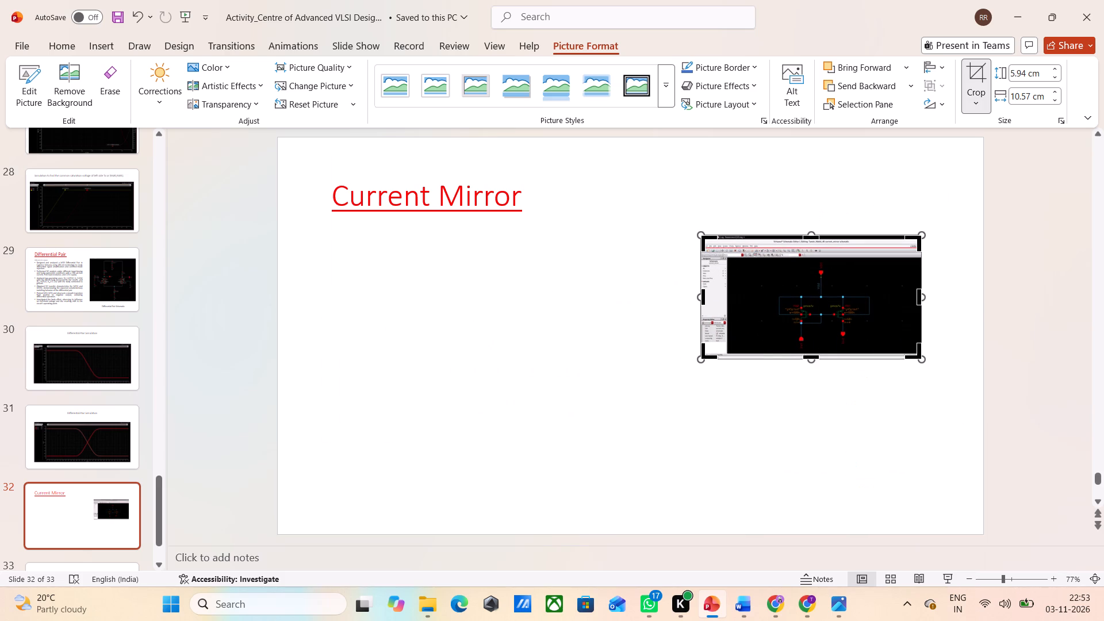
left_click(706, 298)
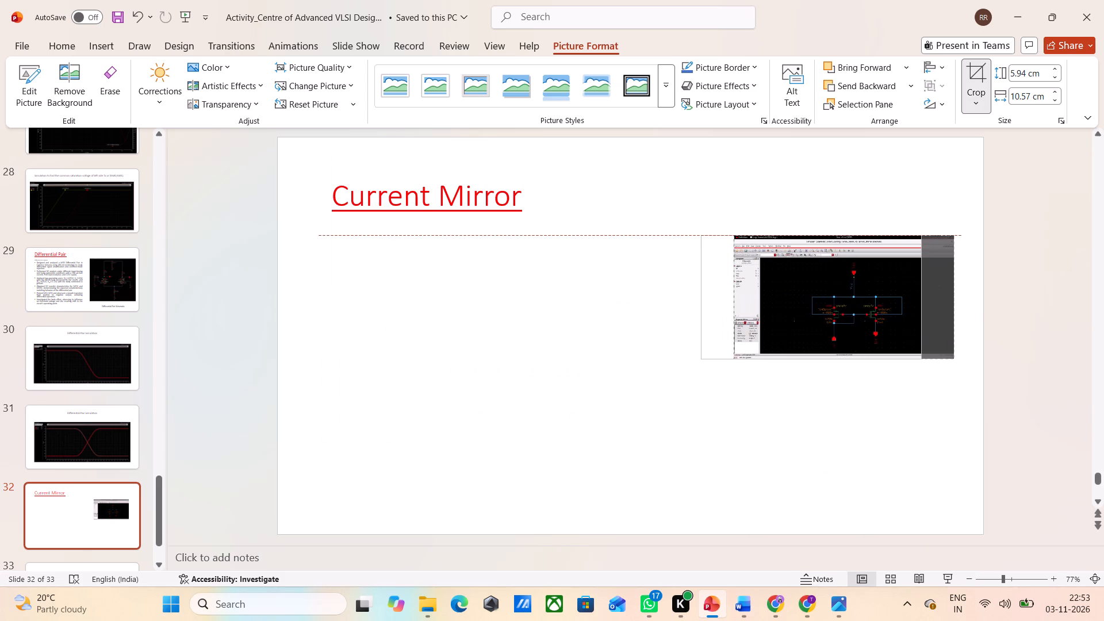
left_click_drag(704, 296, 763, 303)
left_click_drag(840, 239, 836, 258)
left_click_drag(918, 308, 883, 306)
left_click_drag(826, 358, 823, 352)
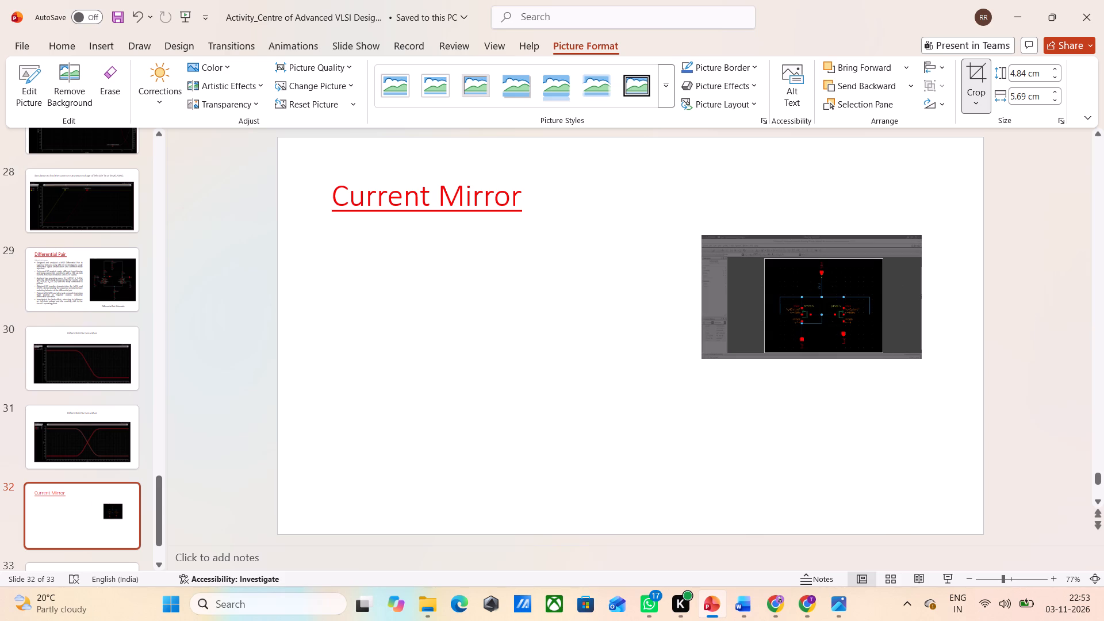
left_click_drag(823, 352, 823, 351)
left_click(808, 407)
left_click(811, 324)
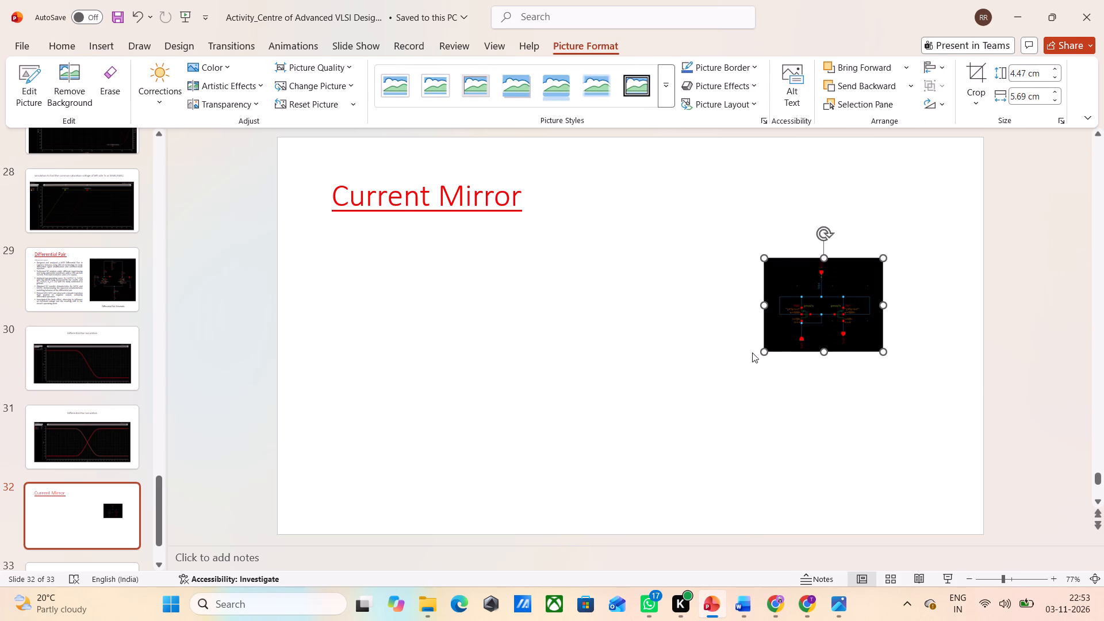
Enlarge the cropped schematic to about 14.75 cm wide, position it near the slide's right edge, and stretch it slightly taller.
left_click_drag(762, 348, 739, 466)
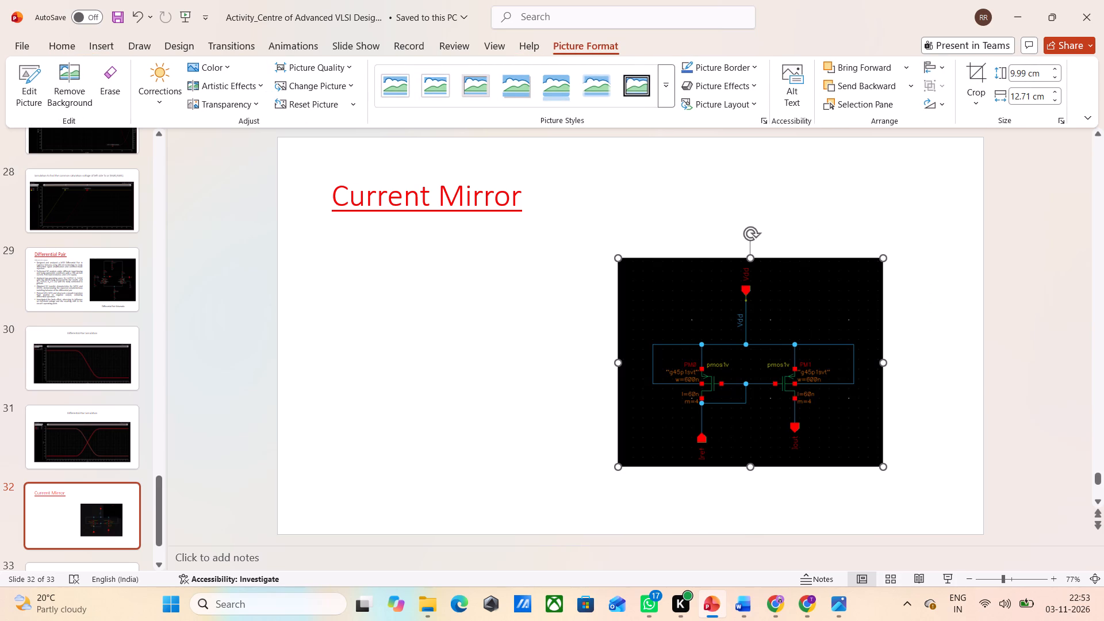
left_click_drag(884, 465, 925, 500)
left_click_drag(812, 463, 830, 458)
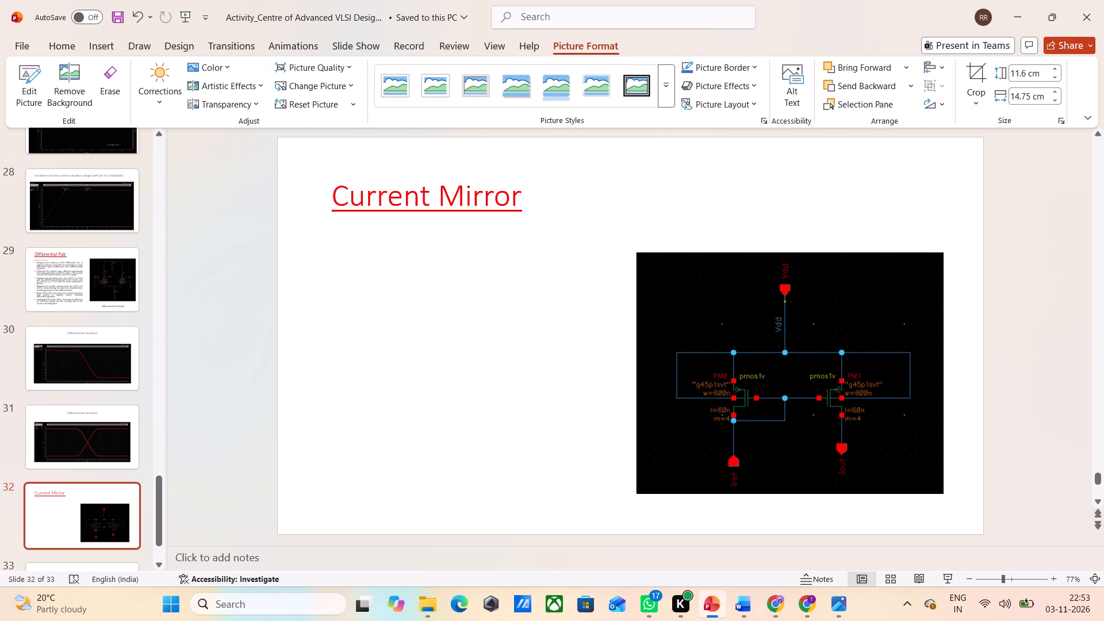
left_click_drag(830, 458, 857, 420)
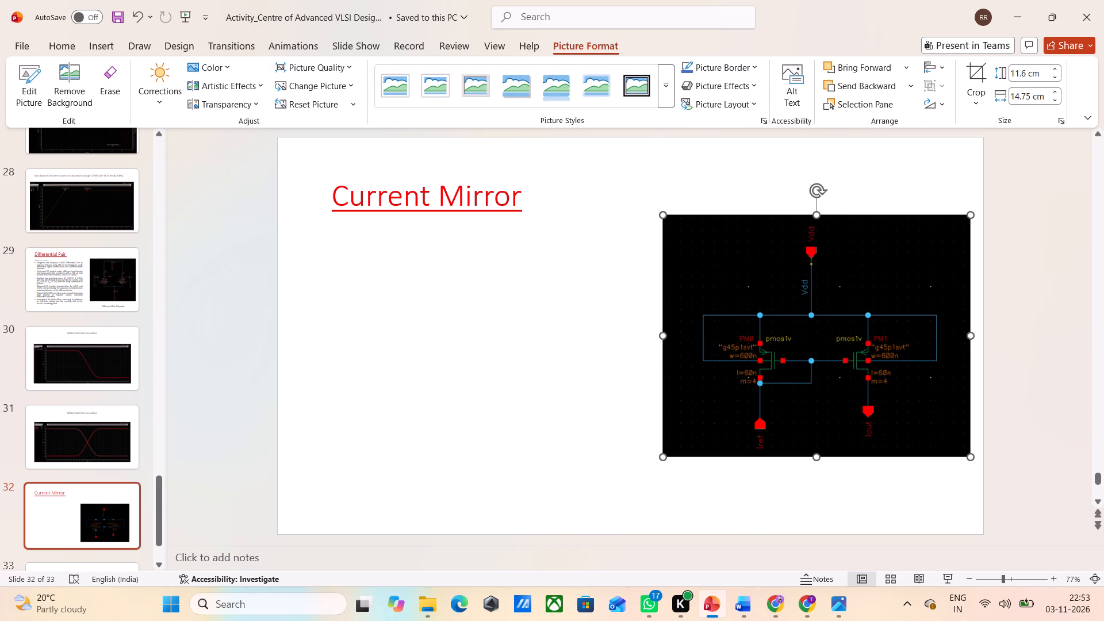
left_click_drag(818, 458, 818, 471)
left_click(804, 515)
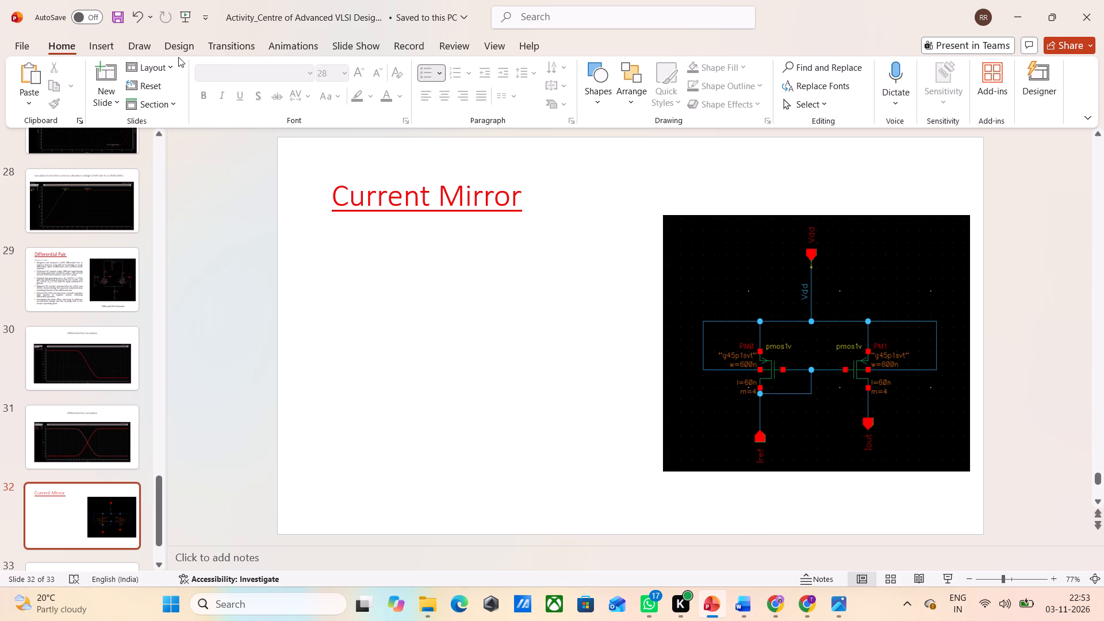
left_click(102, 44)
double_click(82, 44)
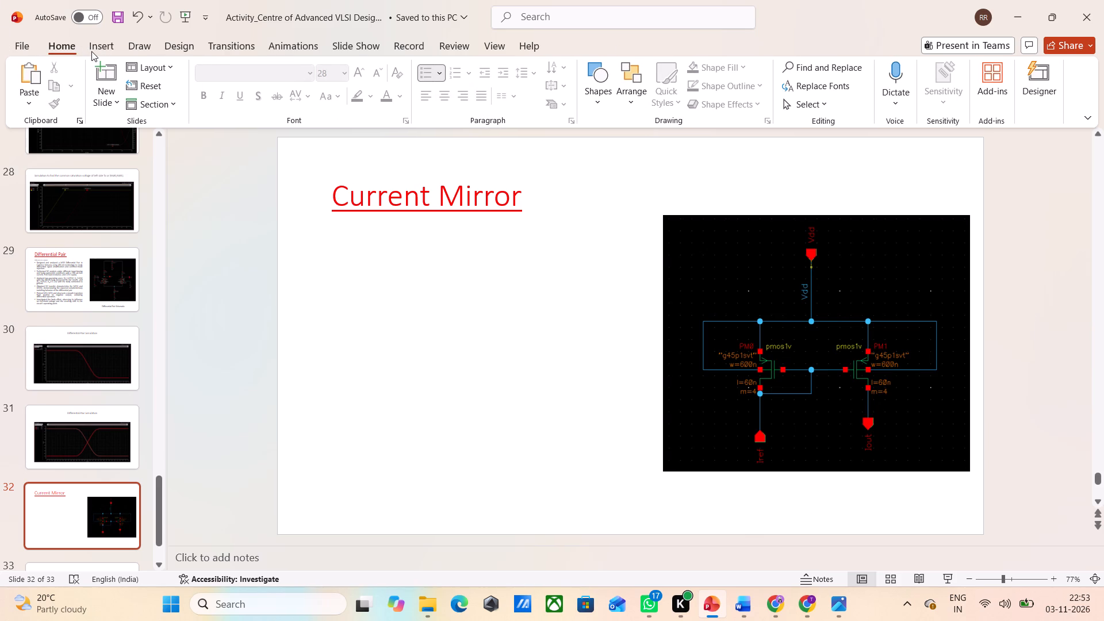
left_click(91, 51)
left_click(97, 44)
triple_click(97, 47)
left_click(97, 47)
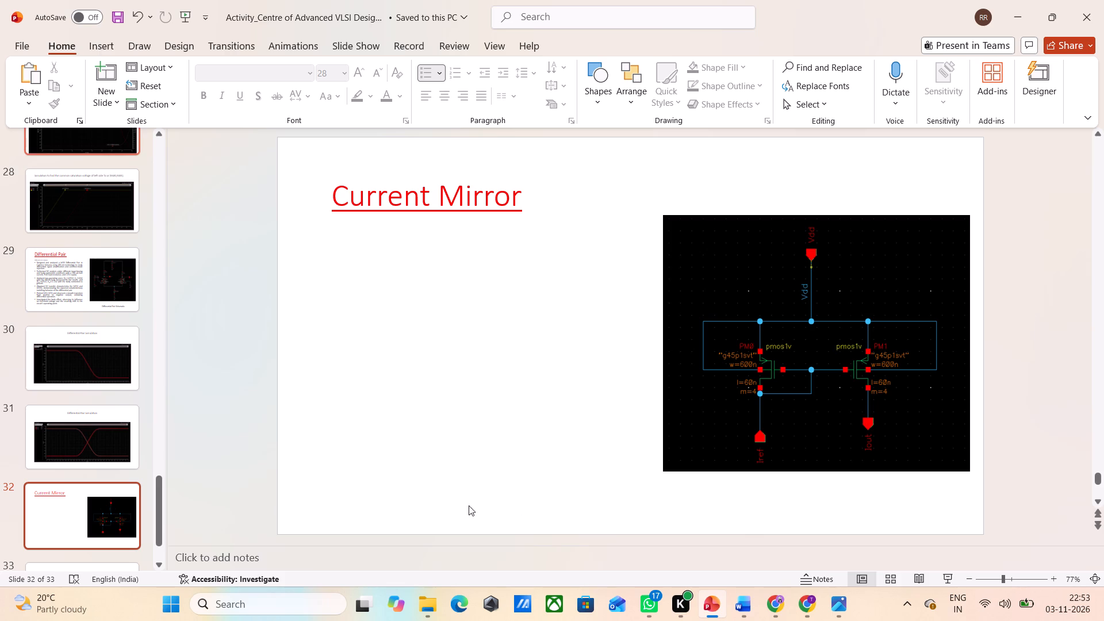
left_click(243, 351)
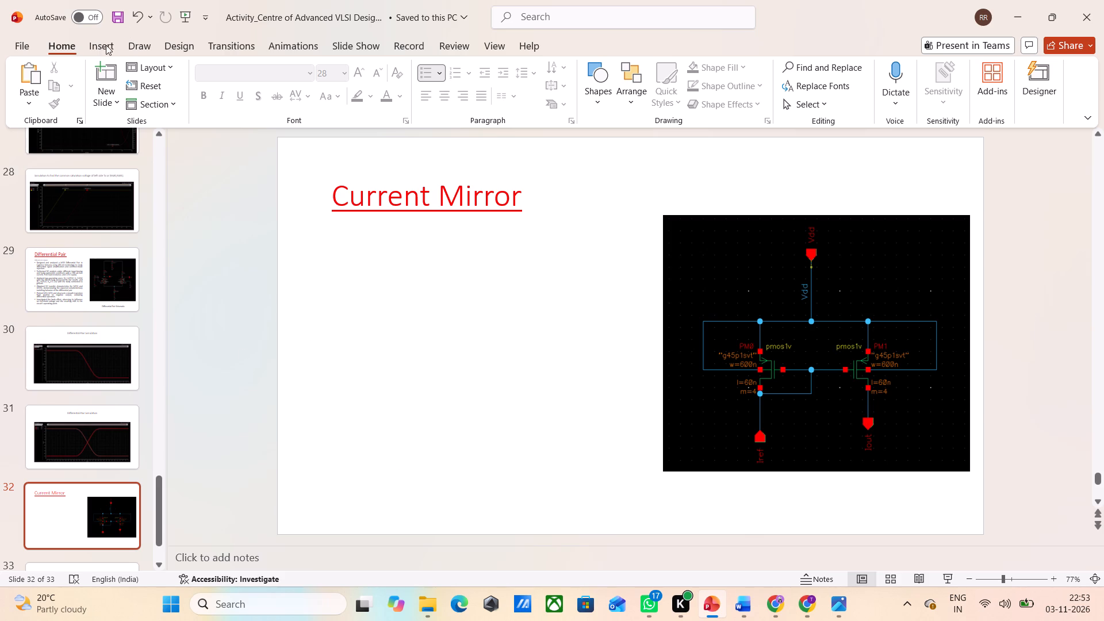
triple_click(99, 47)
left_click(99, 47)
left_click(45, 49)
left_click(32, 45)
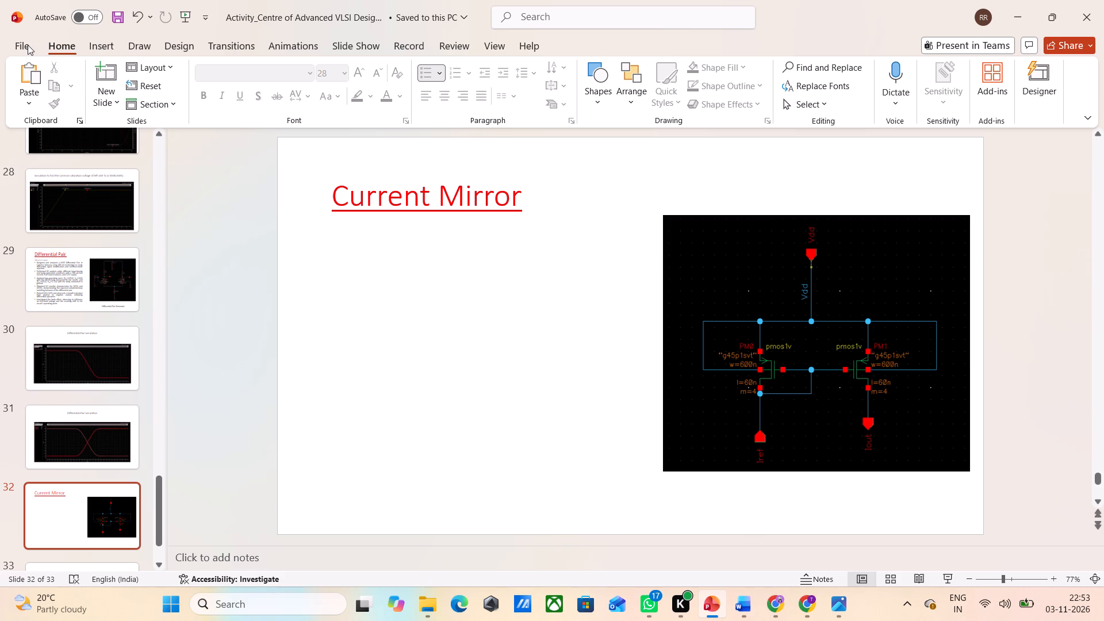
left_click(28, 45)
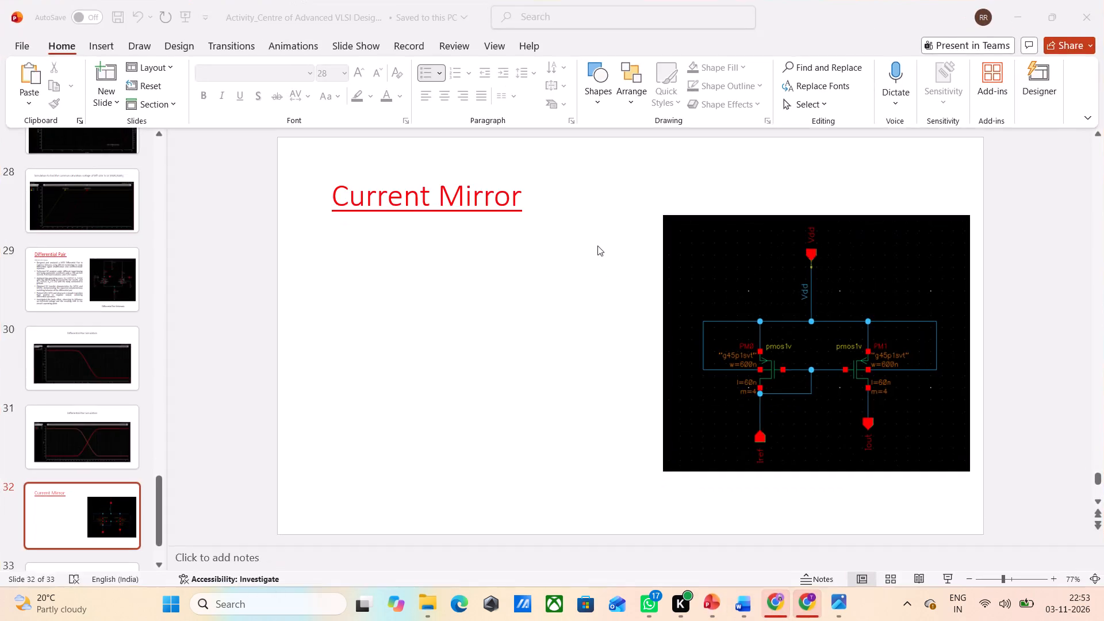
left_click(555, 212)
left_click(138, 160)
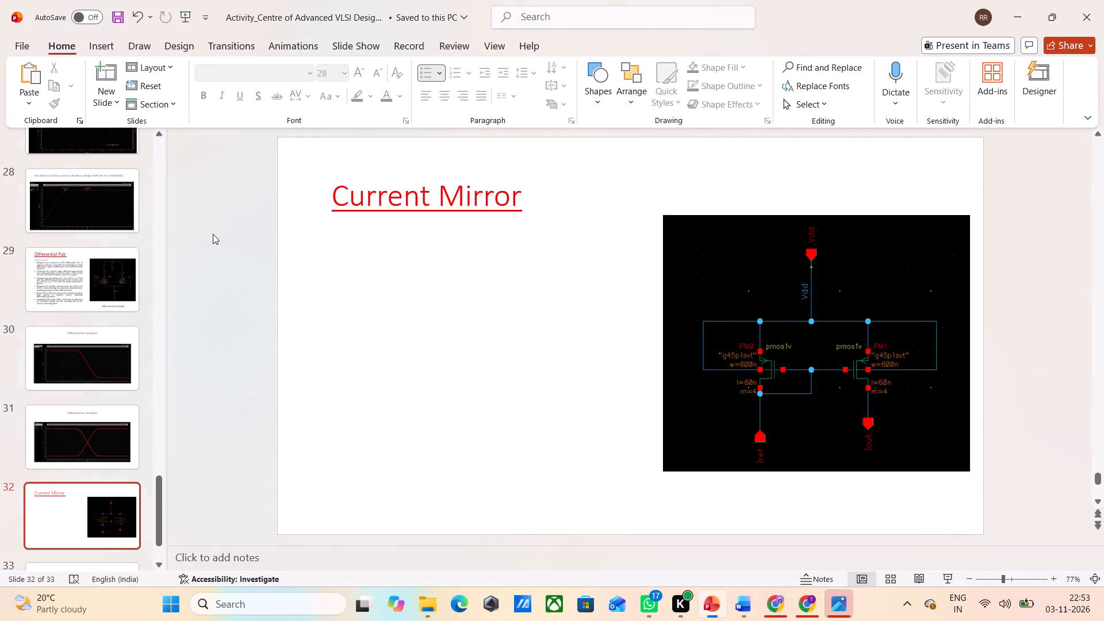
Shift the schematic picture slightly upward on the slide to leave room for a caption beneath it.
left_click(98, 43)
left_click(659, 85)
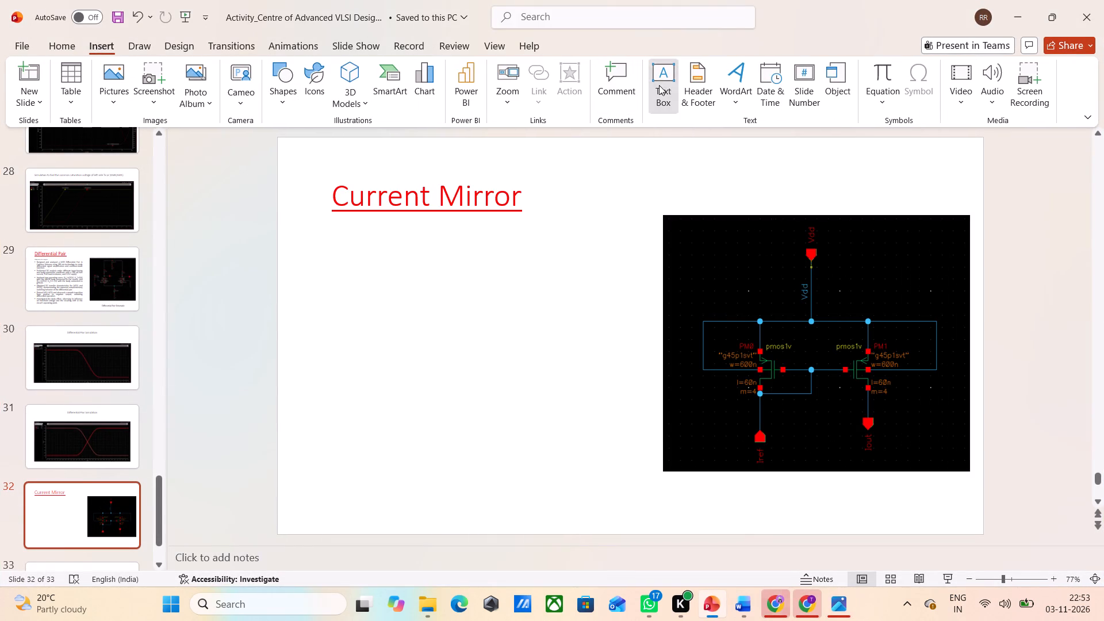
left_click(733, 500)
left_click_drag(716, 326, 719, 292)
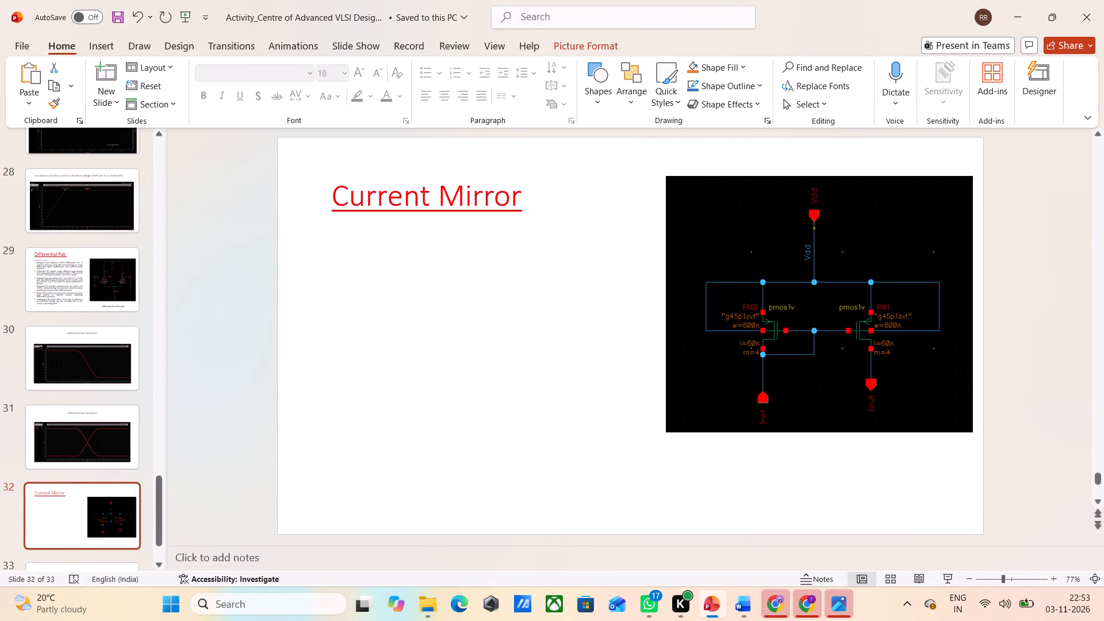
left_click_drag(719, 292, 716, 316)
left_click(754, 491)
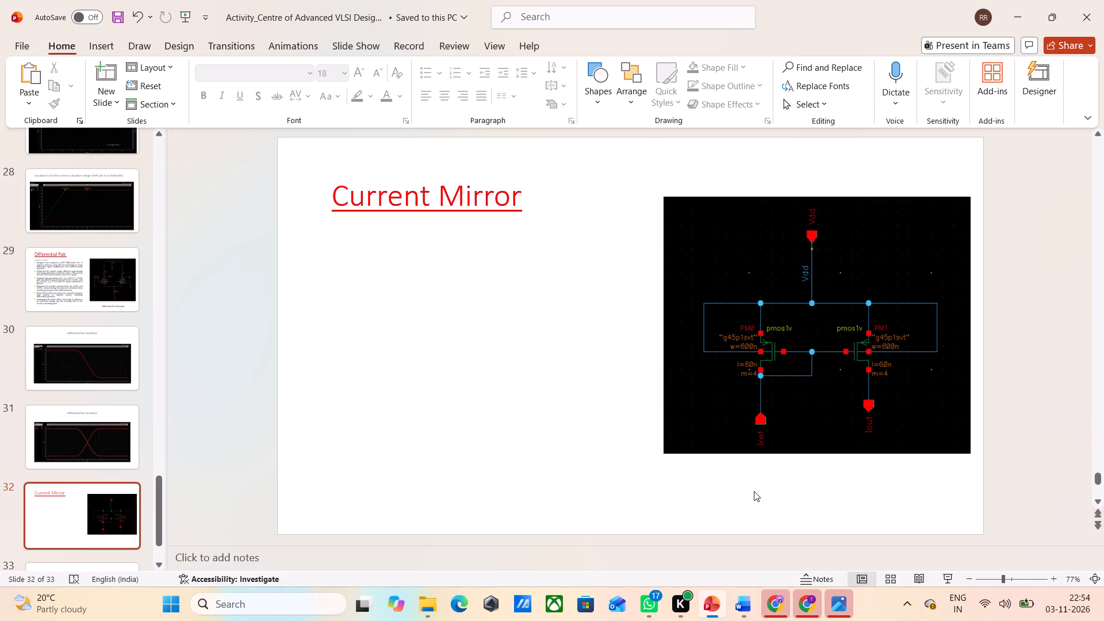
Insert a text box below the schematic picture with the caption "Current Mirror Schematic".
left_click(108, 40)
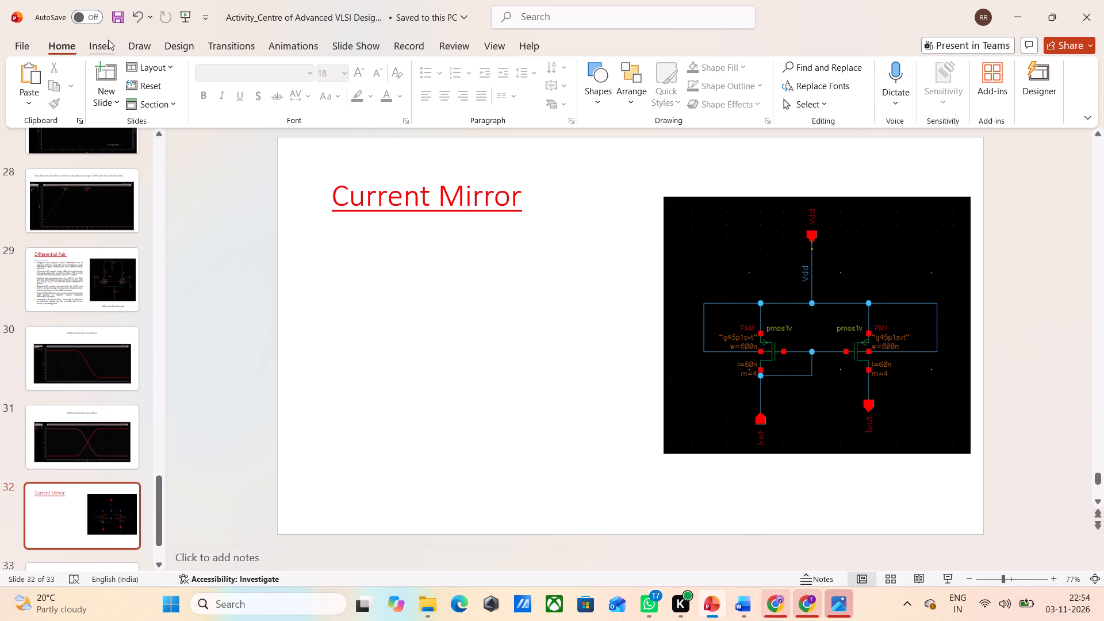
left_click(658, 75)
left_click(708, 494)
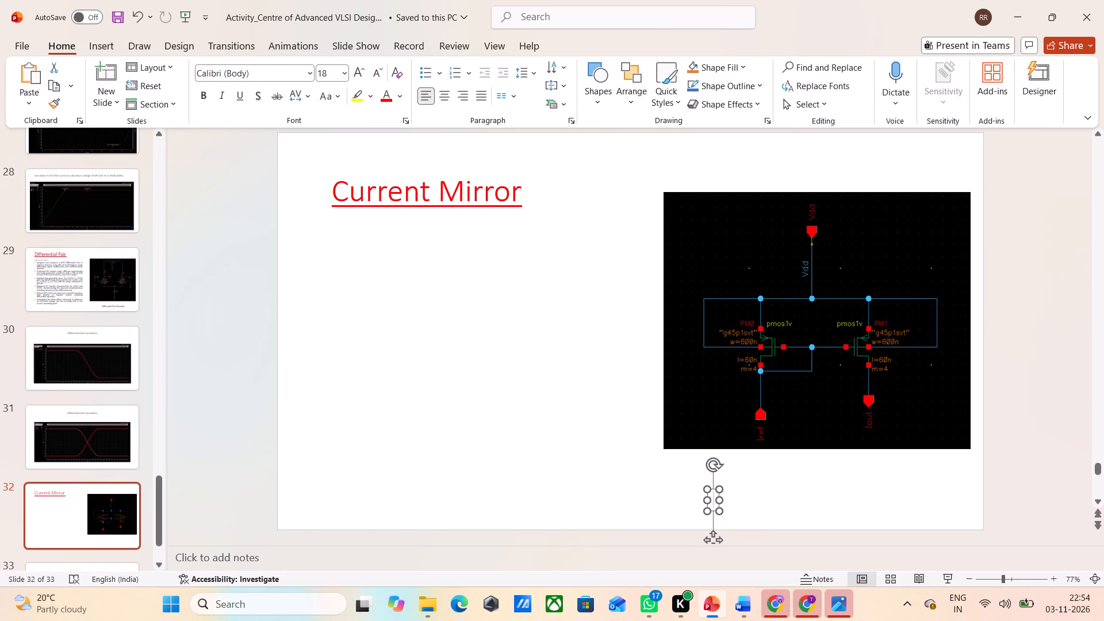
type("chematic")
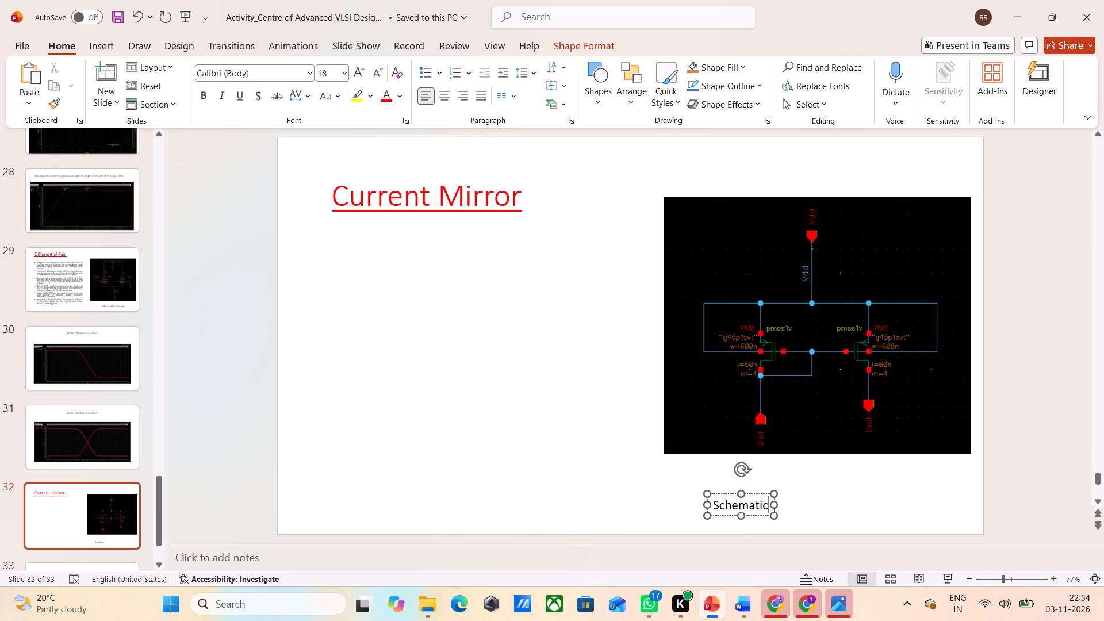
left_click(714, 505)
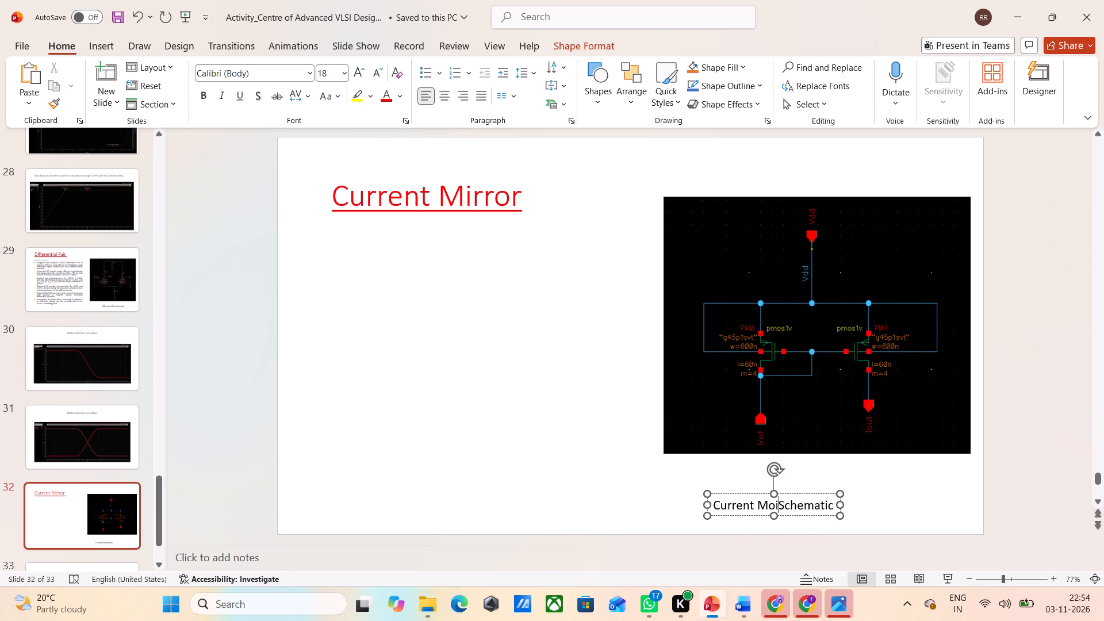
key("BackSpace")
key("BackSpace")
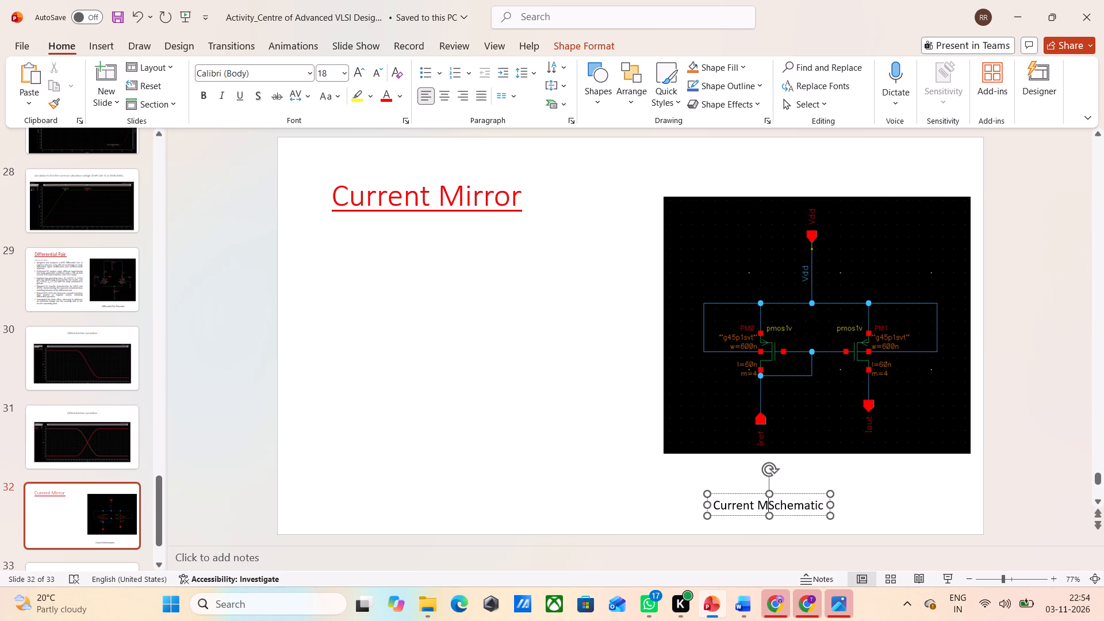
type("irroe")
key("BackSpace")
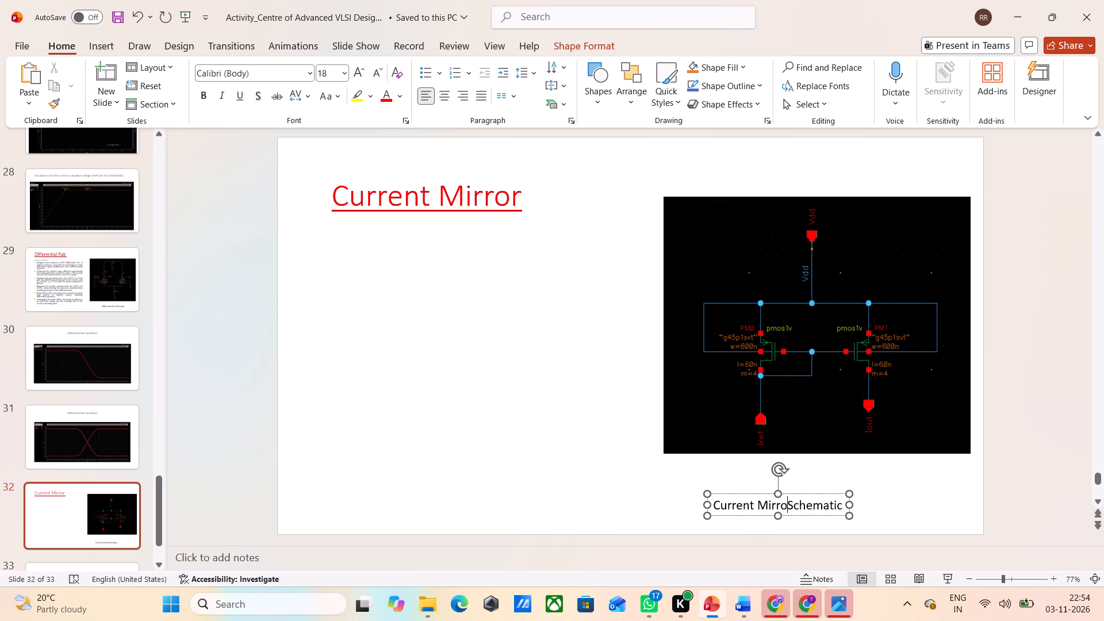
type("r")
key("space")
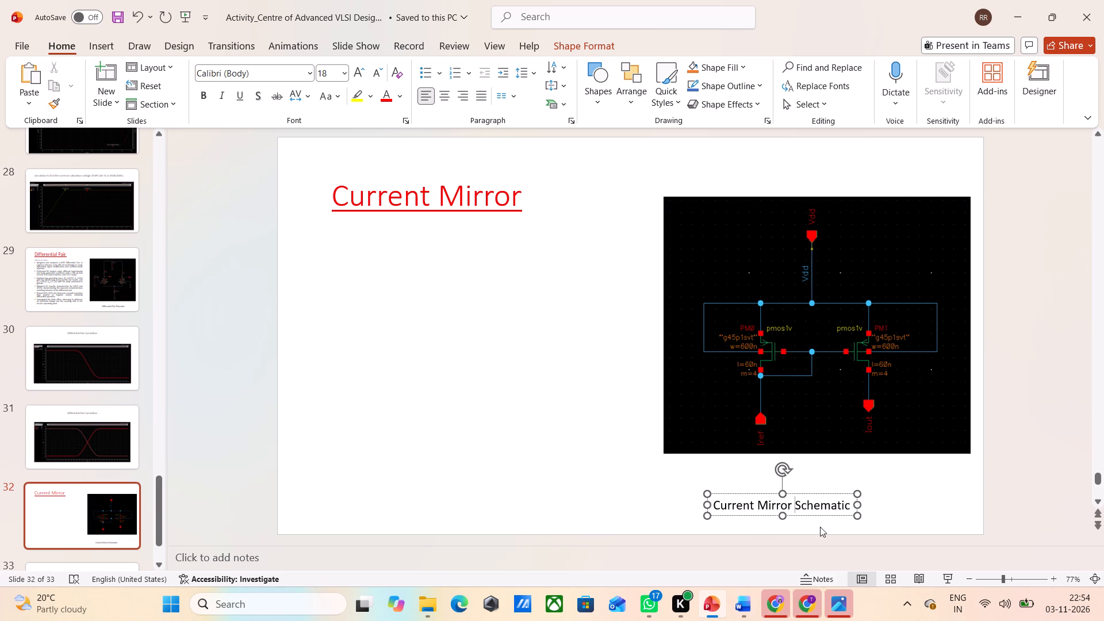
left_click(884, 510)
left_click(799, 507)
left_click(793, 507)
key("Delete")
key("space")
Move the caption closer to the schematic picture so it sits roughly centred beneath it.
left_click_drag(819, 493, 838, 473)
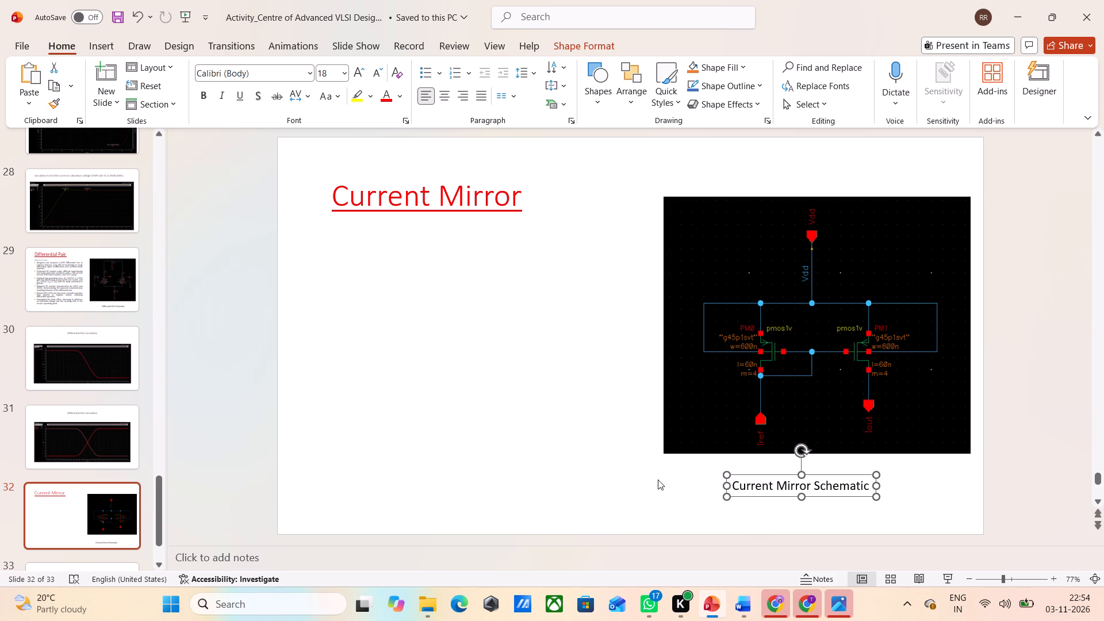
left_click(581, 478)
left_click(453, 362)
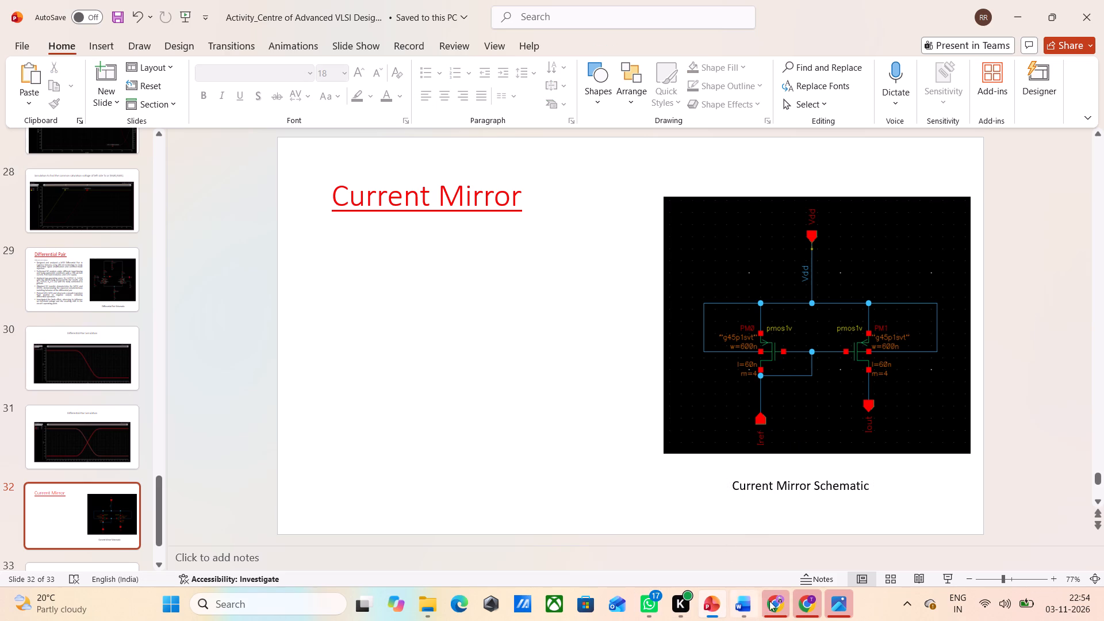
In Chrome, search for "linked in" in a new tab and open the LinkedIn India result.
left_click(803, 601)
left_click(202, 5)
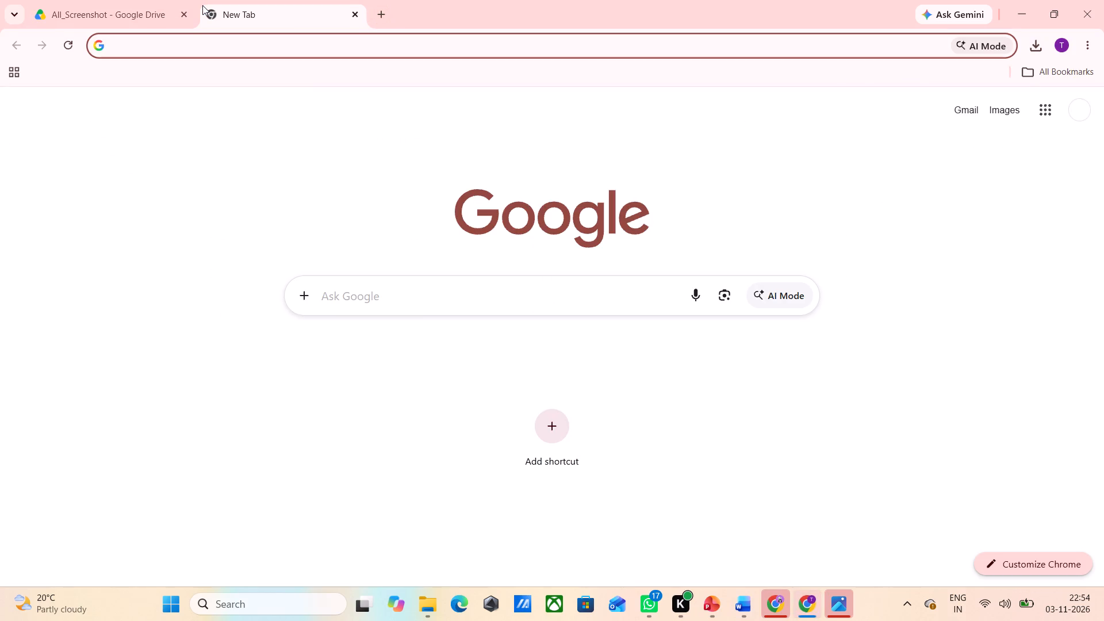
type("linked")
key("space")
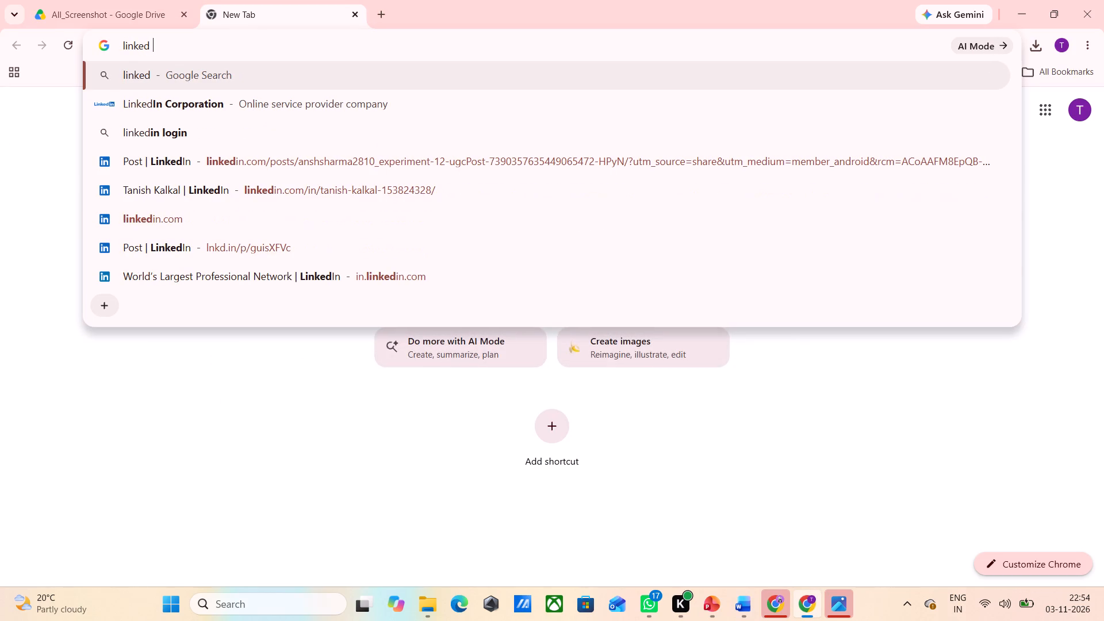
type("in")
key("space")
key("Return")
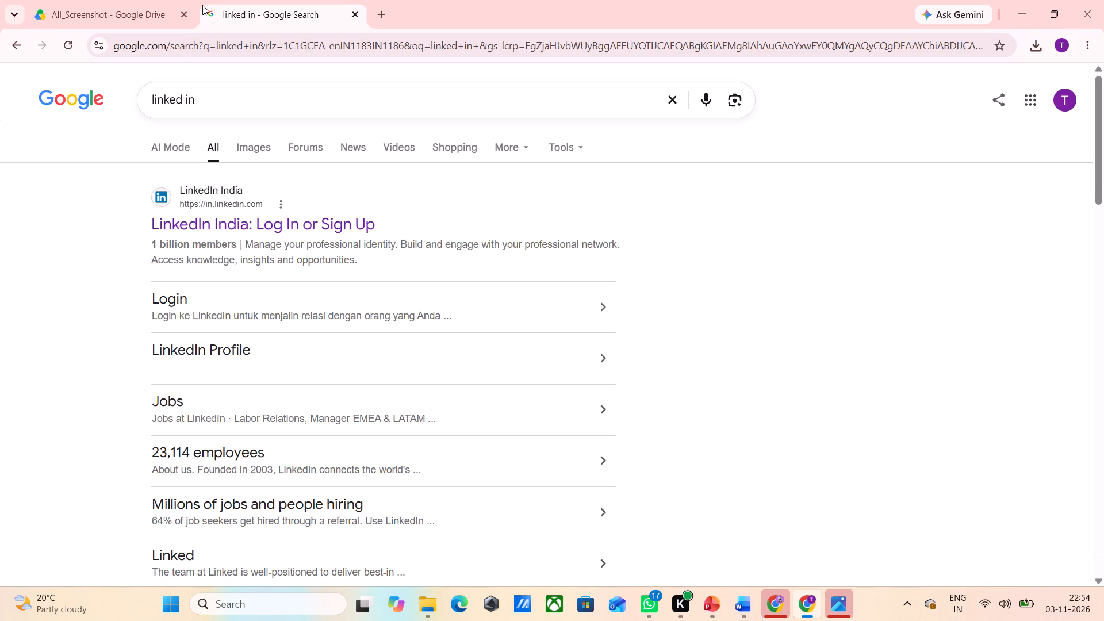
left_click(236, 223)
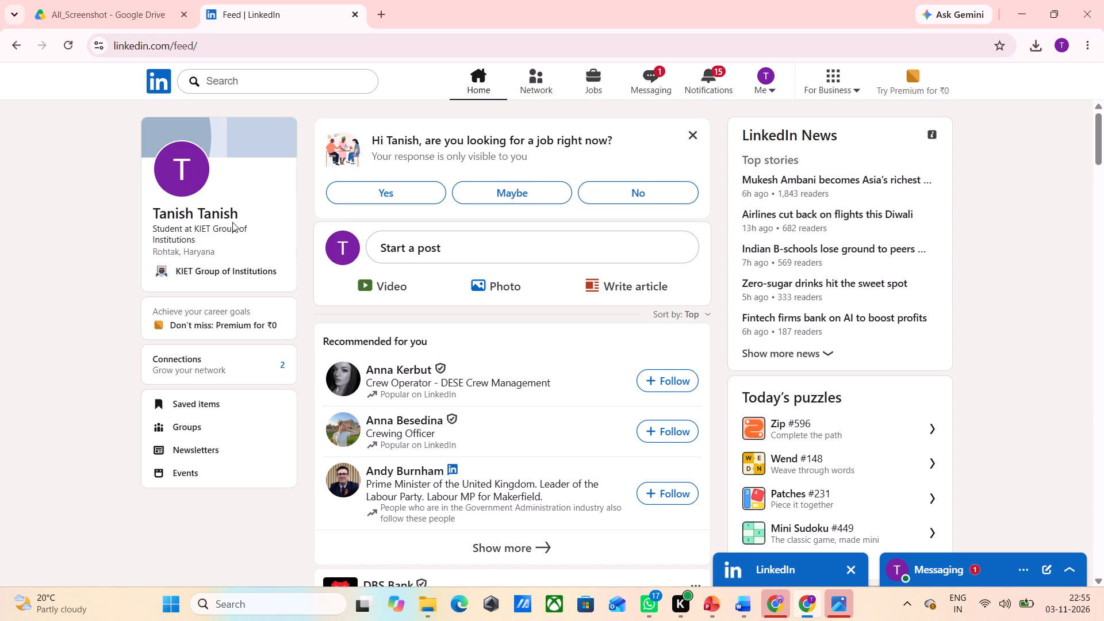
Open the profile of the first person in LinkedIn's recent searches.
left_click(216, 75)
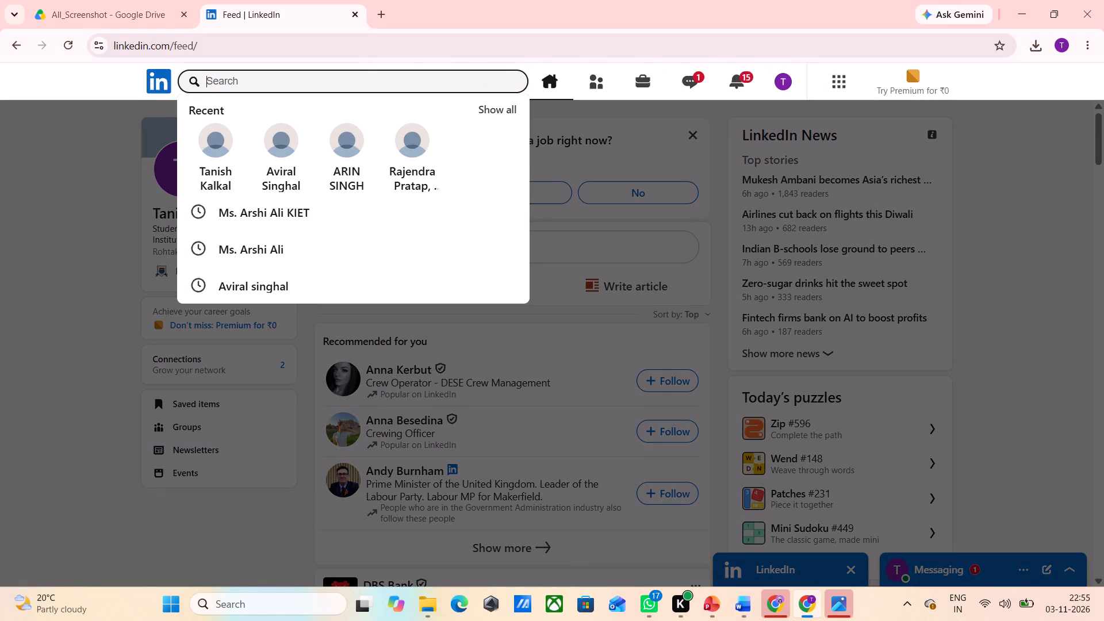
left_click(220, 140)
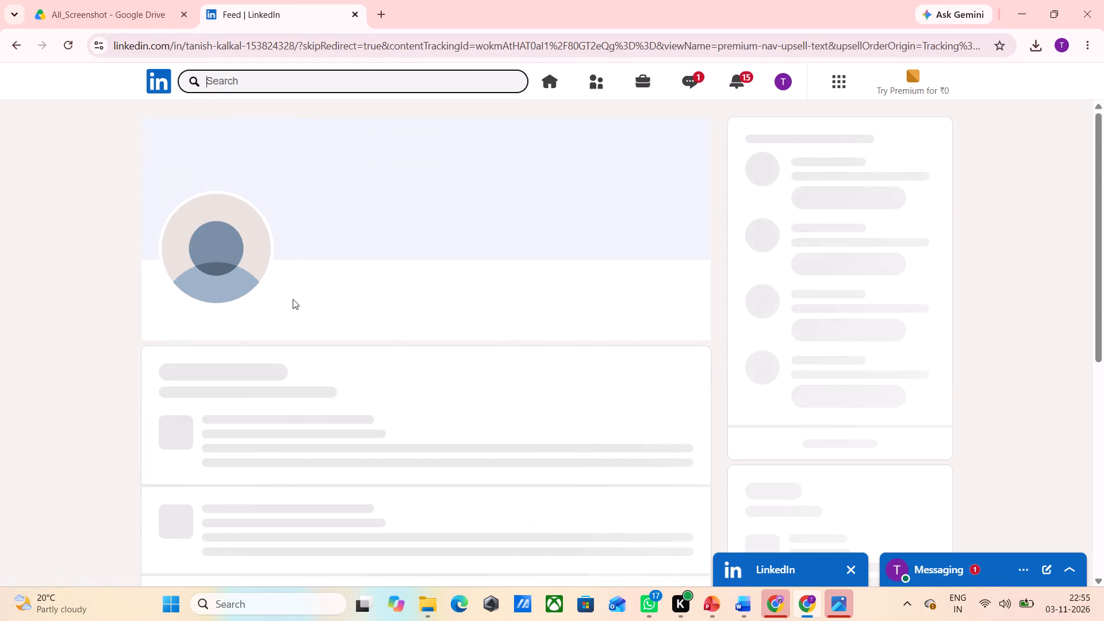
Open the complete list of the profile's recent activity posts.
scroll(346, 368, "down", 15)
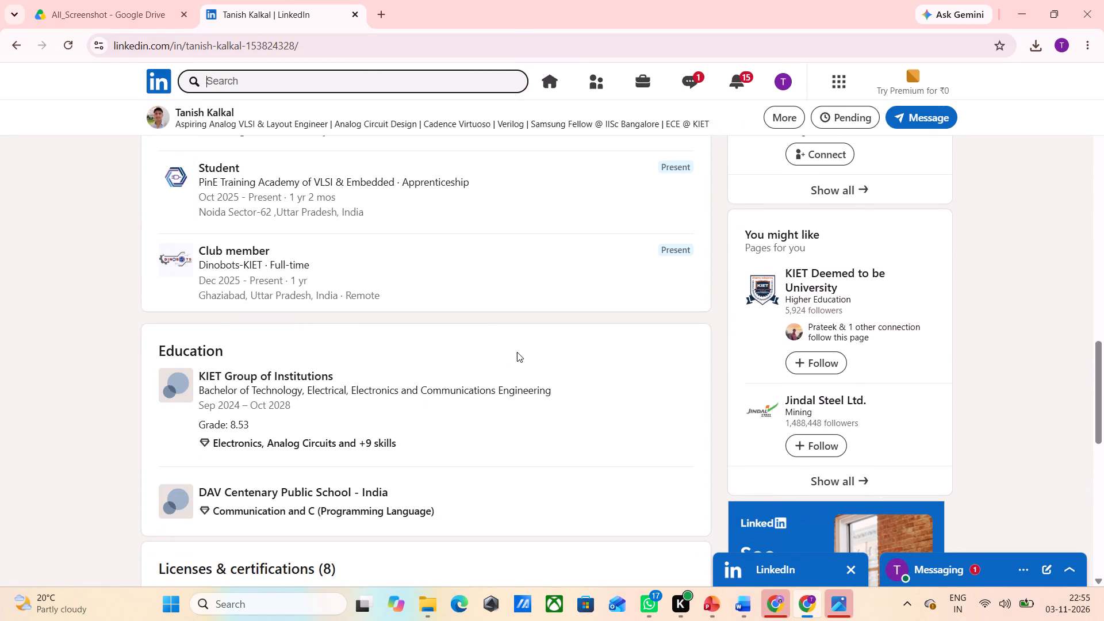
scroll(409, 358, "down", 3)
scroll(409, 358, "up", 10)
left_click(446, 482)
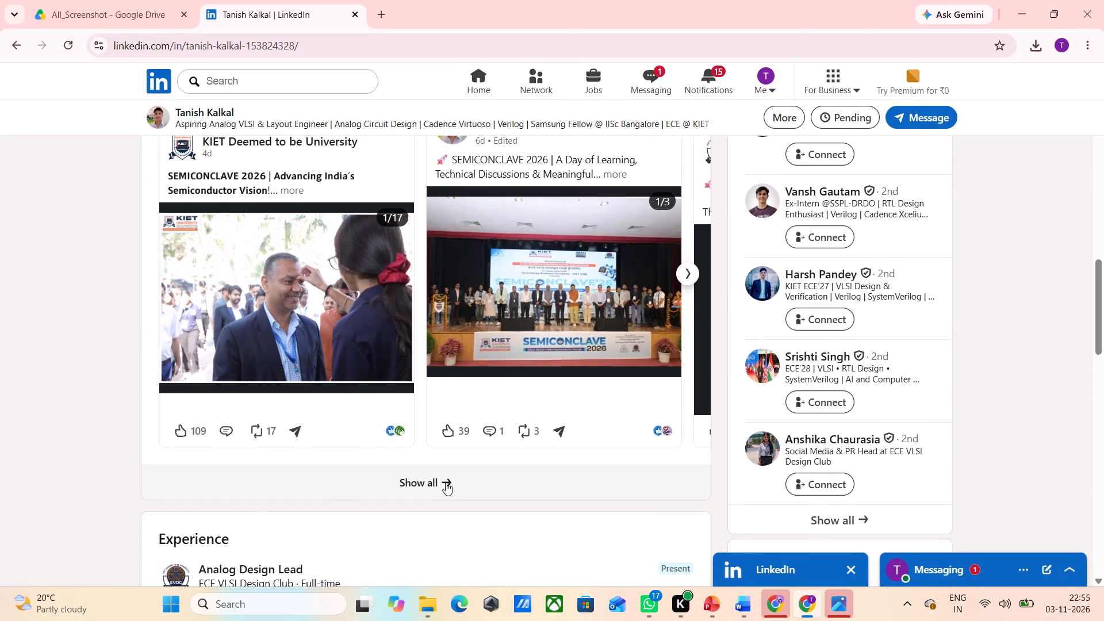
Look through the activity feed for the post about the Basic PMOS Current Mirror layout and expand its full text.
left_click_drag(1097, 200, 1103, 580)
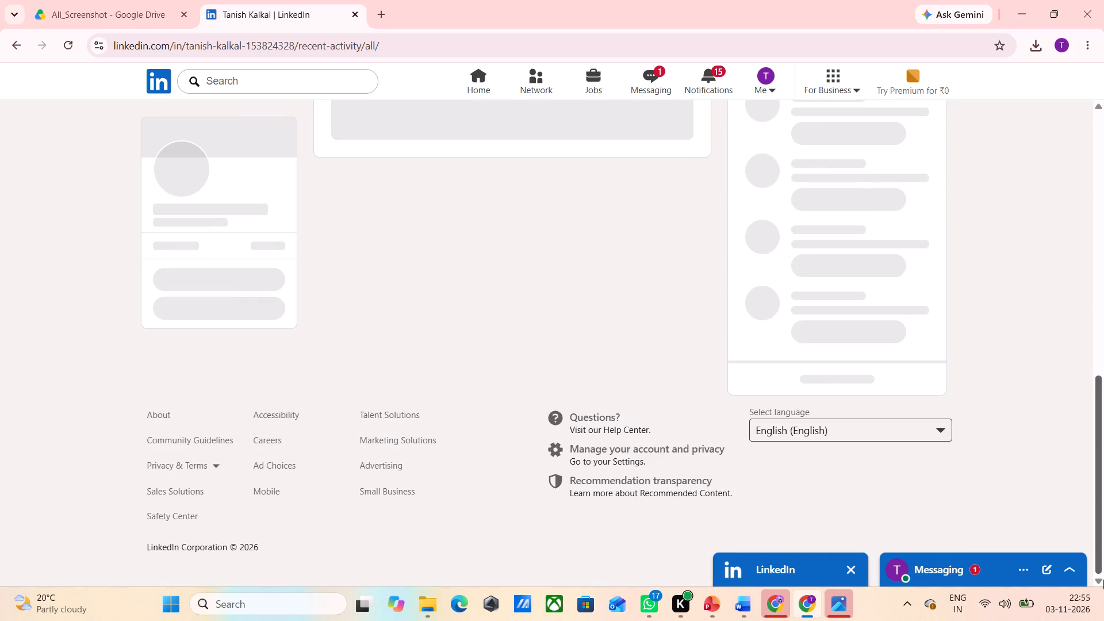
left_click_drag(1103, 580, 1103, 620)
left_click_drag(1097, 420, 1103, 545)
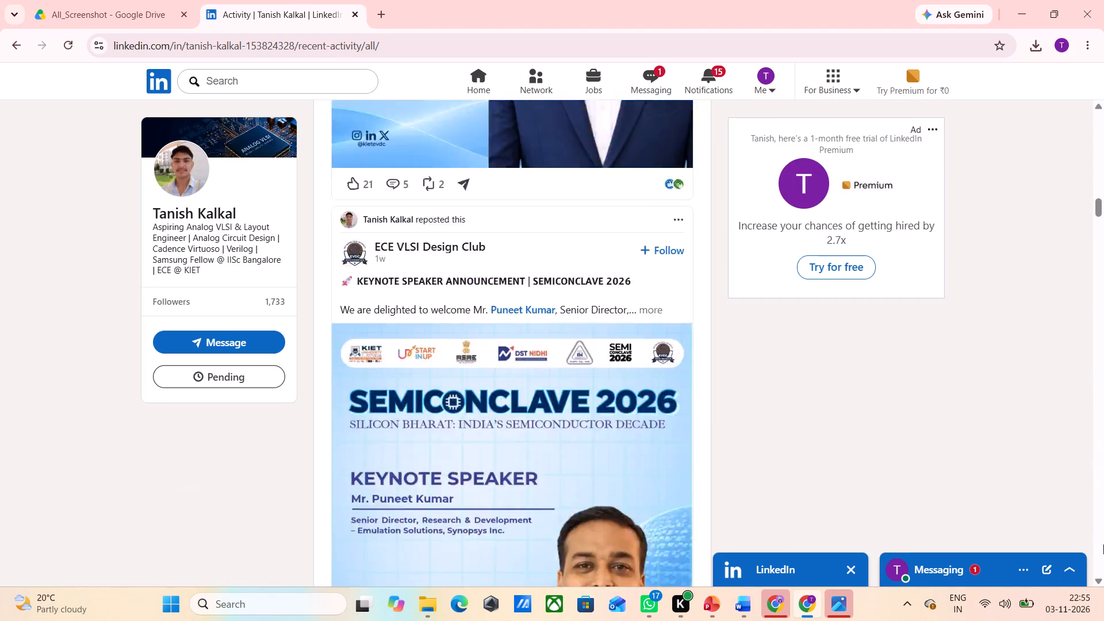
left_click_drag(1103, 545, 1103, 620)
left_click_drag(1098, 243, 1102, 483)
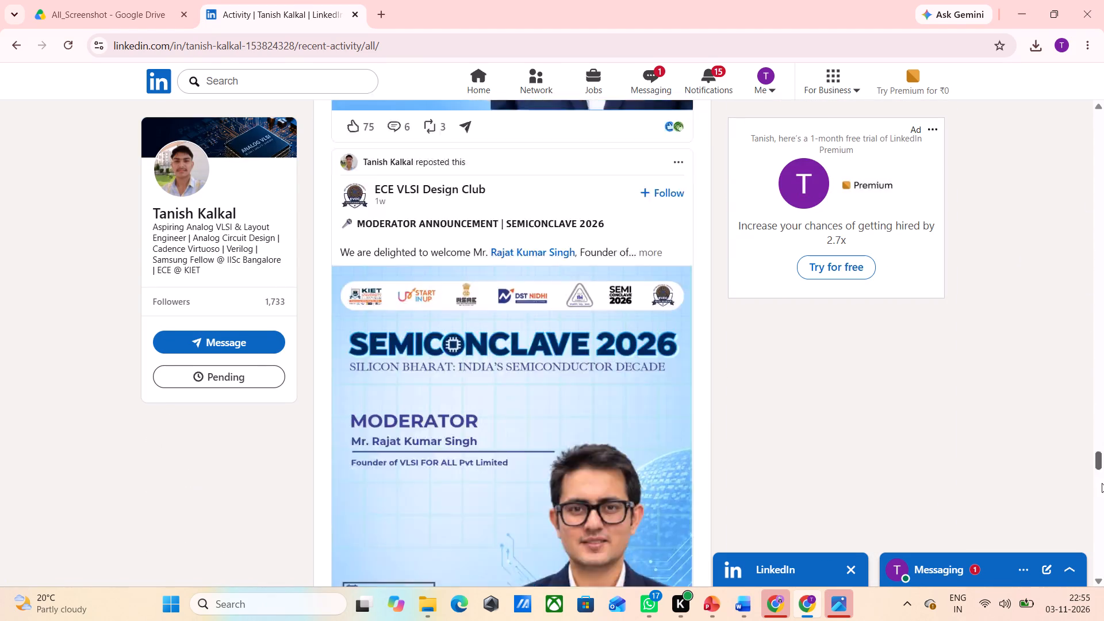
left_click_drag(1102, 483, 1103, 588)
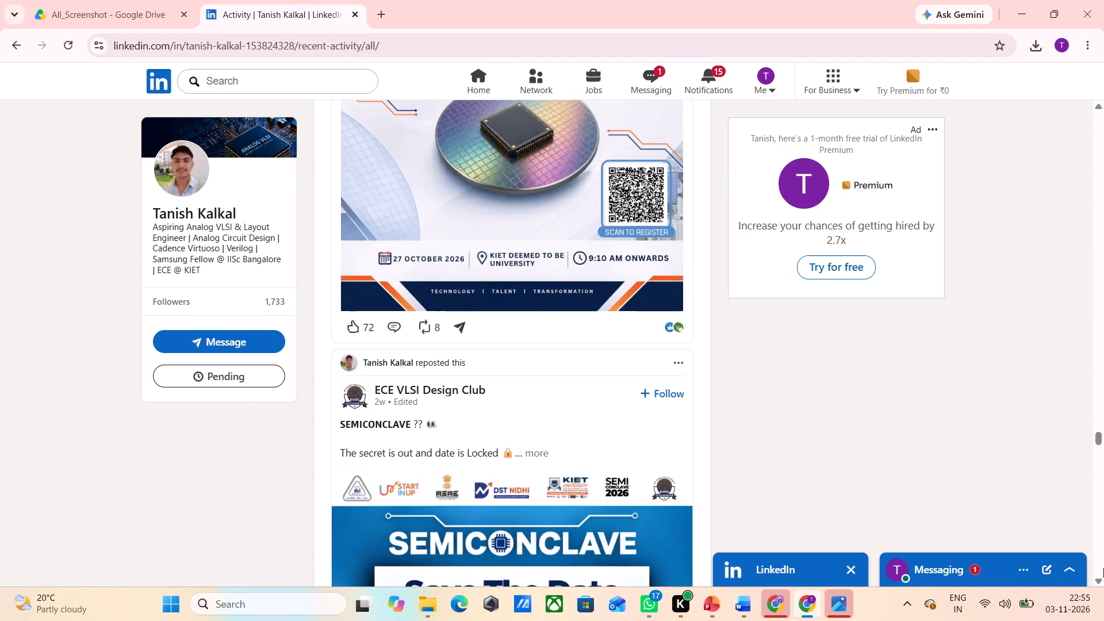
left_click_drag(1097, 434, 1103, 618)
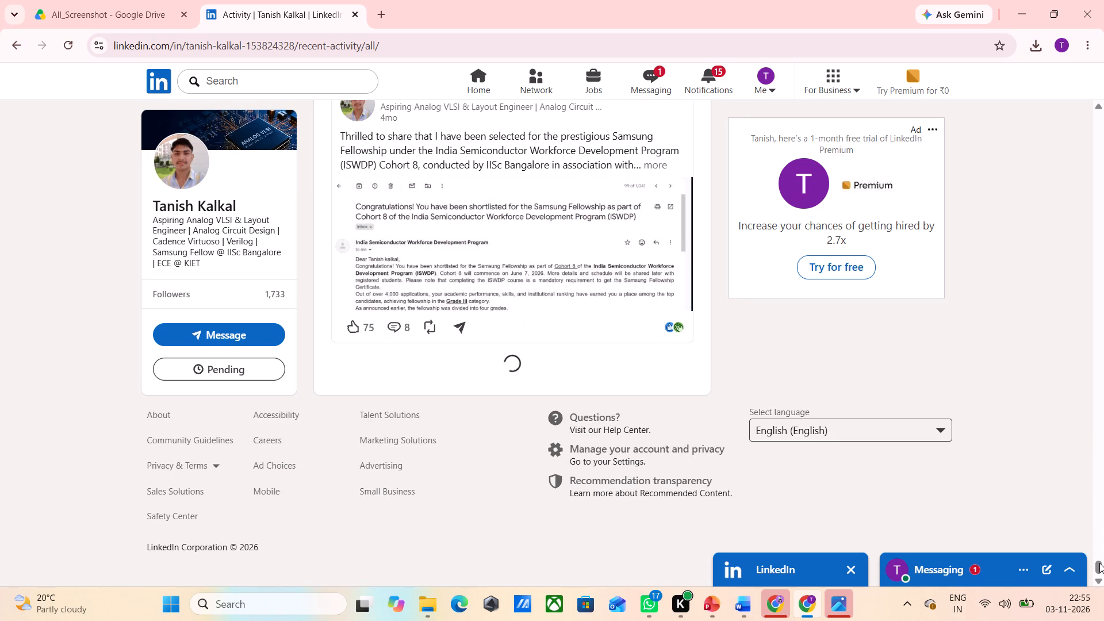
left_click_drag(1098, 566, 1098, 597)
scroll(462, 283, "down", 3)
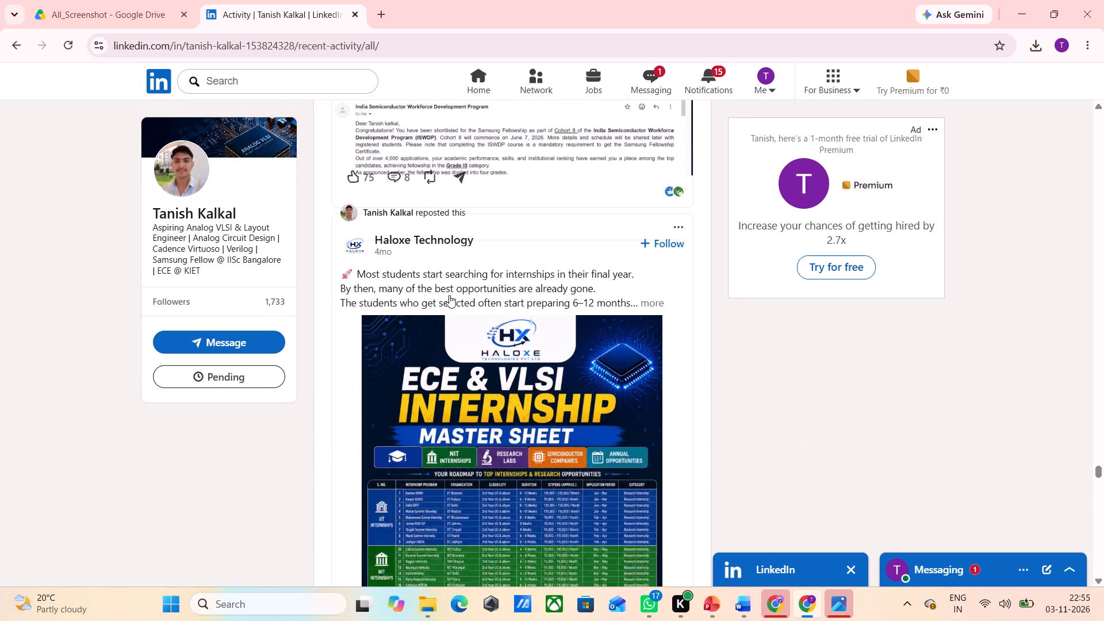
scroll(449, 295, "down", 5)
scroll(447, 296, "up", 3)
scroll(447, 296, "down", 4)
scroll(447, 296, "up", 3)
scroll(447, 296, "down", 11)
scroll(447, 296, "up", 1)
scroll(447, 296, "down", 4)
scroll(447, 296, "up", 5)
scroll(447, 296, "down", 1)
scroll(447, 296, "up", 6)
left_click(547, 308)
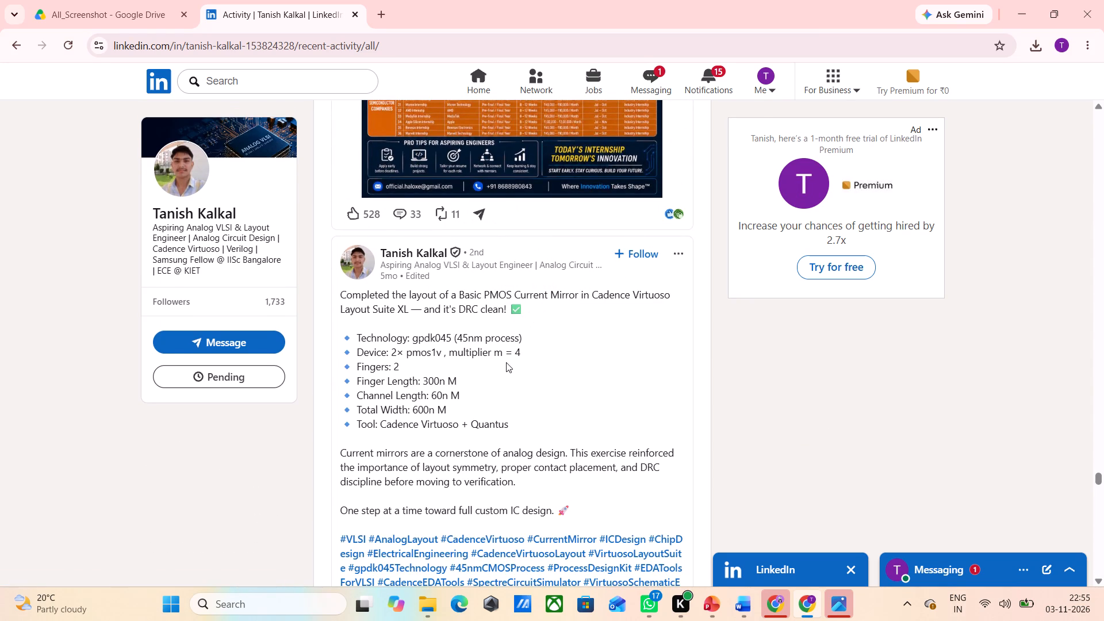
scroll(499, 381, "down", 1)
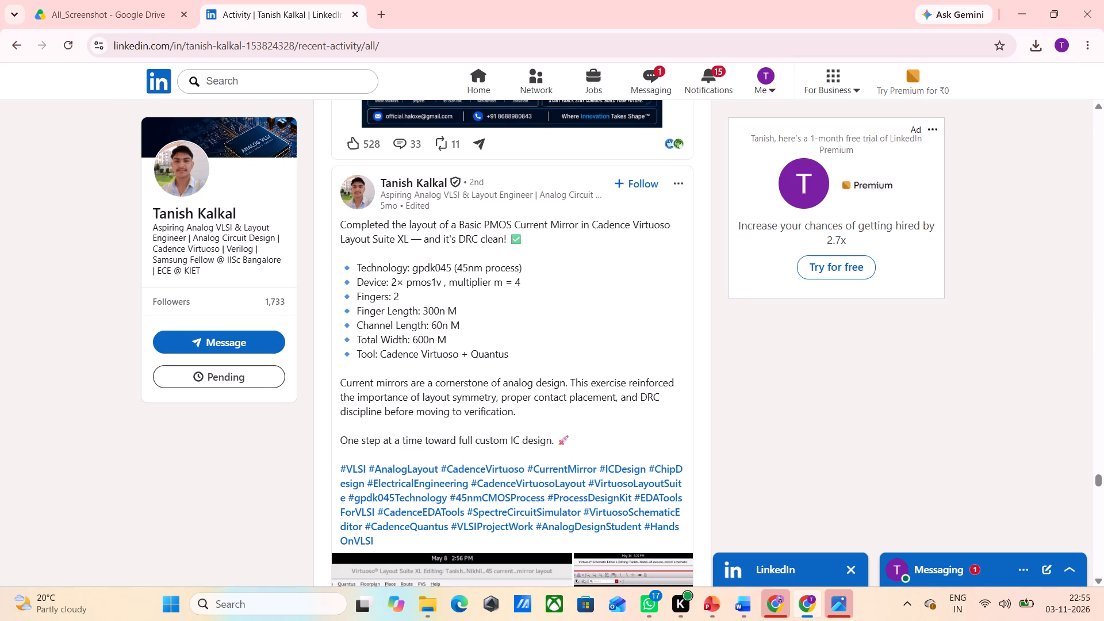
left_click_drag(513, 356, 337, 225)
key("ctrl+c")
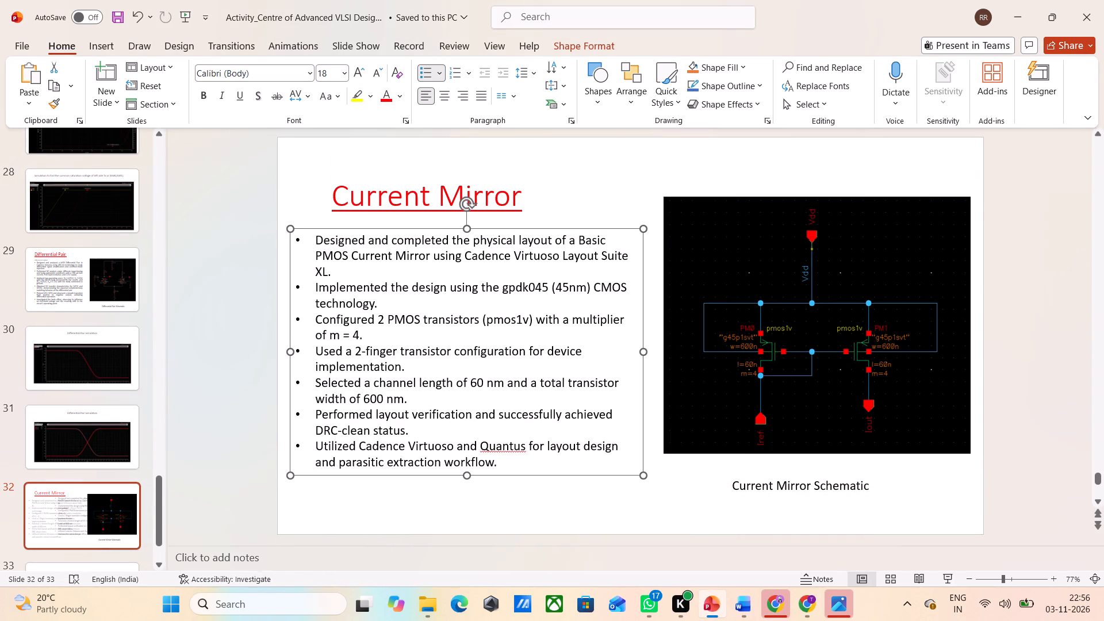
left_click_drag(465, 474, 474, 523)
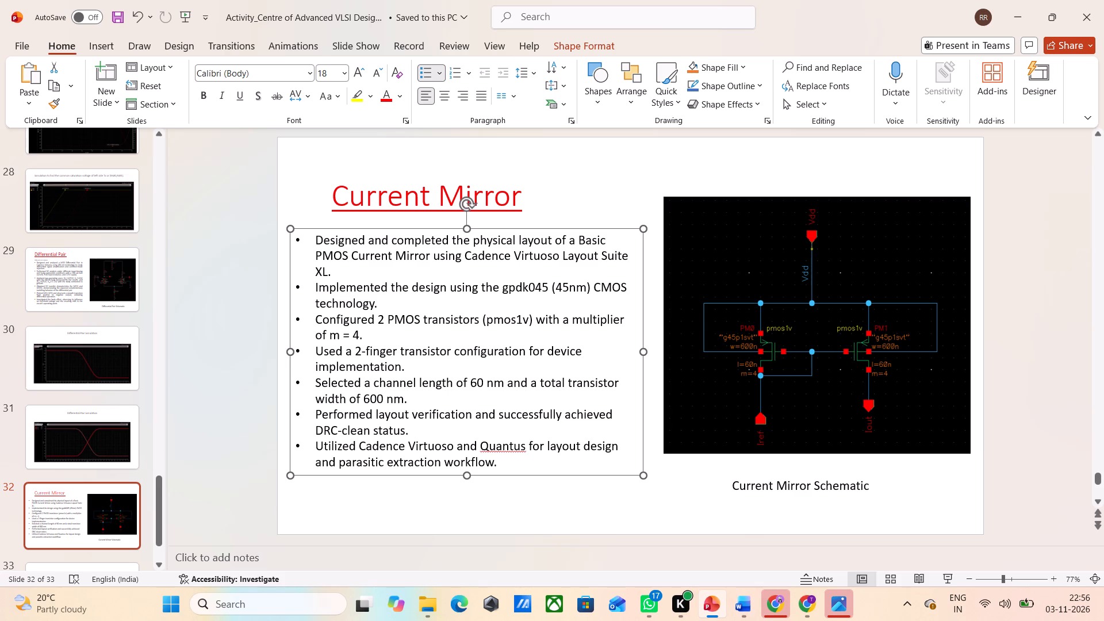
Justify all the bullet text on the Current Mirror slide.
left_click_drag(508, 462, 302, 237)
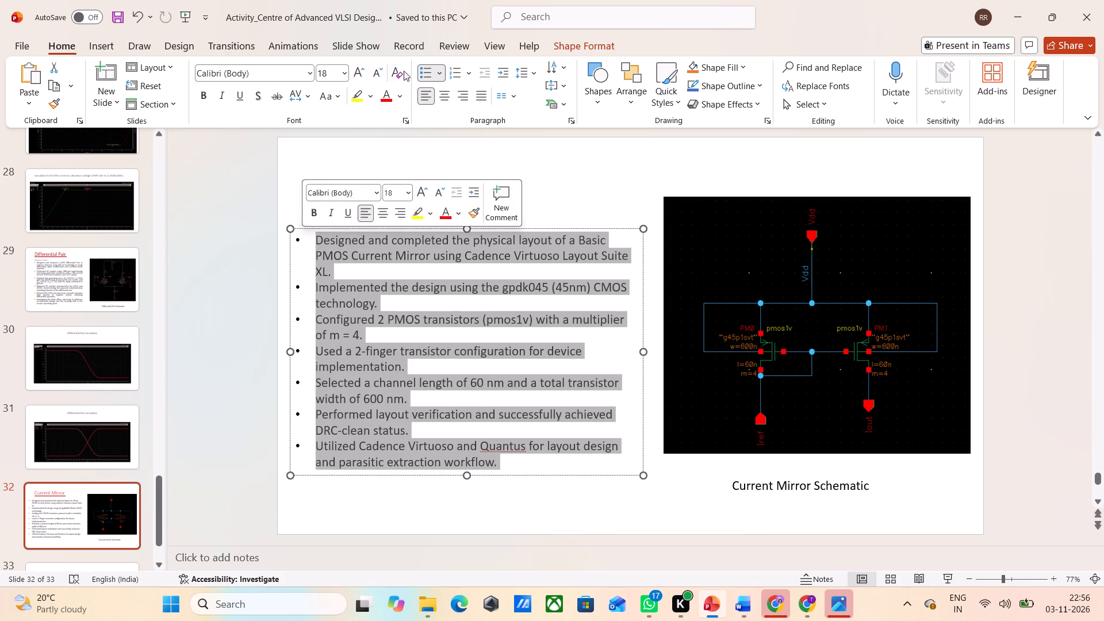
left_click(483, 98)
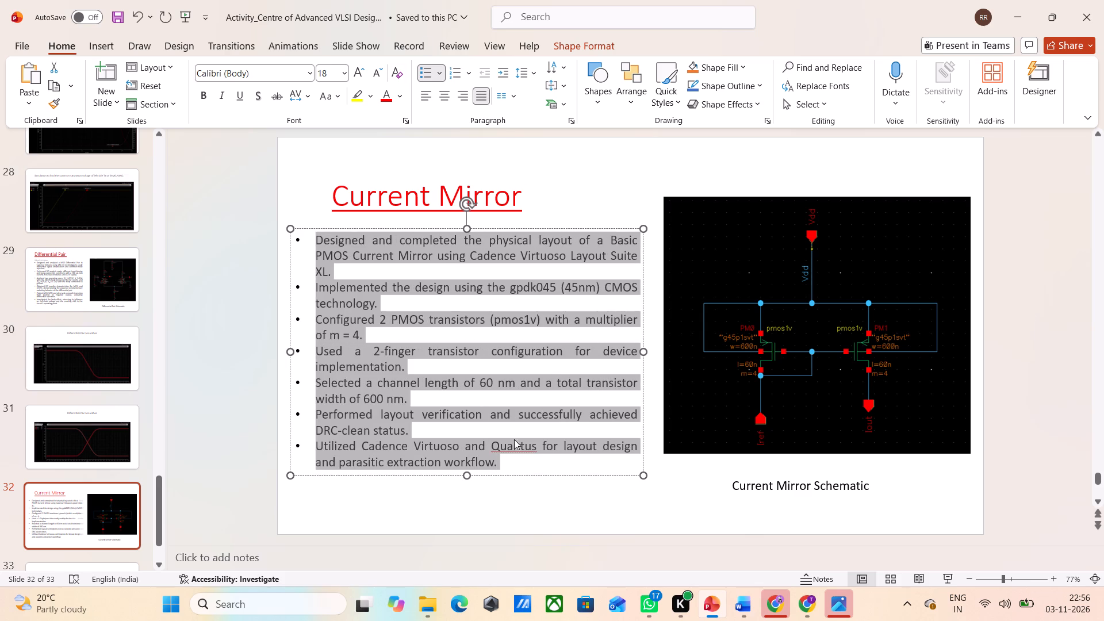
left_click(527, 488)
Add a new slide after the Current Mirror slide and title it "Current Mirror layout".
scroll(729, 427, "down", 1)
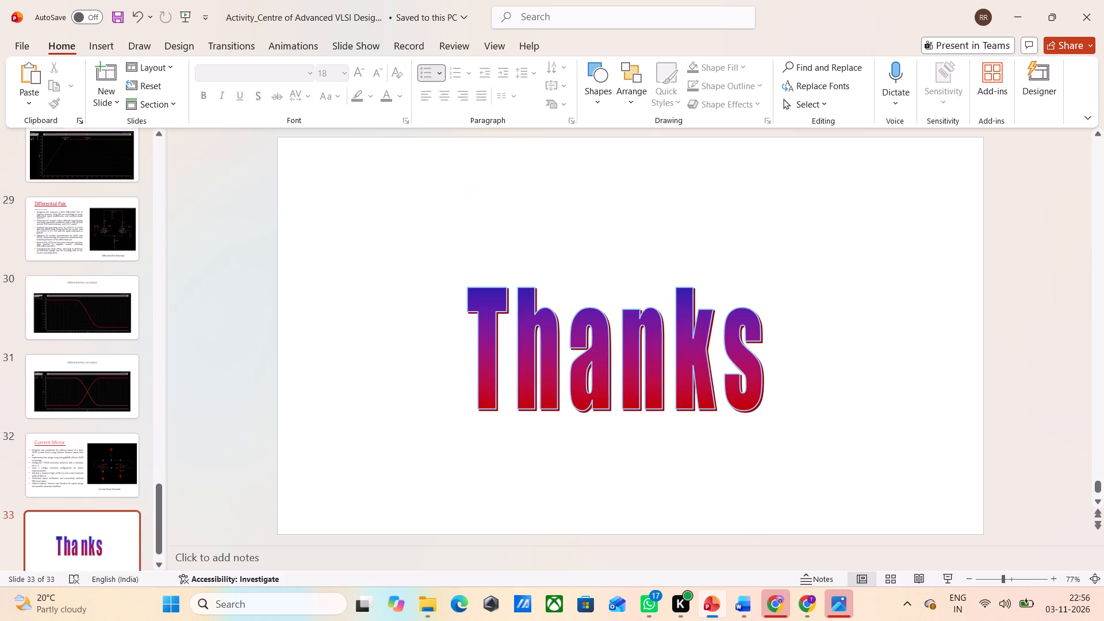
scroll(288, 402, "up", 1)
right_click(105, 419)
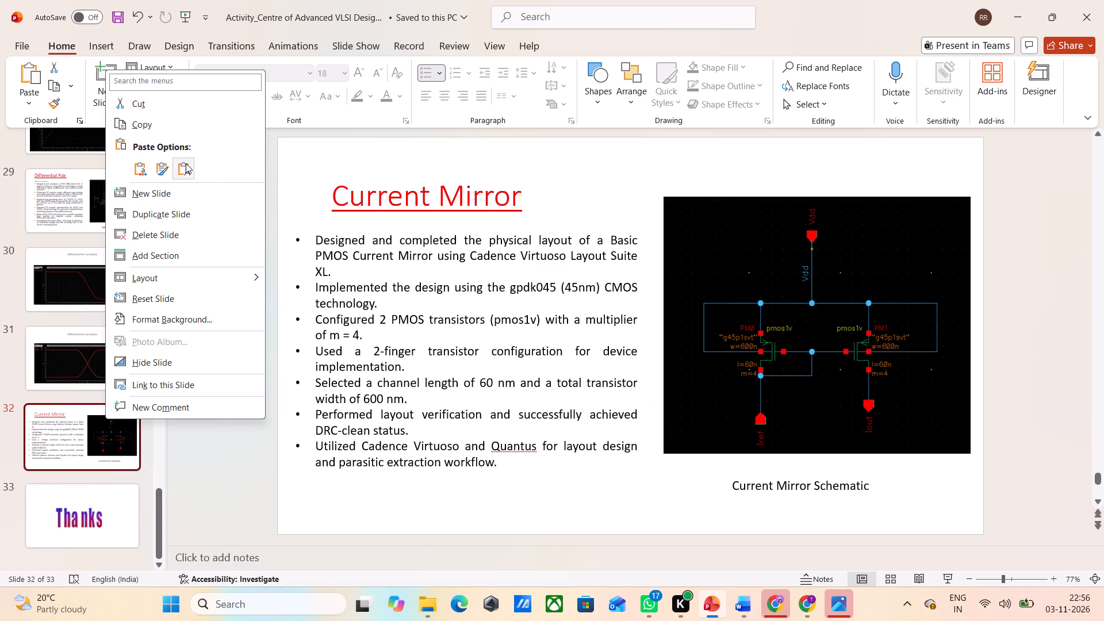
left_click(160, 193)
left_click(547, 222)
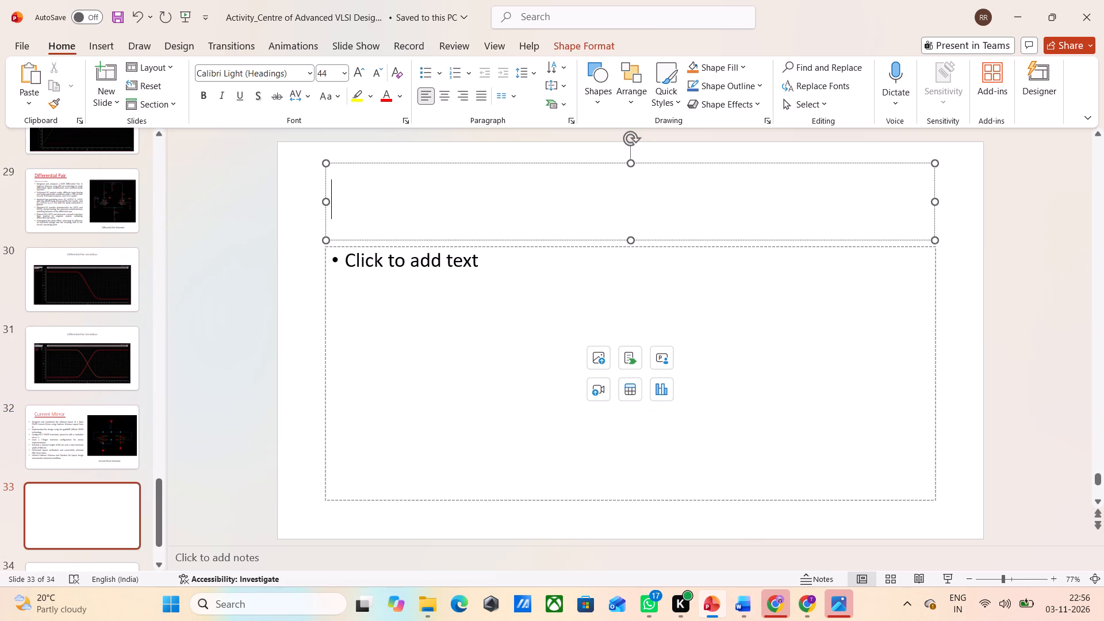
key("c")
type("urrent")
key("space")
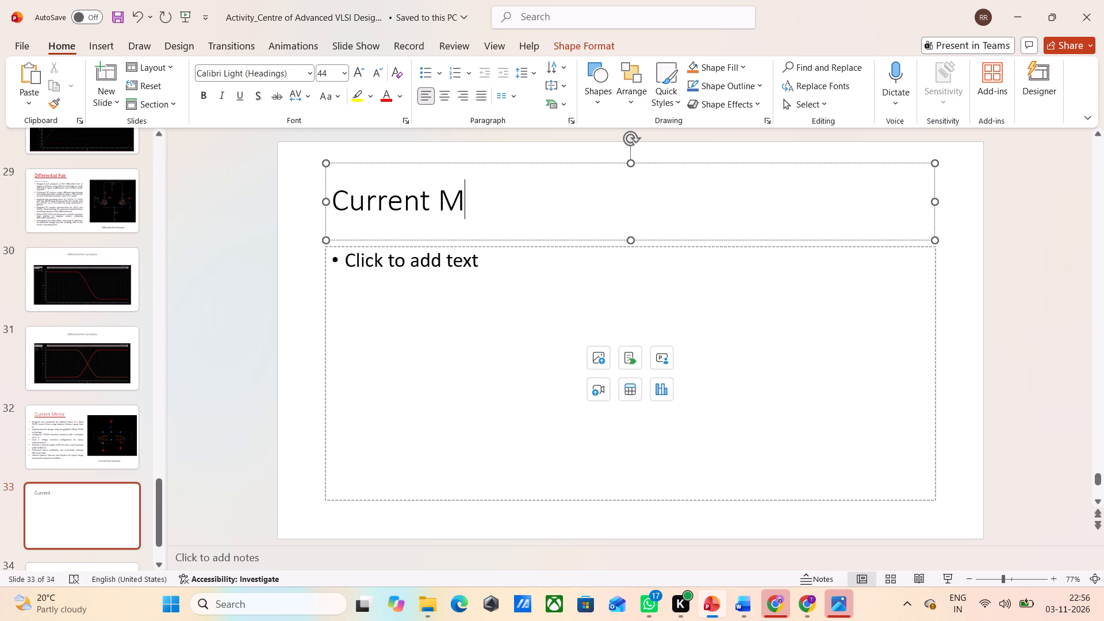
type("irror")
key("space")
type("layout")
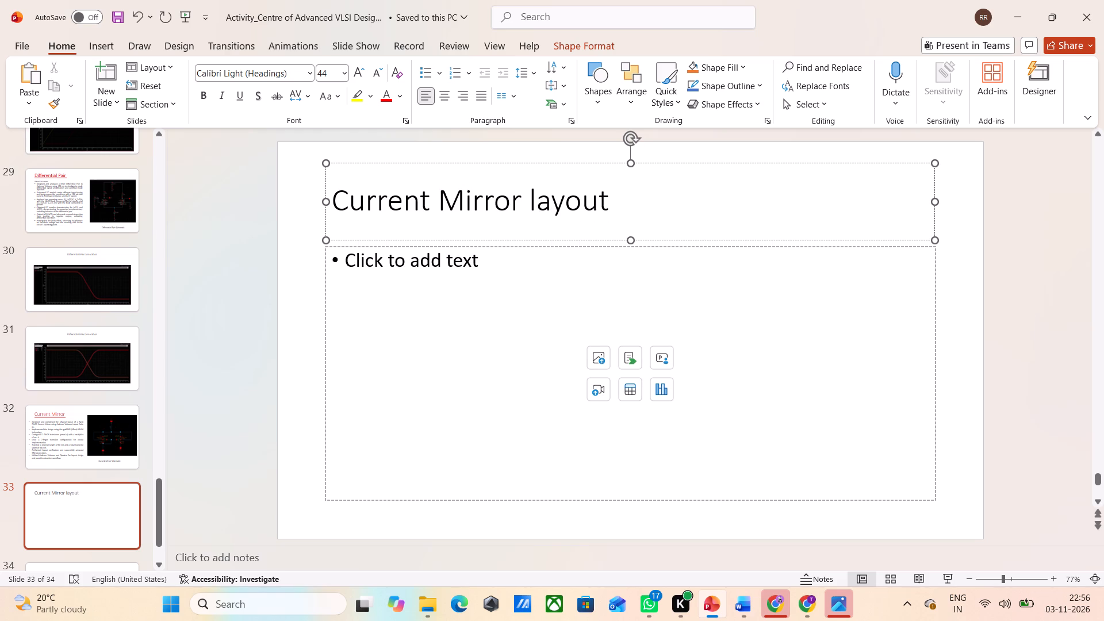
left_click(509, 302)
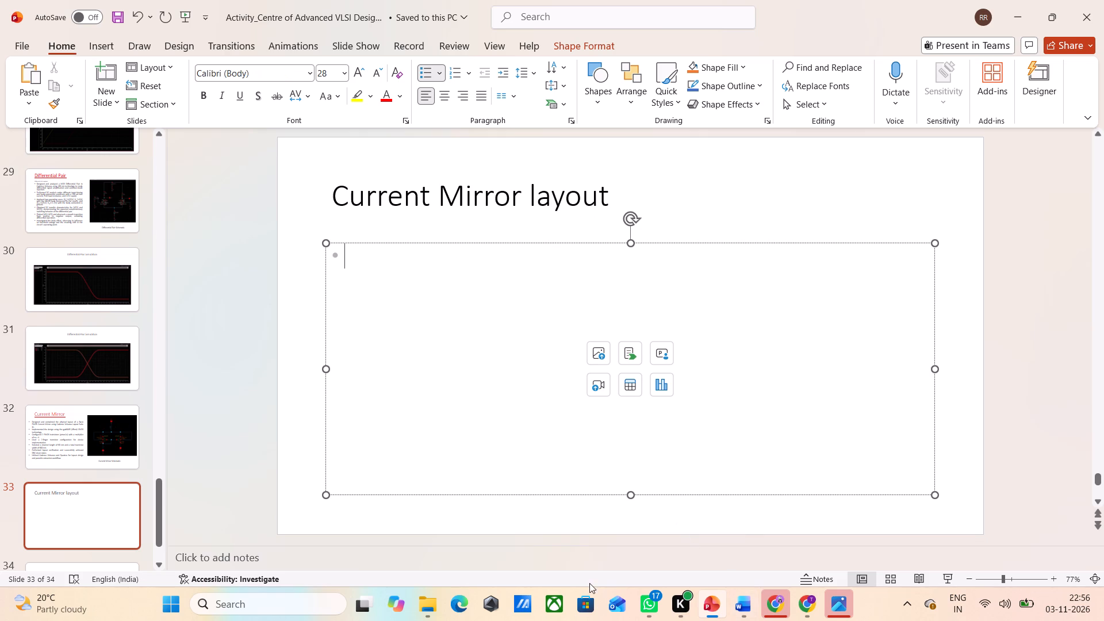
left_click(466, 547)
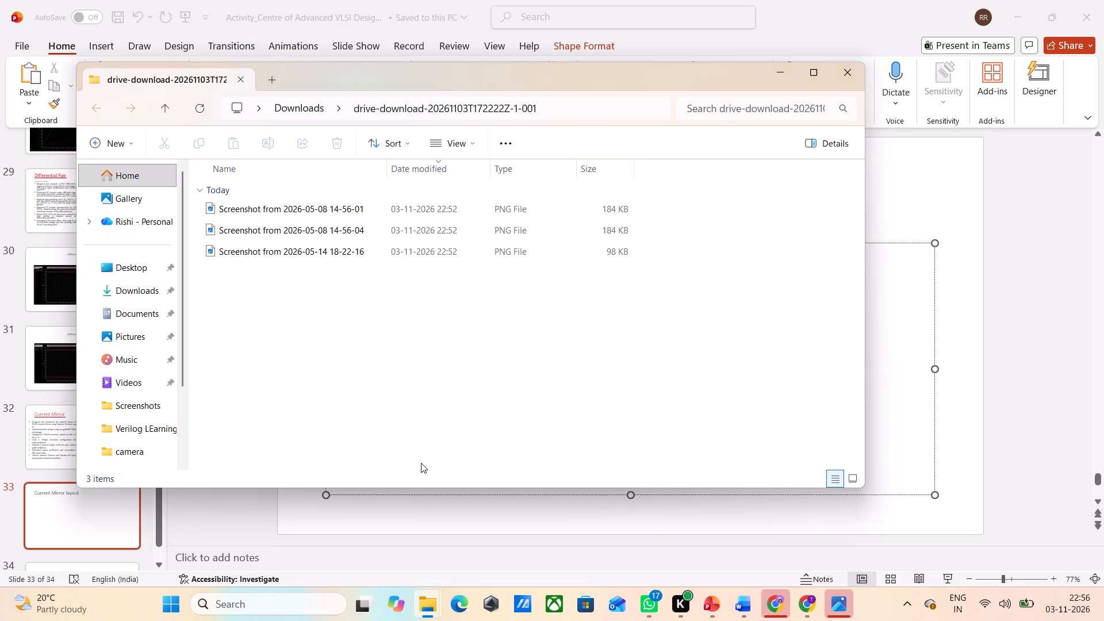
double_click(278, 210)
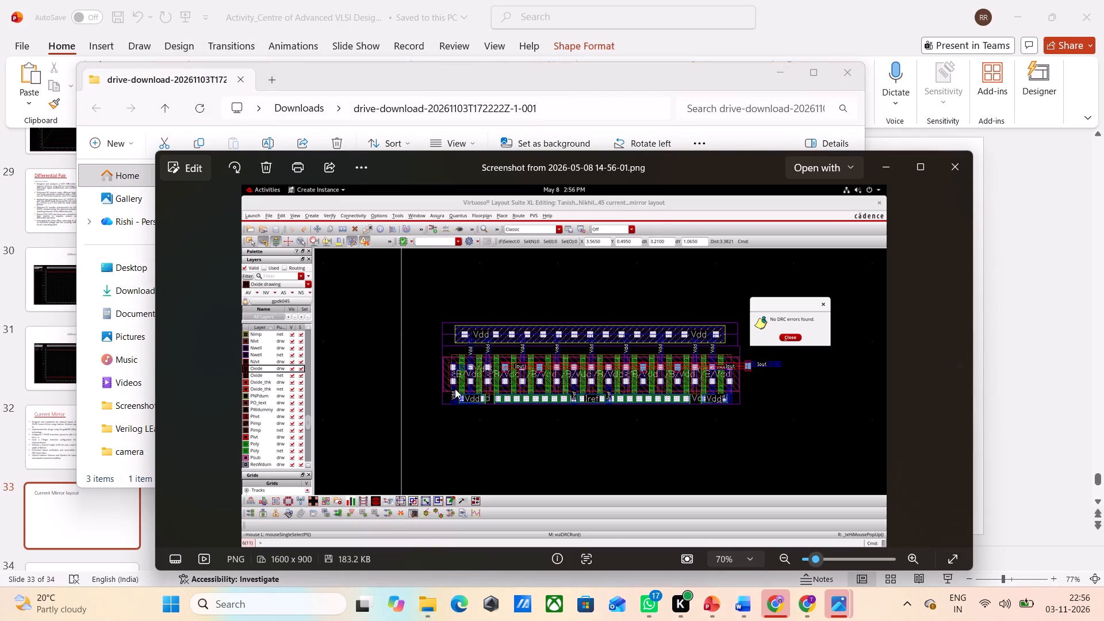
right_click(475, 404)
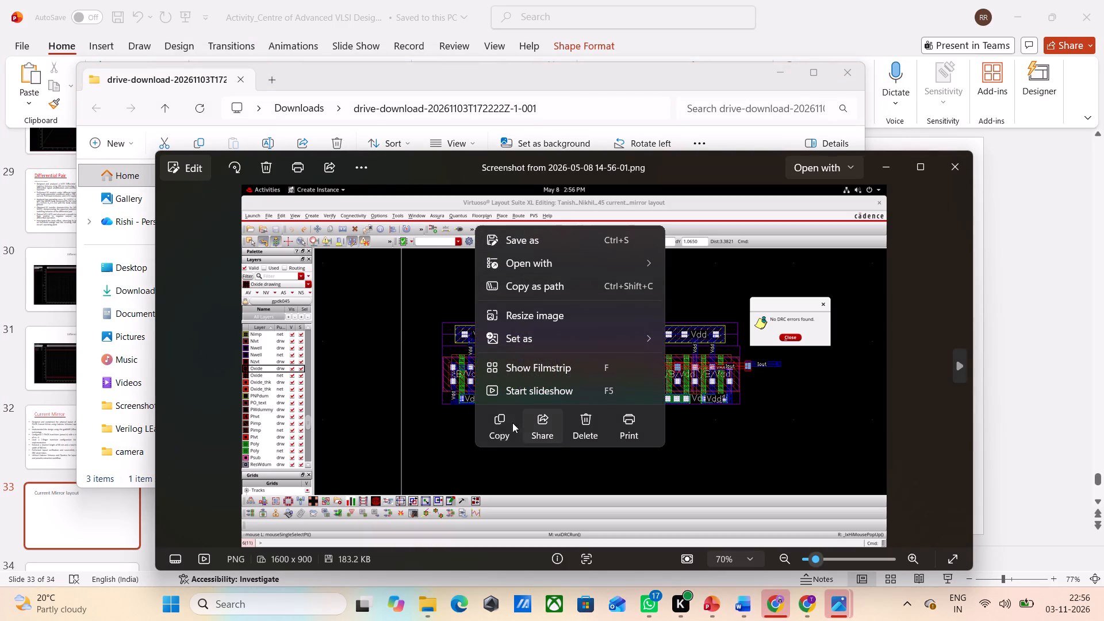
left_click(501, 425)
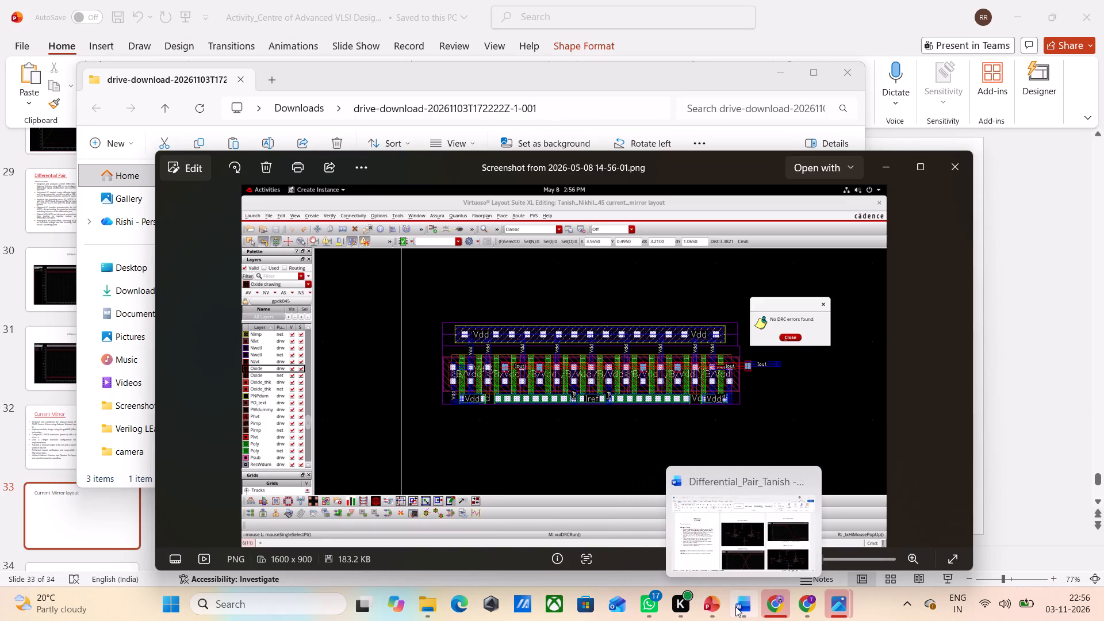
left_click(713, 604)
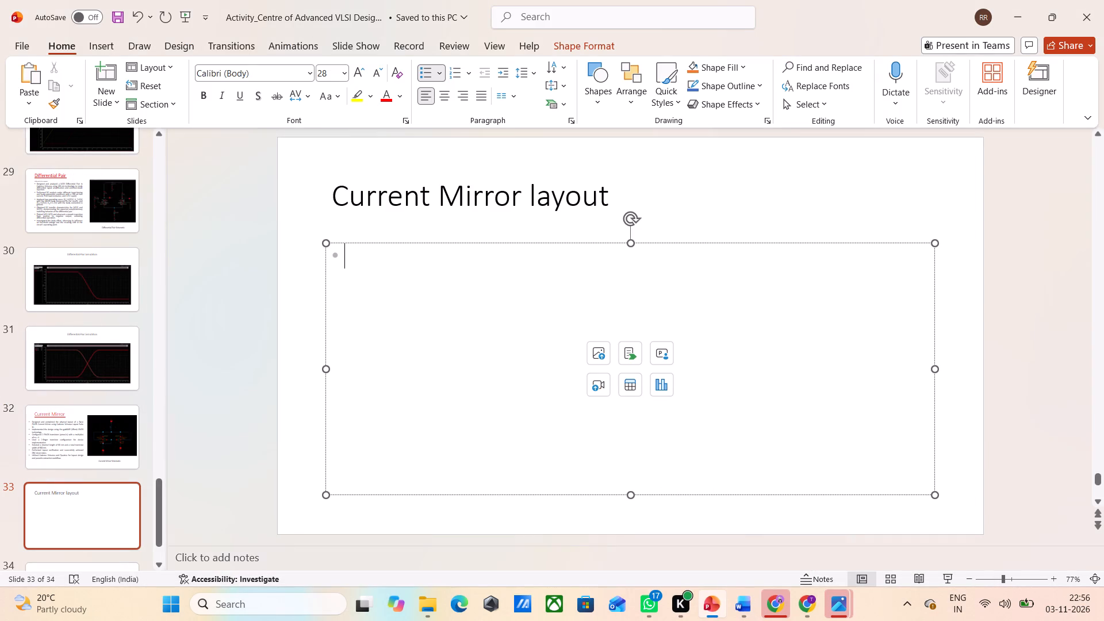
key("ctrl+v")
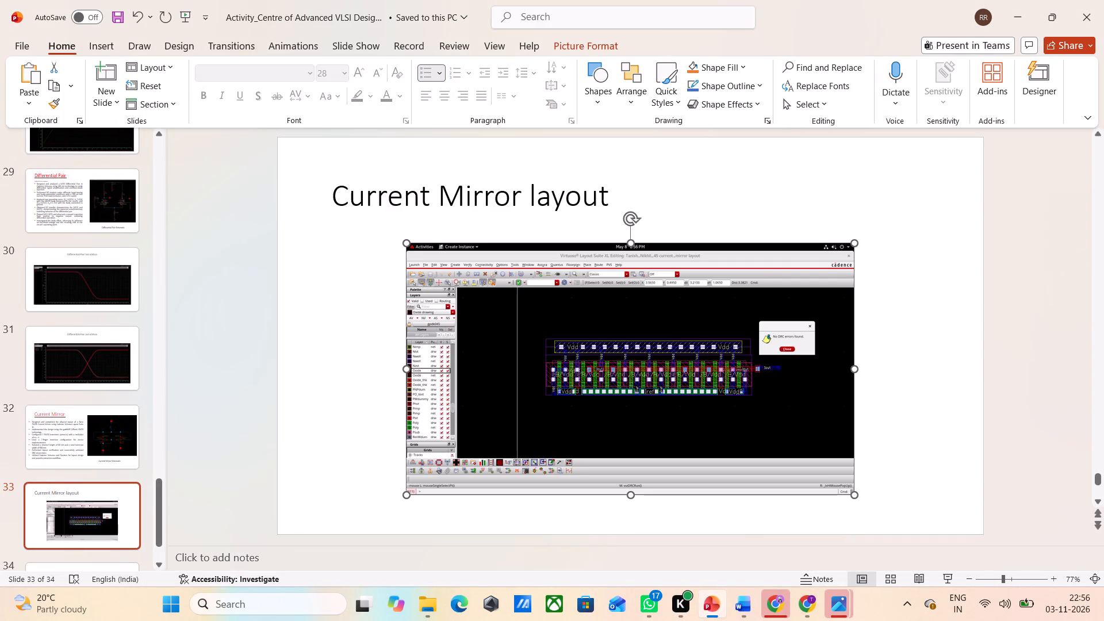
Crop the pasted screenshot to the black layout canvas, keeping the transistor layout and the "No DRC errors found" dialog.
right_click(510, 317)
left_click(582, 187)
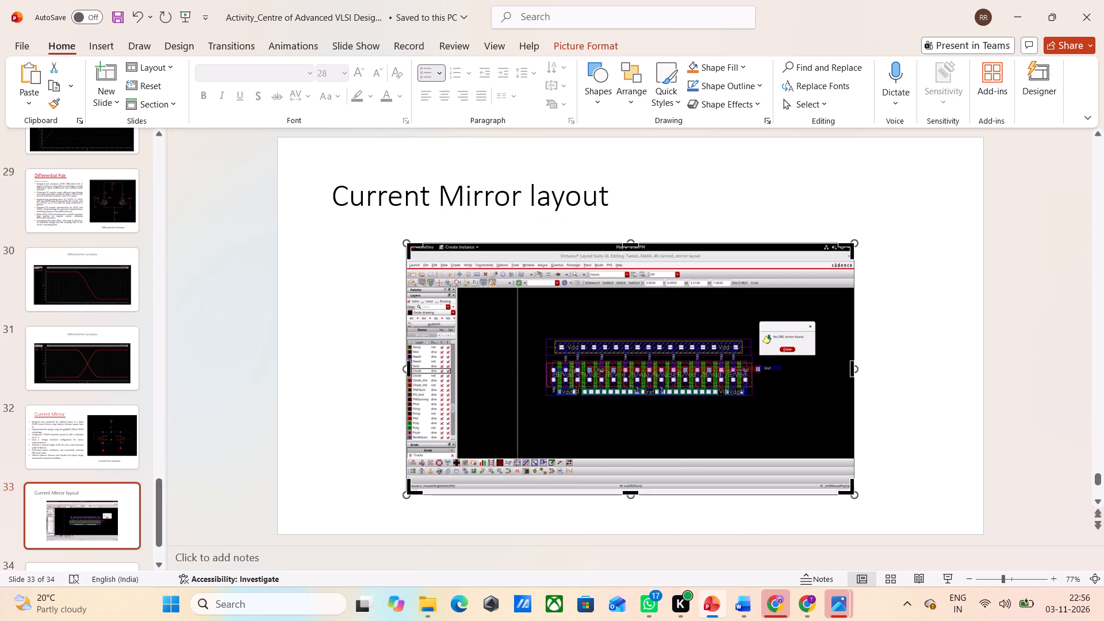
left_click_drag(413, 246, 462, 284)
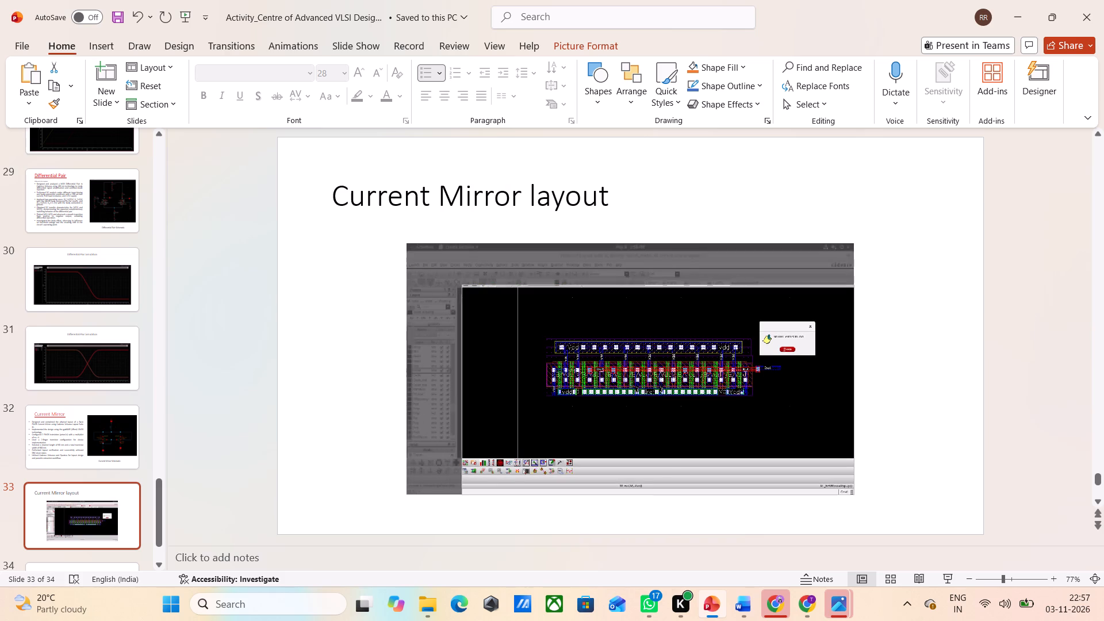
left_click_drag(462, 284, 507, 304)
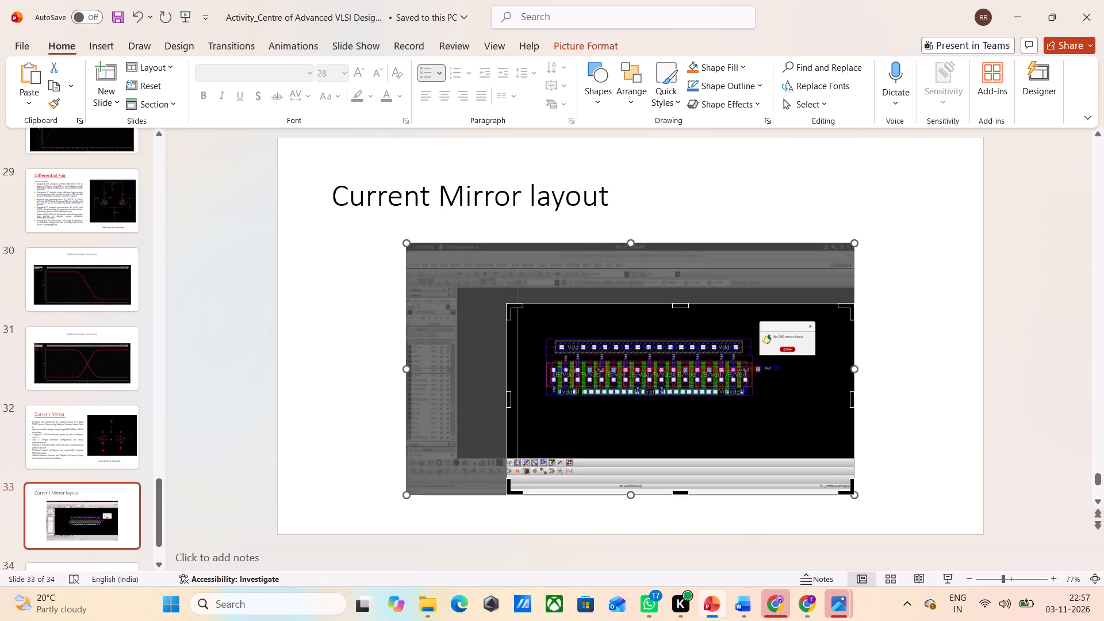
left_click_drag(680, 493, 662, 440)
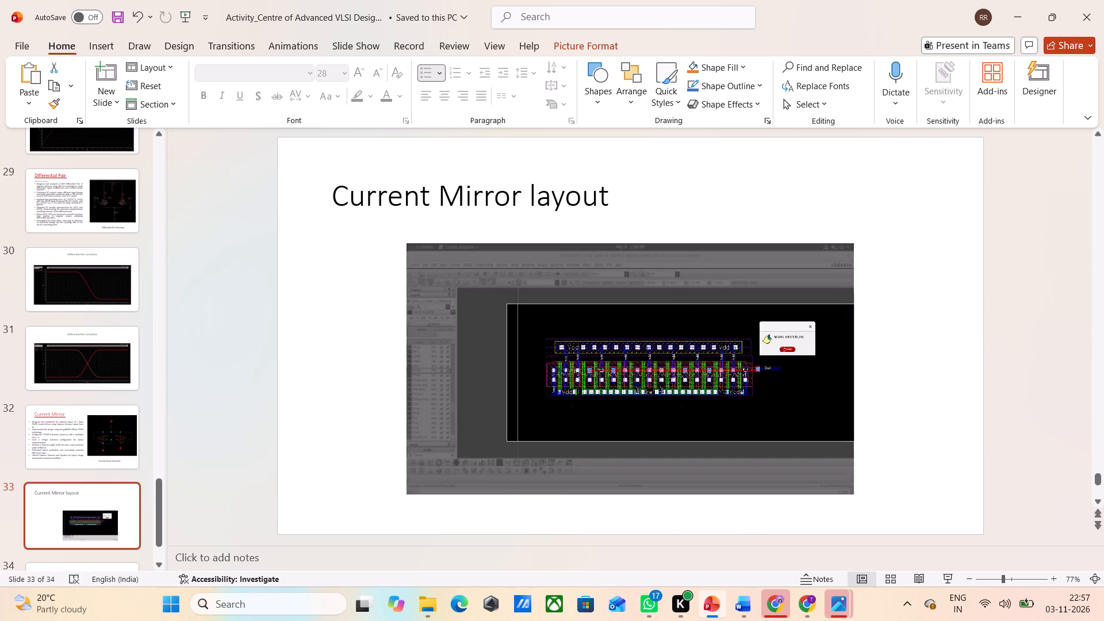
left_click_drag(662, 440, 654, 428)
left_click_drag(852, 368, 831, 375)
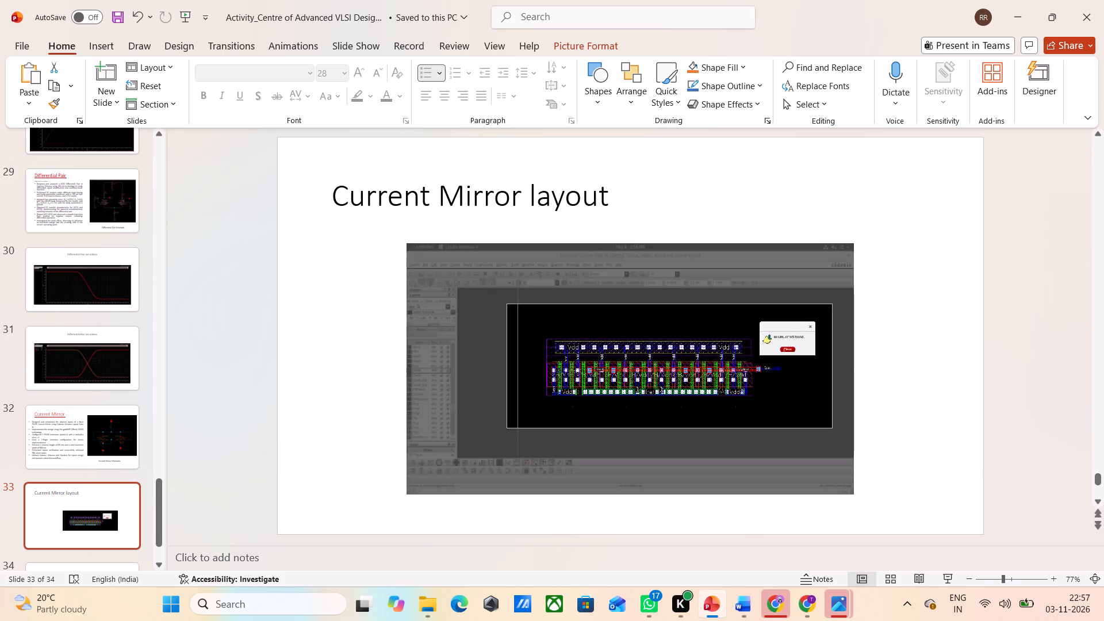
left_click_drag(831, 375, 822, 377)
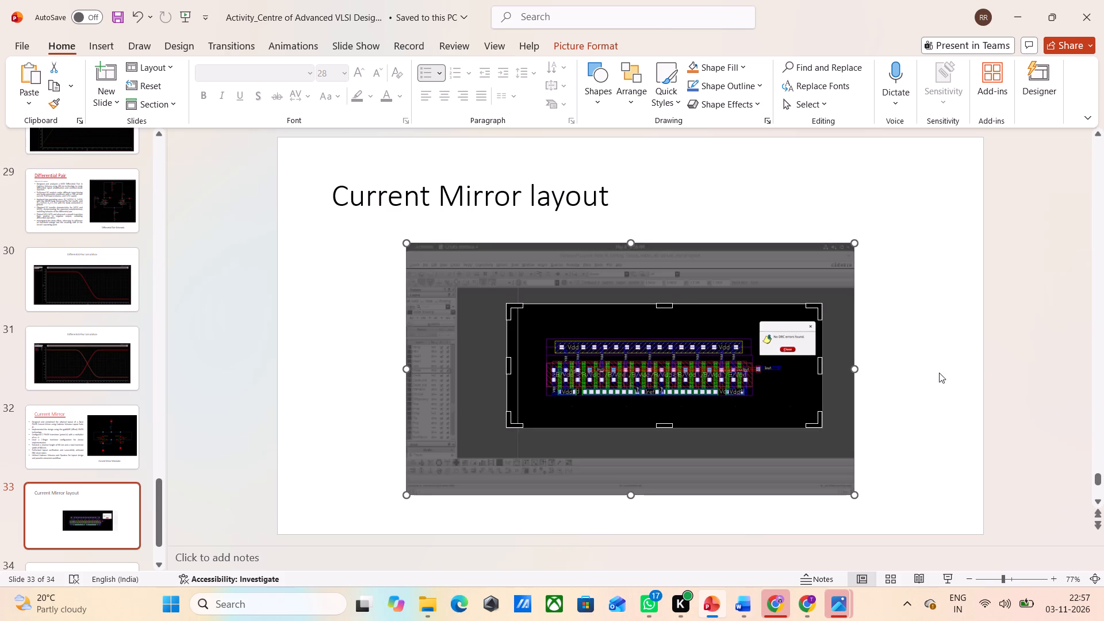
left_click(939, 373)
Enlarge and reposition the cropped layout picture so it fills the slide area below the title, matching the title box's width.
left_click(533, 405)
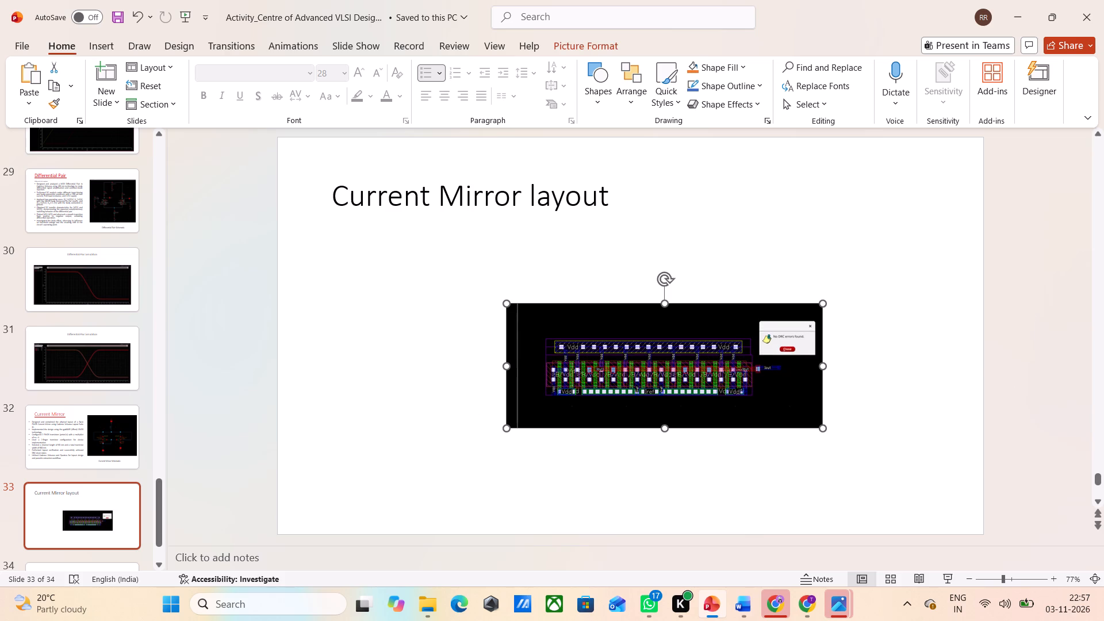
left_click_drag(506, 429, 333, 486)
left_click_drag(472, 454, 482, 400)
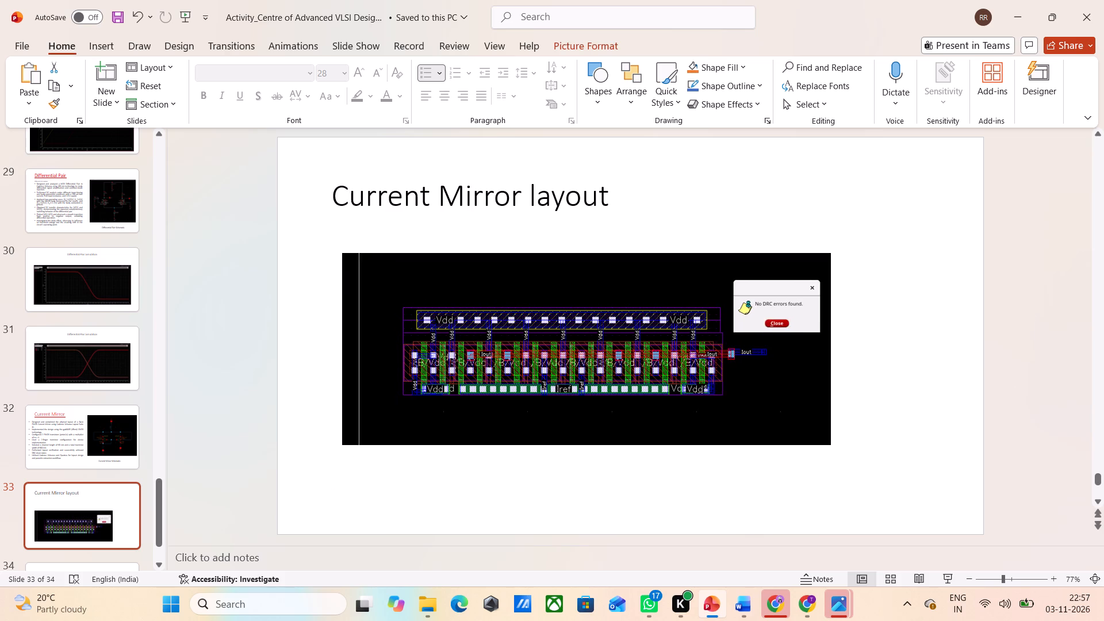
left_click_drag(482, 400, 467, 397)
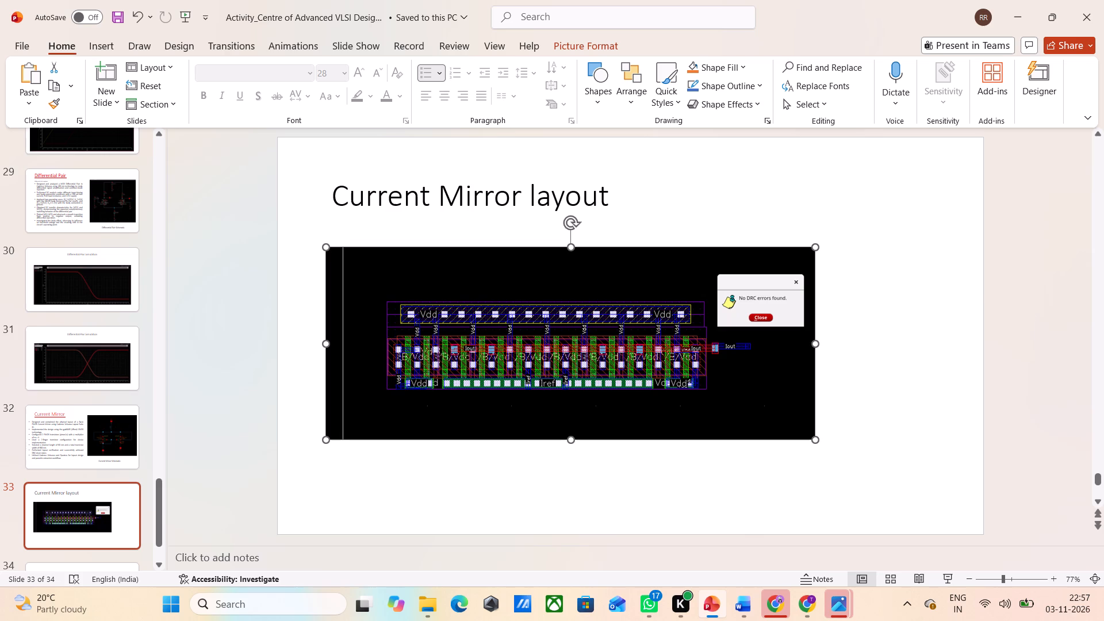
left_click_drag(819, 437, 765, 489)
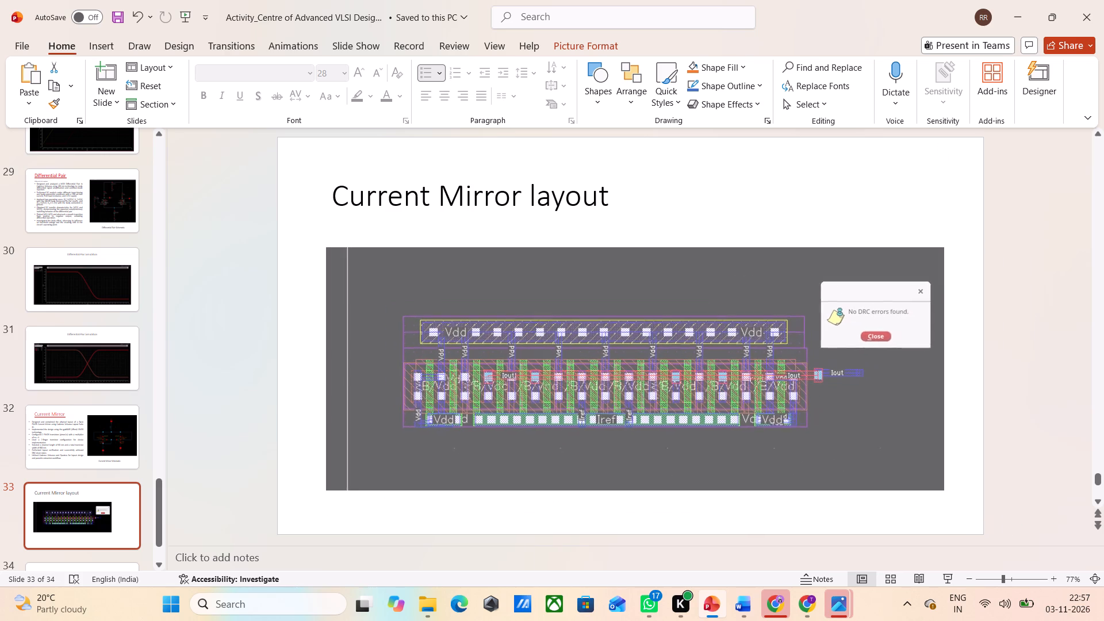
left_click_drag(765, 489, 763, 488)
left_click_drag(630, 489, 629, 523)
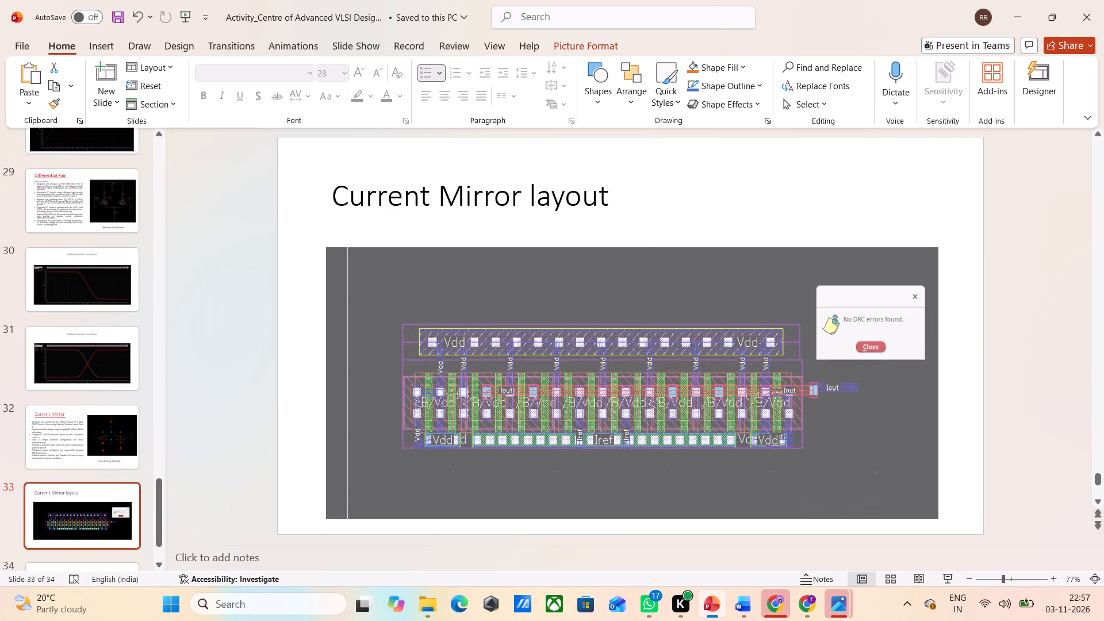
left_click_drag(629, 523, 629, 524)
left_click(787, 202)
Set the "Current Mirror layout" title to font size 24 and center it.
left_click(476, 198)
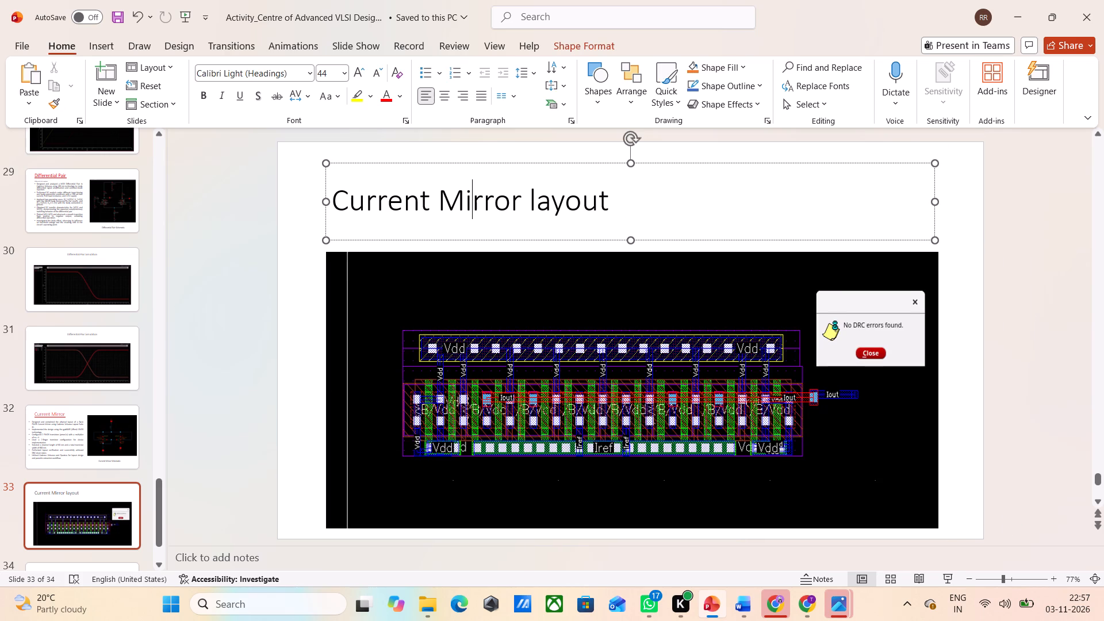
left_click(647, 198)
left_click_drag(642, 198, 366, 204)
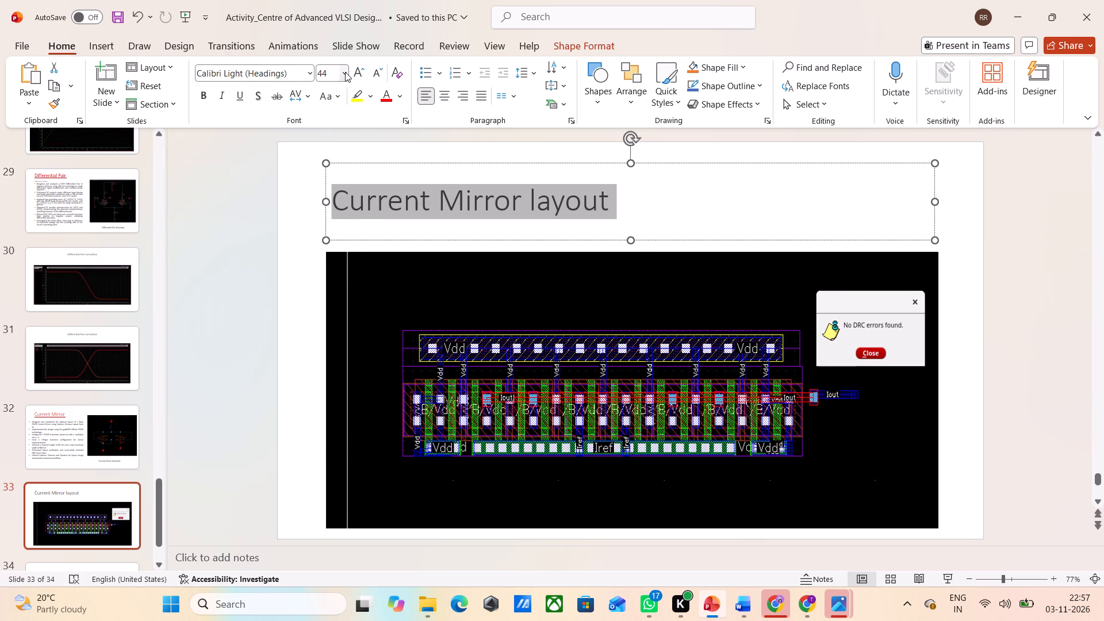
left_click(345, 72)
left_click(332, 263)
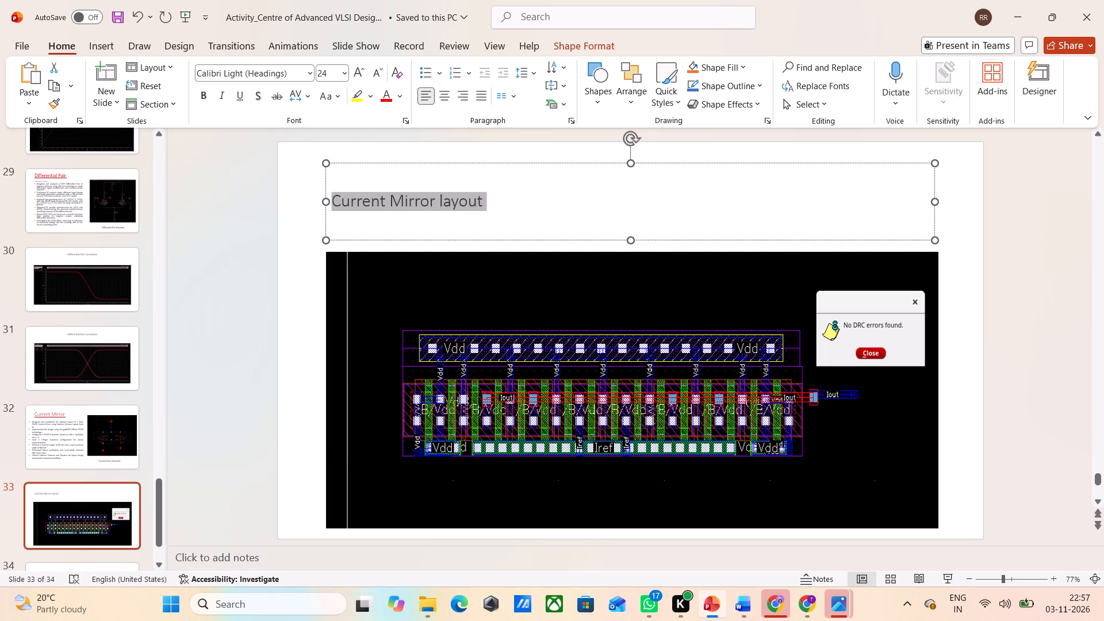
left_click(568, 211)
left_click(447, 97)
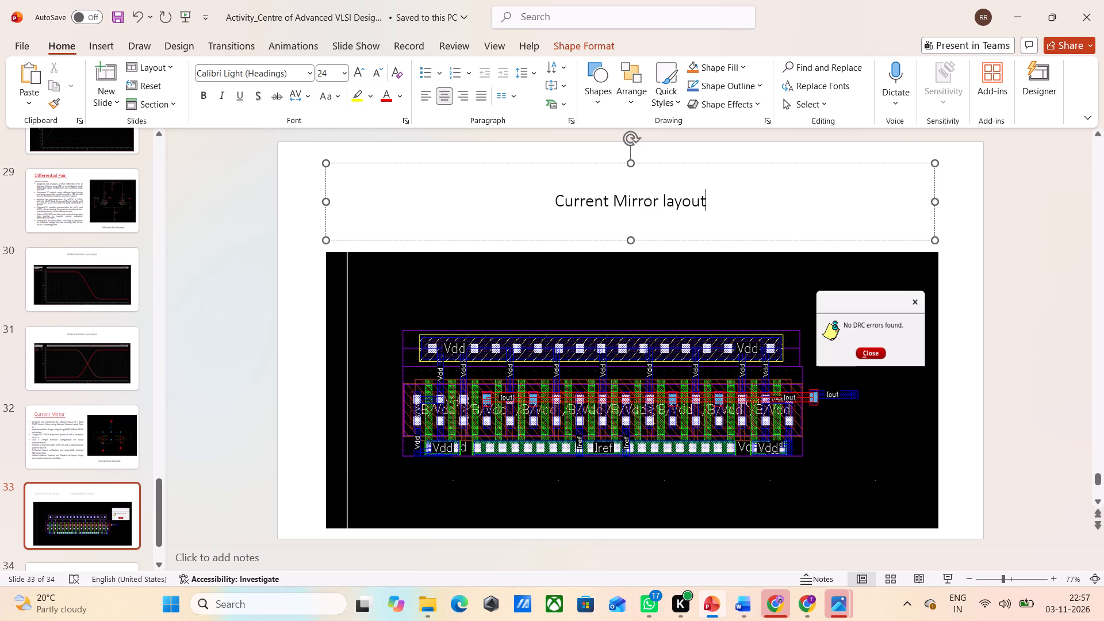
Review the deck from the closing Thanks slide back to slide 22 on the UVM-based synchronous FIFO verification environment.
left_click(318, 224)
scroll(615, 301, "down", 1)
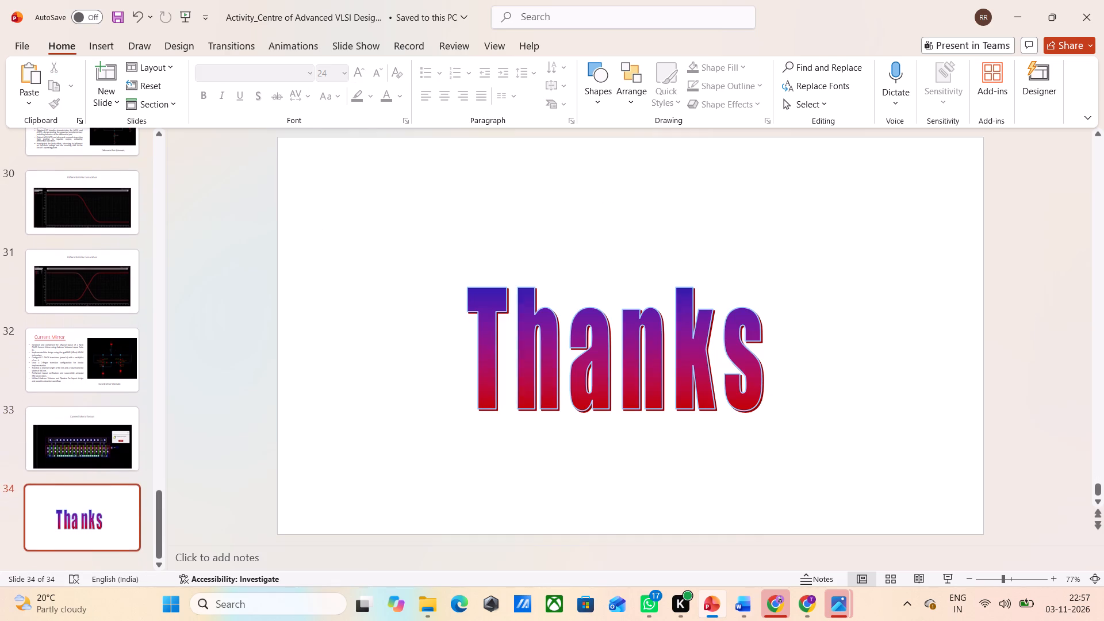
scroll(62, 431, "up", 11)
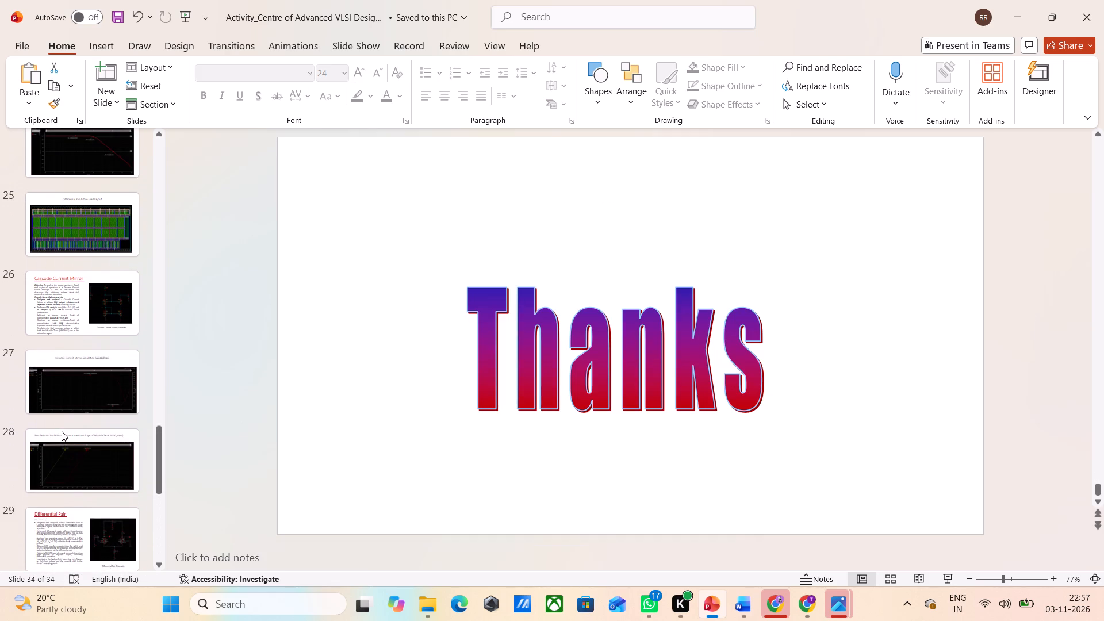
scroll(62, 431, "up", 8)
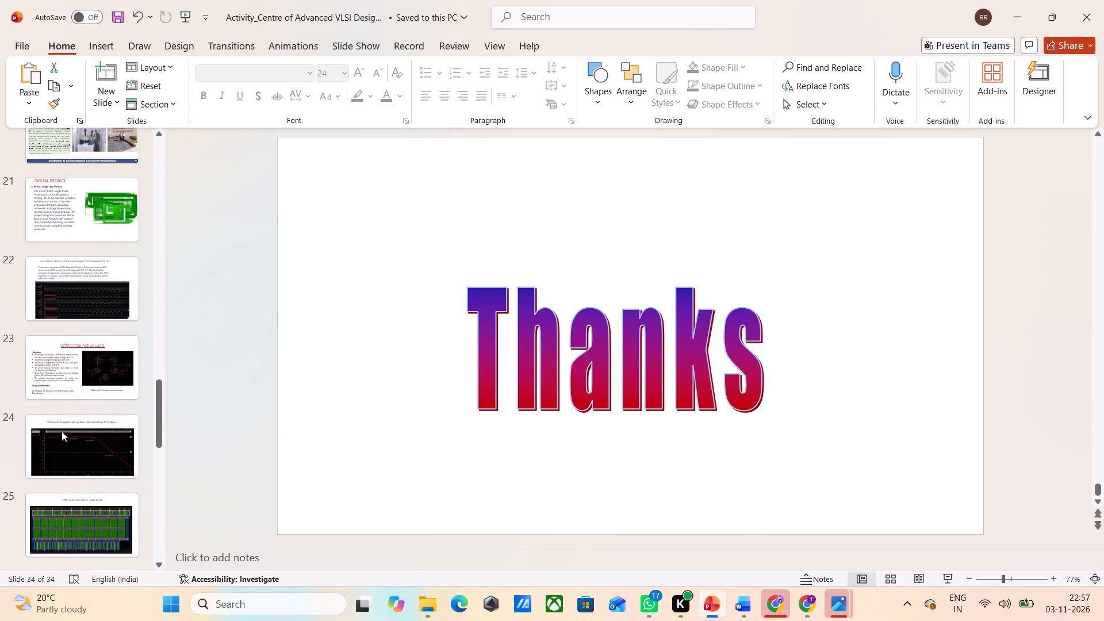
scroll(62, 431, "up", 3)
left_click(62, 431)
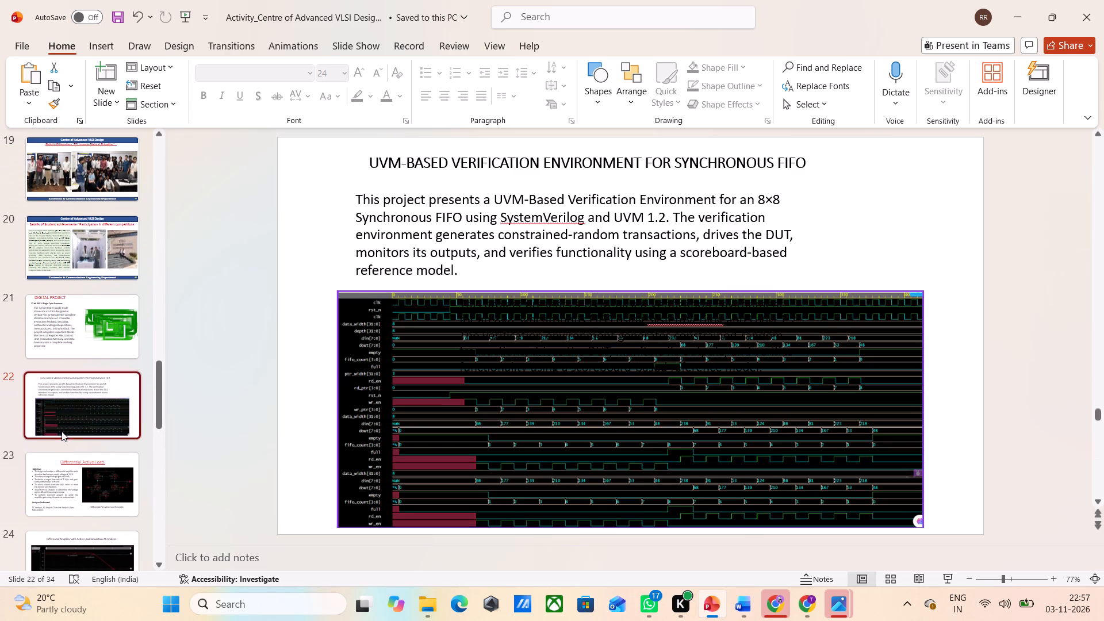
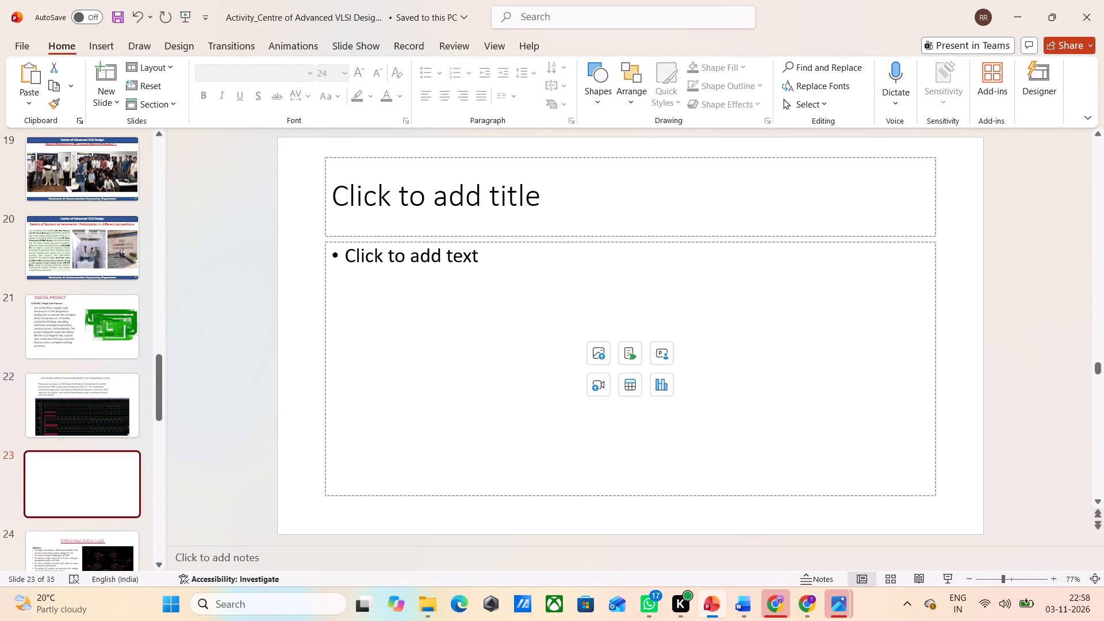
left_click(430, 206)
left_click(458, 301)
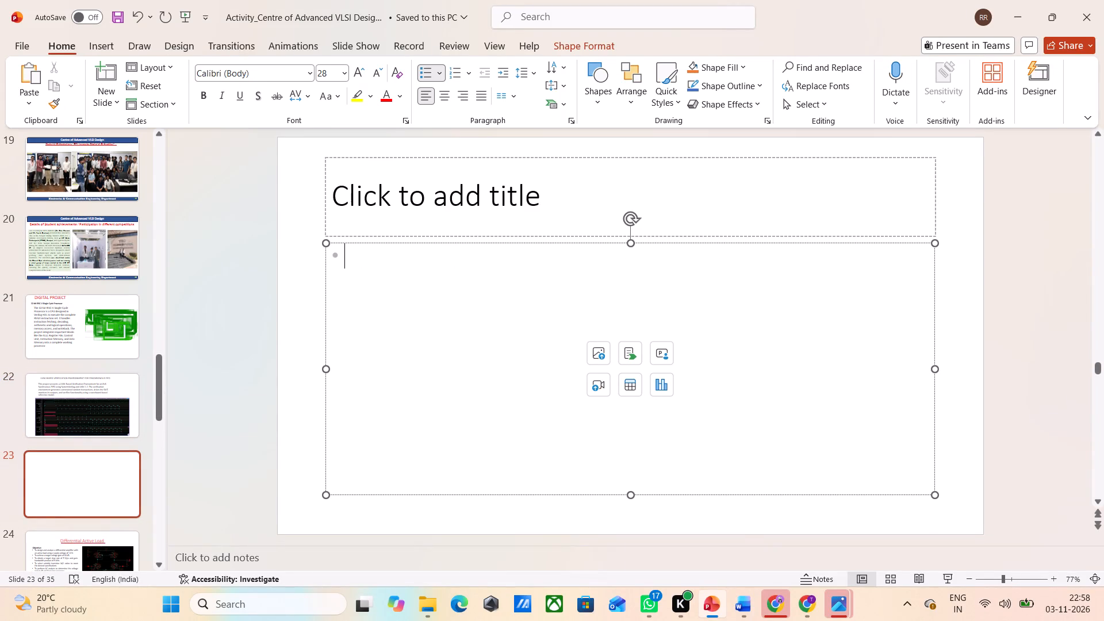
key("ctrl+v")
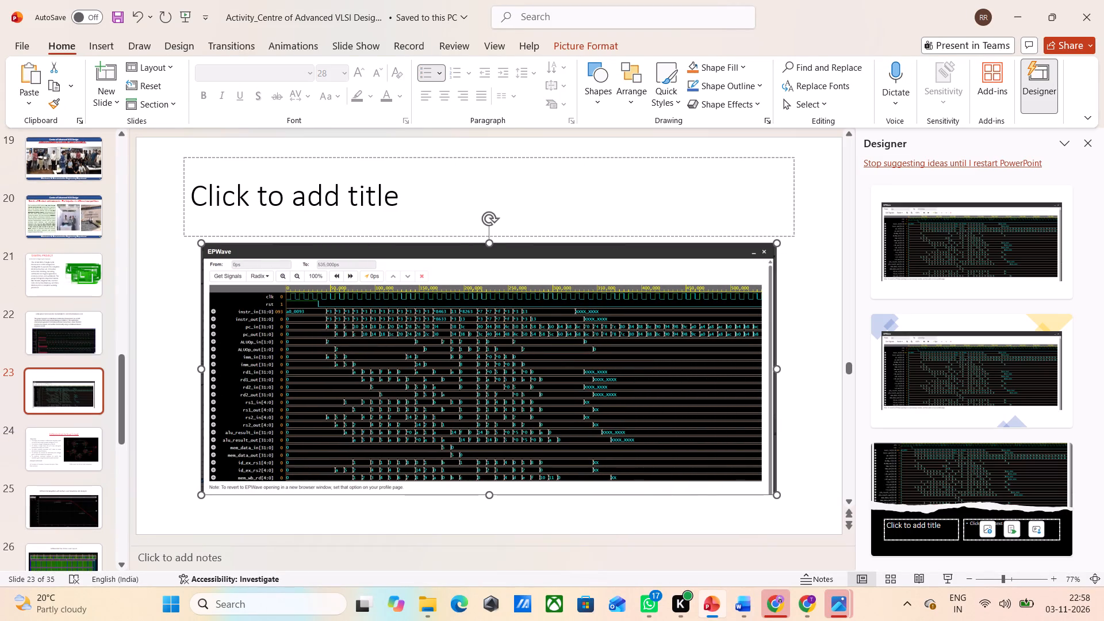
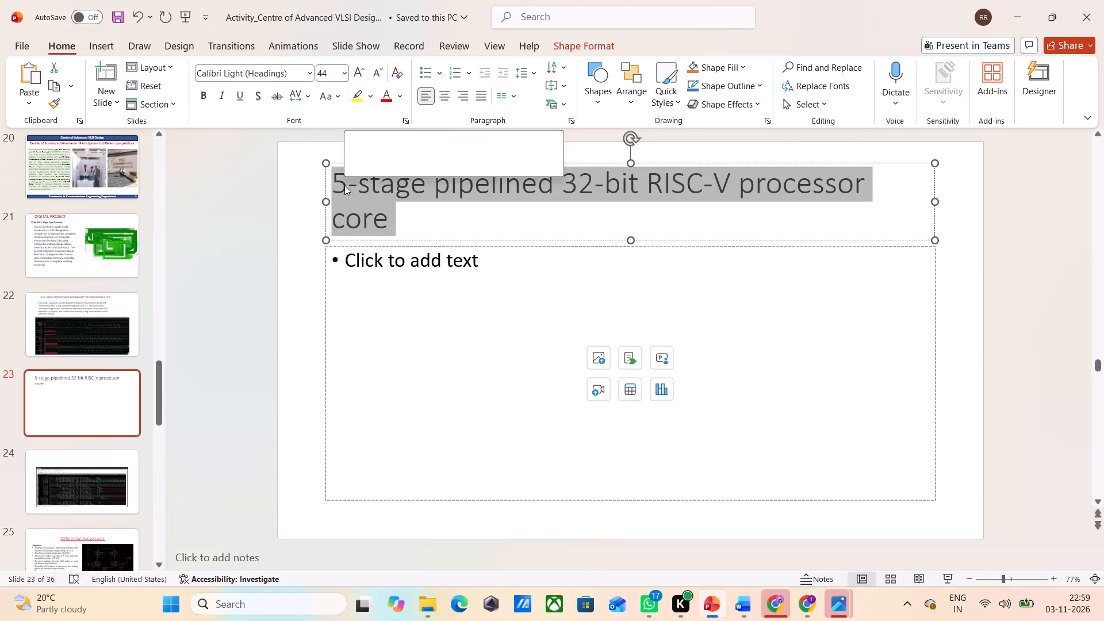
Make the "5-stage pipelined 32-bit RISC-V processor core" slide title red and underlined.
left_click(386, 97)
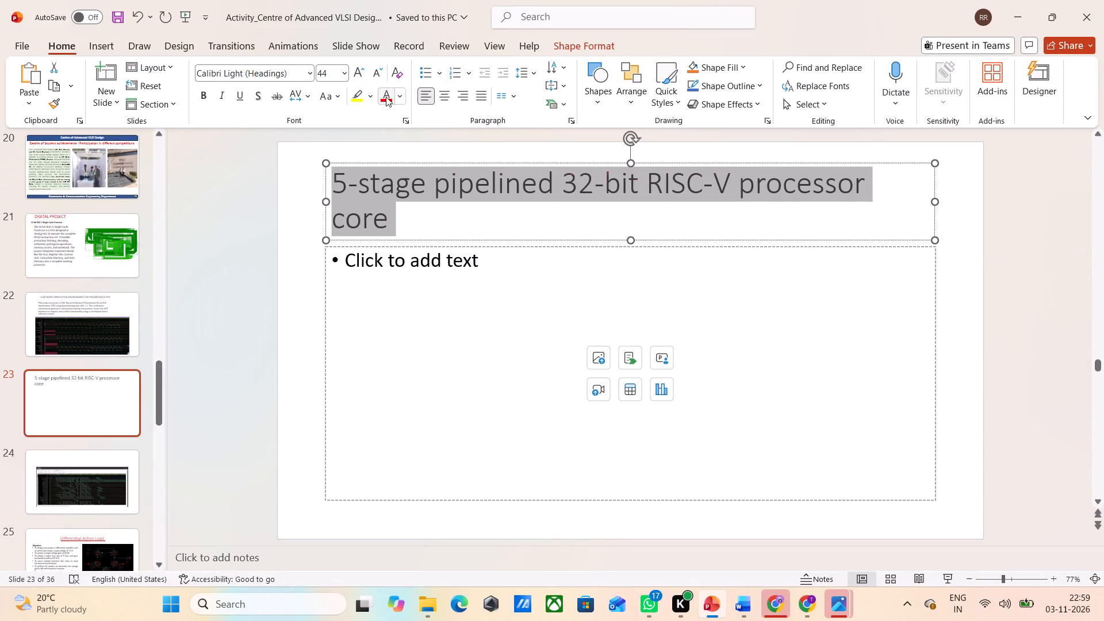
left_click(235, 101)
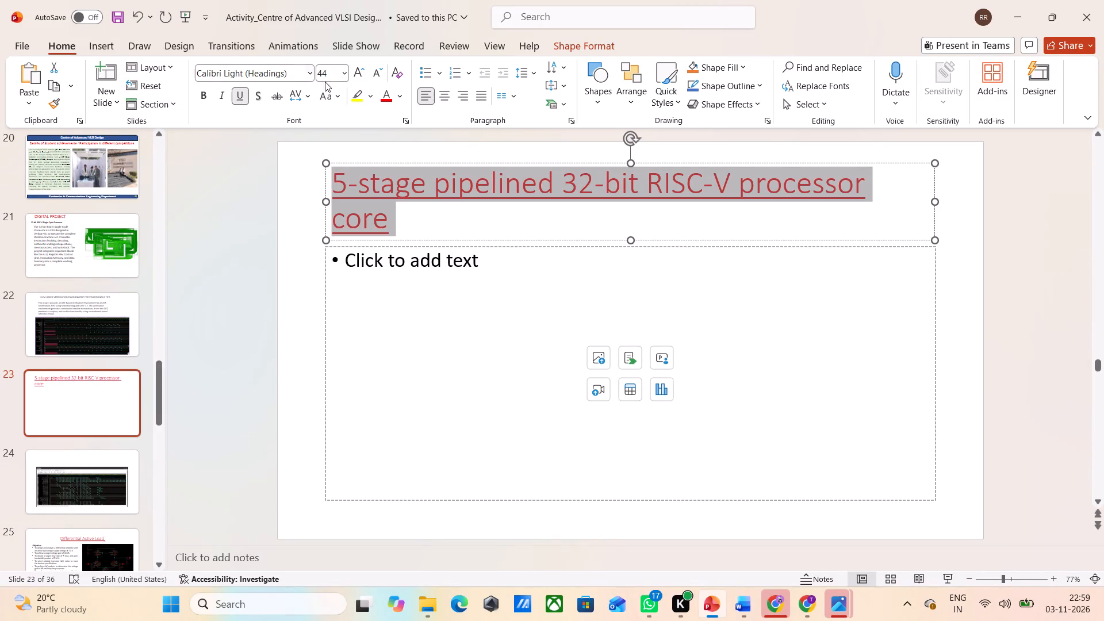
left_click(442, 228)
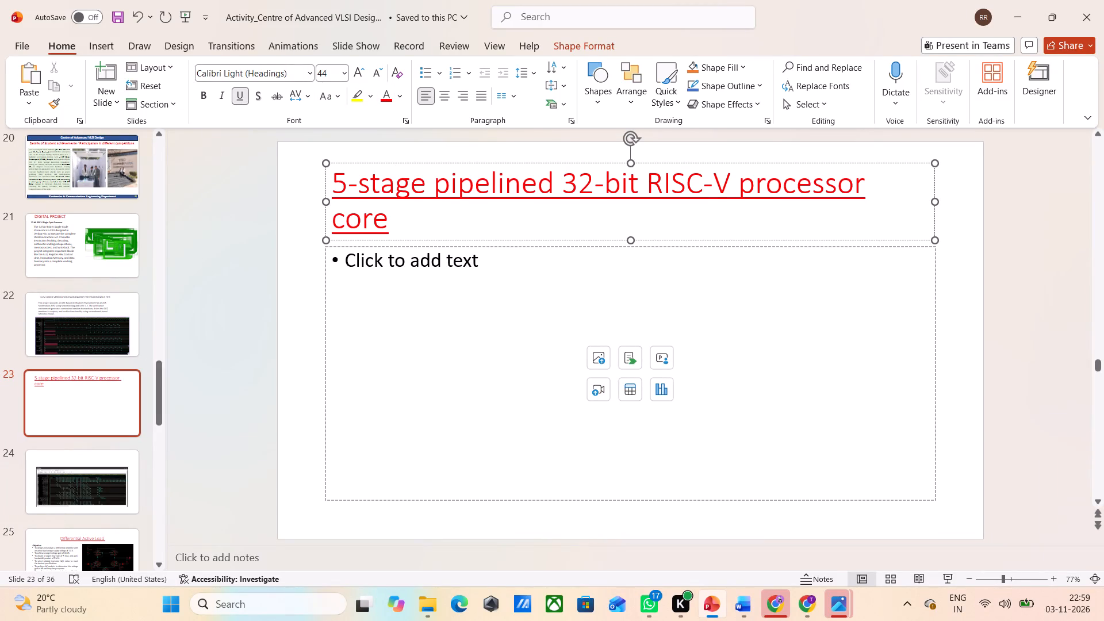
Open the empty content placeholder below the RISC-V processor core title for text entry.
left_click(440, 319)
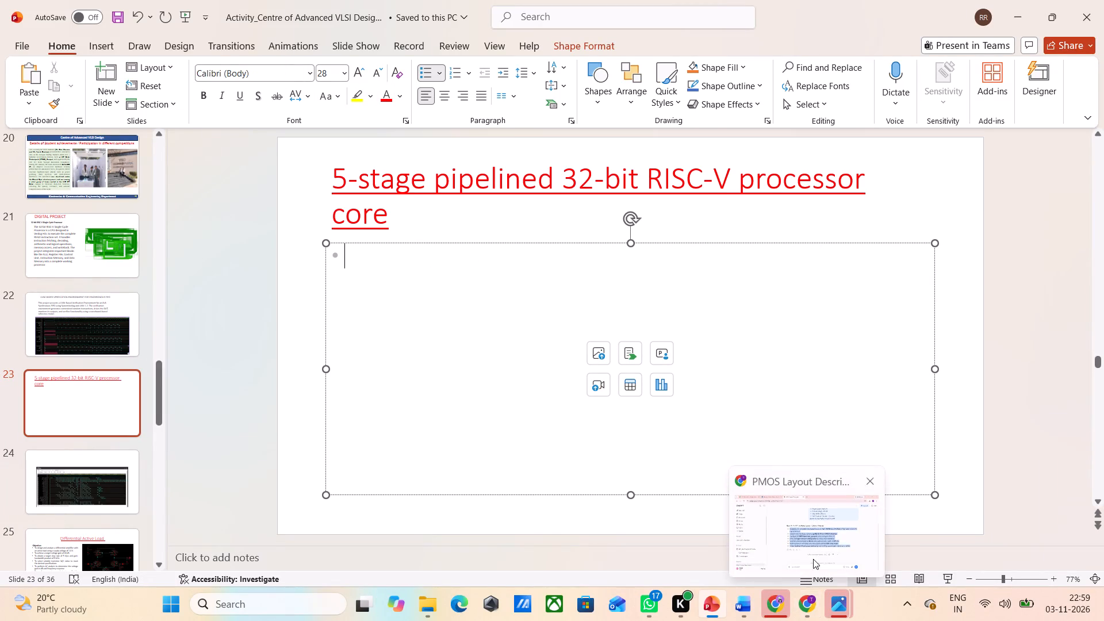
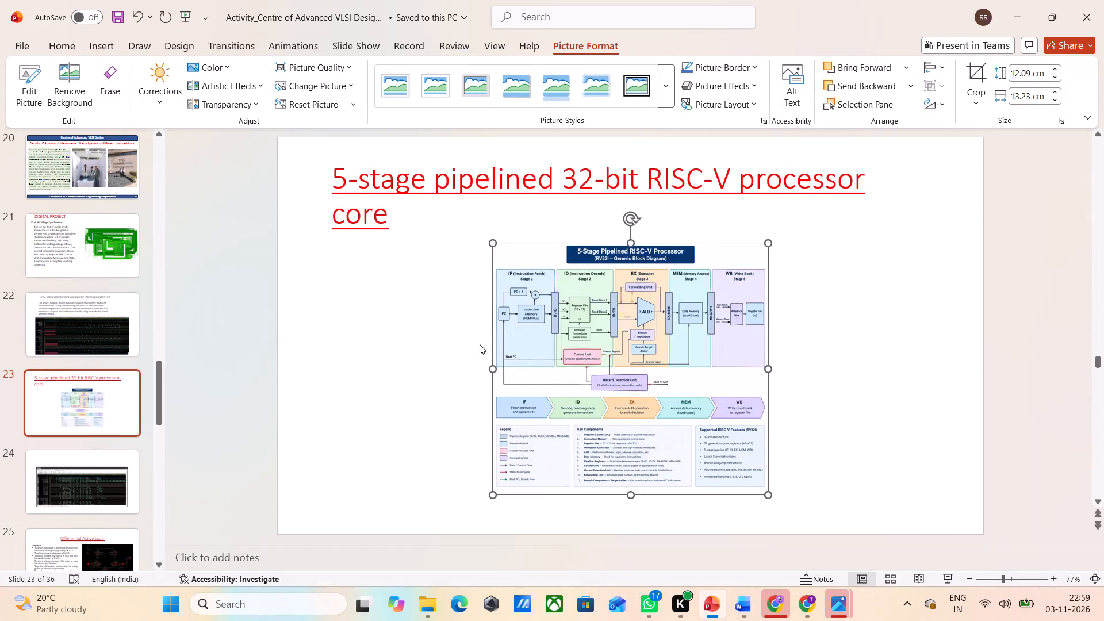
Enlarge the RISC-V block diagram on slide 23 to about 30.65 cm wide and stretch it down toward the slide's lower edge.
left_click_drag(348, 367, 316, 373)
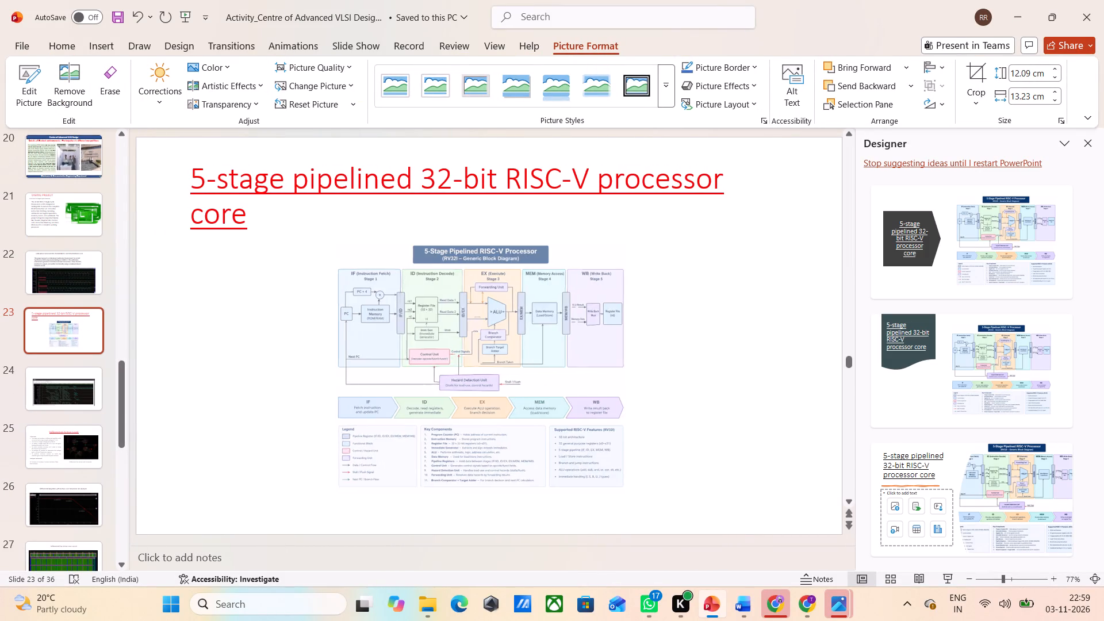
left_click_drag(316, 373, 175, 396)
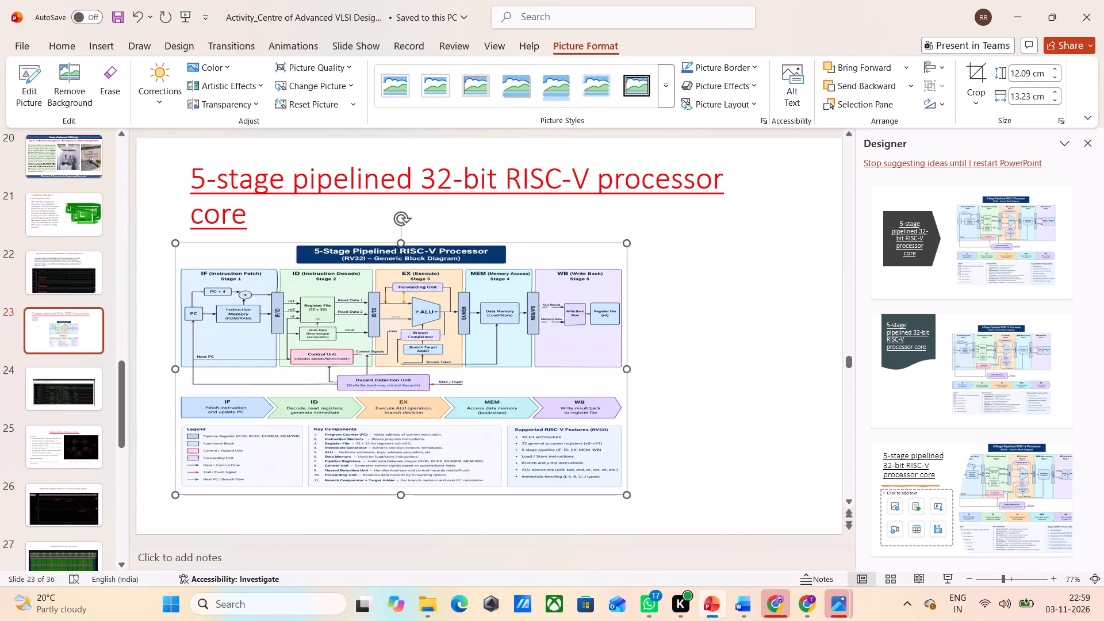
left_click_drag(624, 371, 814, 378)
left_click_drag(496, 493, 497, 514)
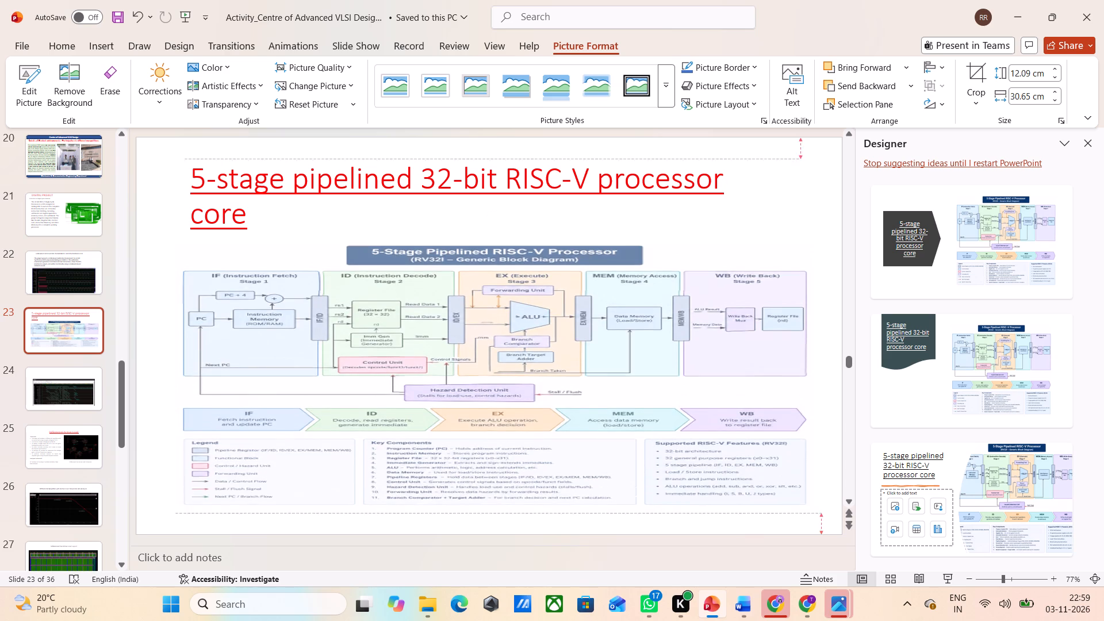
left_click_drag(497, 514, 497, 527)
Crop the slide 23 block diagram from below, keeping everything down to the Hazard Detection Unit and removing the stage strip and legend.
scroll(470, 480, "down", 2)
scroll(470, 477, "up", 1)
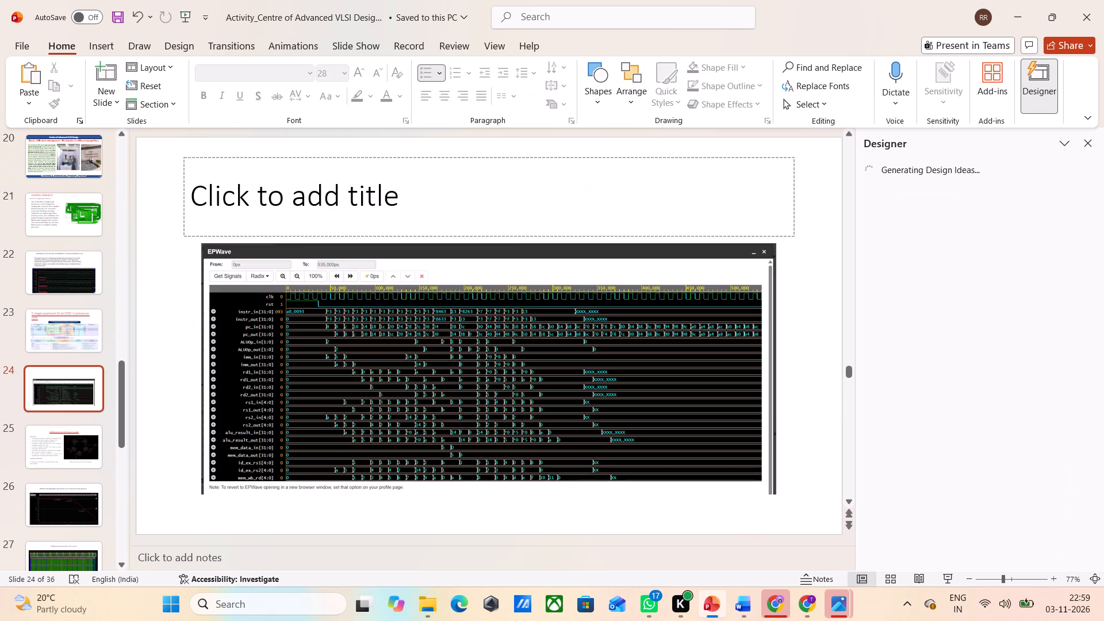
scroll(464, 462, "up", 1)
scroll(464, 462, "up", 1, "ctrl")
scroll(464, 462, "down", 1)
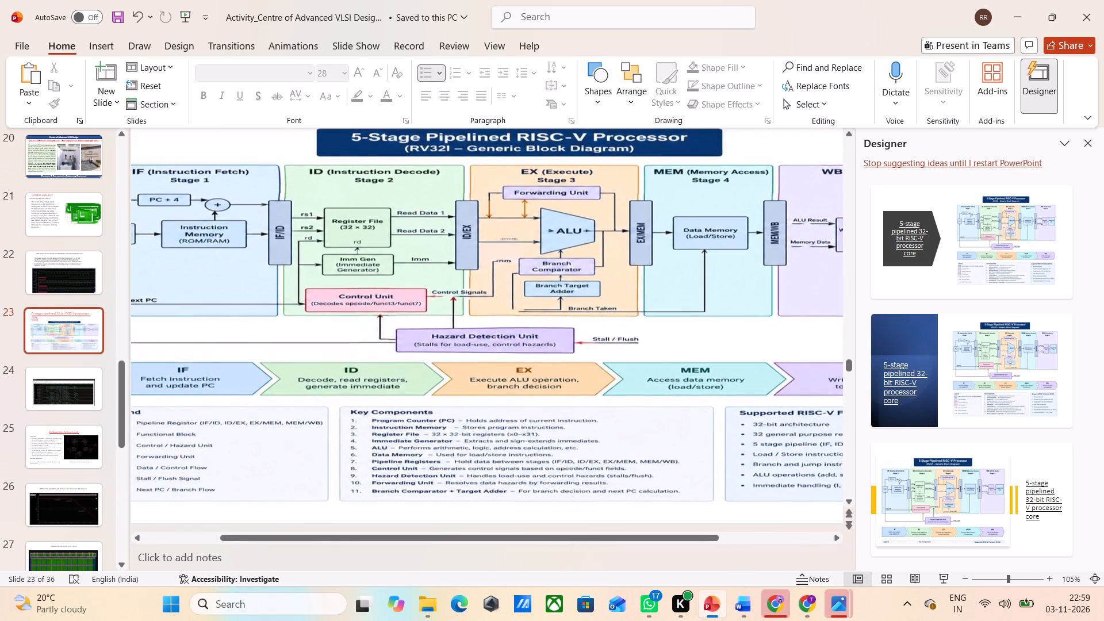
scroll(464, 462, "down", 1)
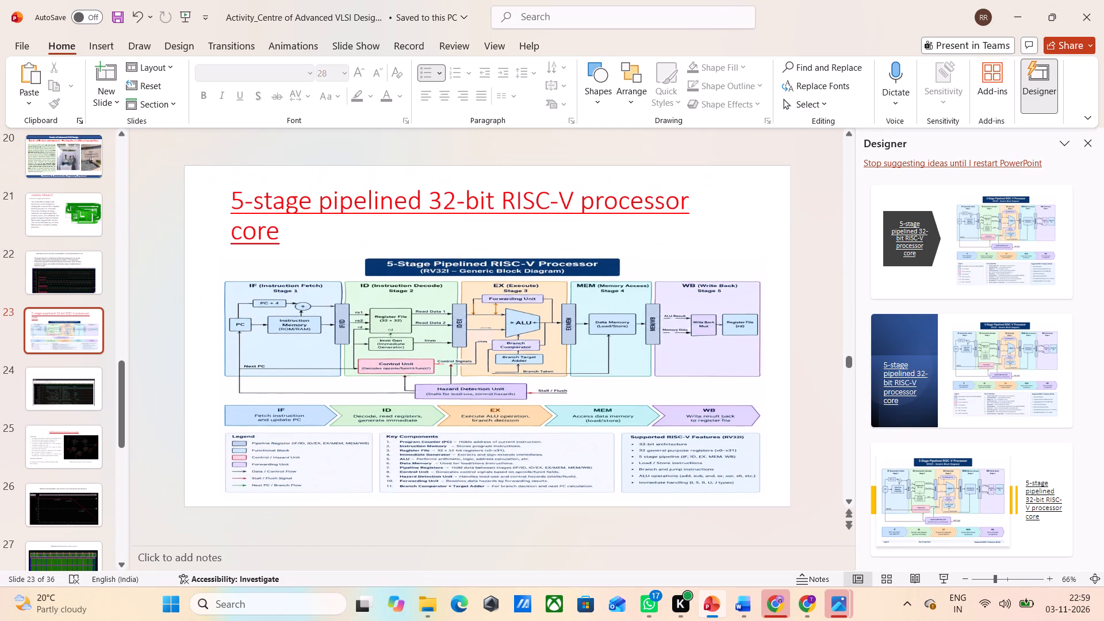
left_click(466, 384)
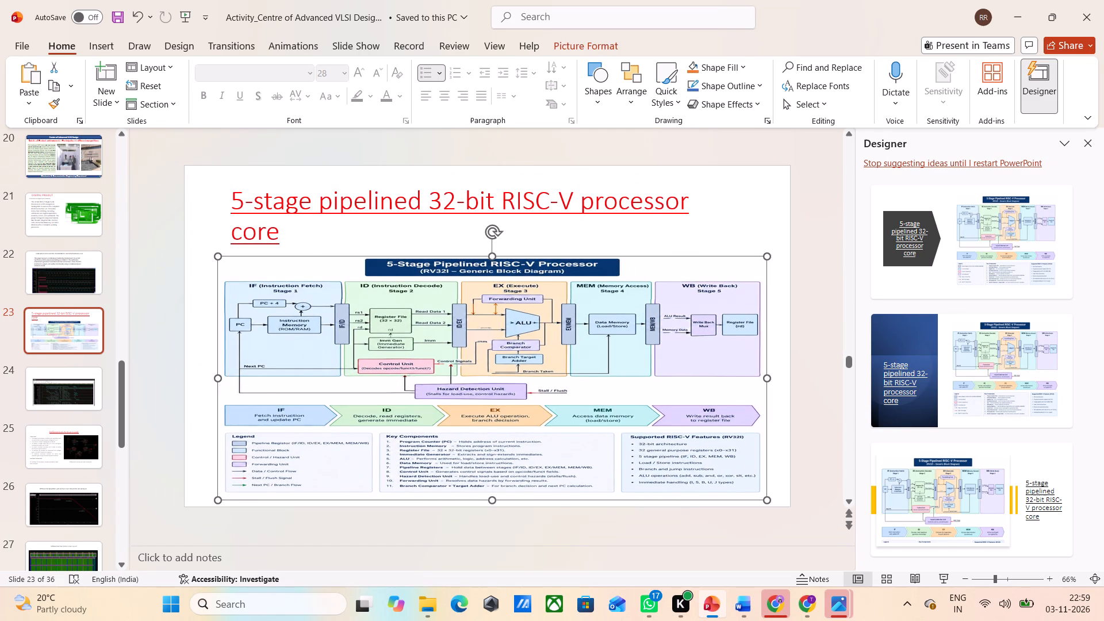
right_click(489, 440)
left_click(561, 458)
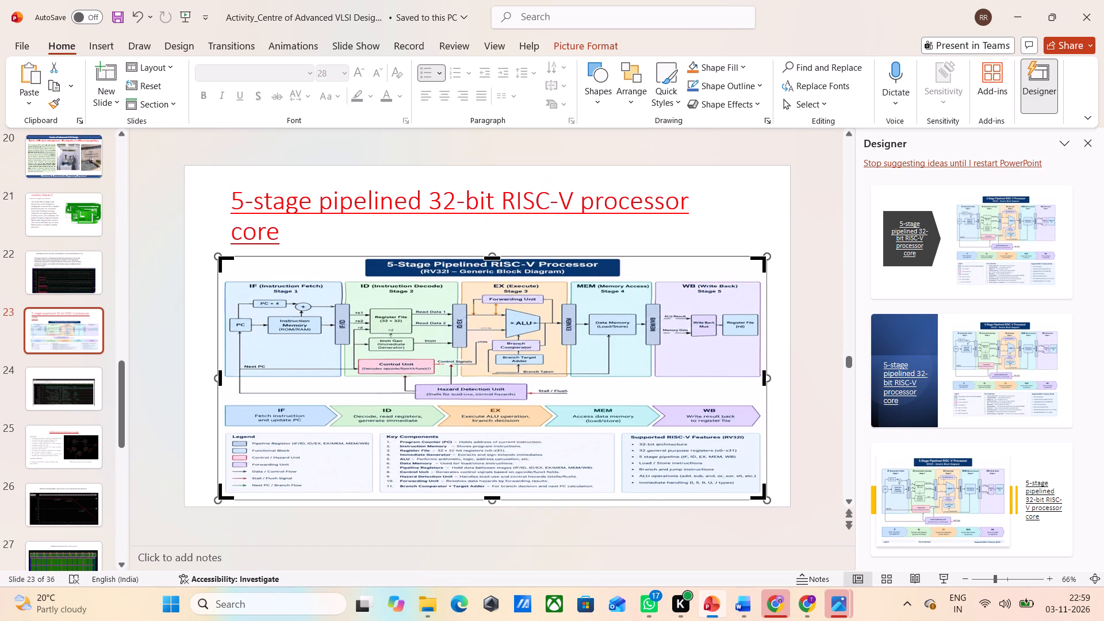
left_click_drag(494, 496, 481, 401)
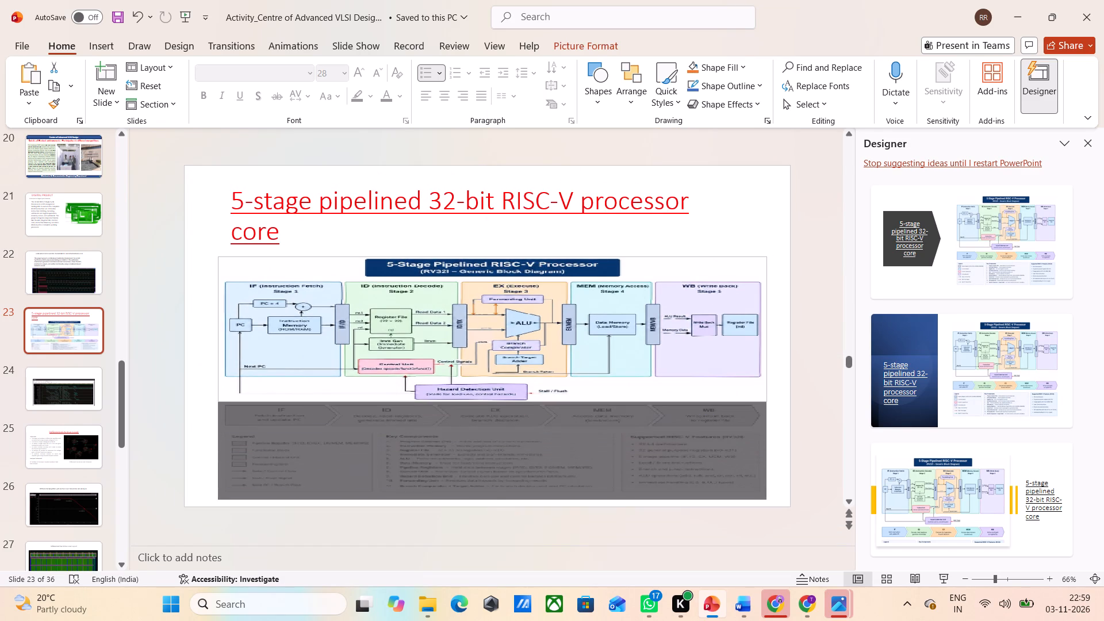
left_click_drag(481, 401, 481, 401)
left_click(609, 235)
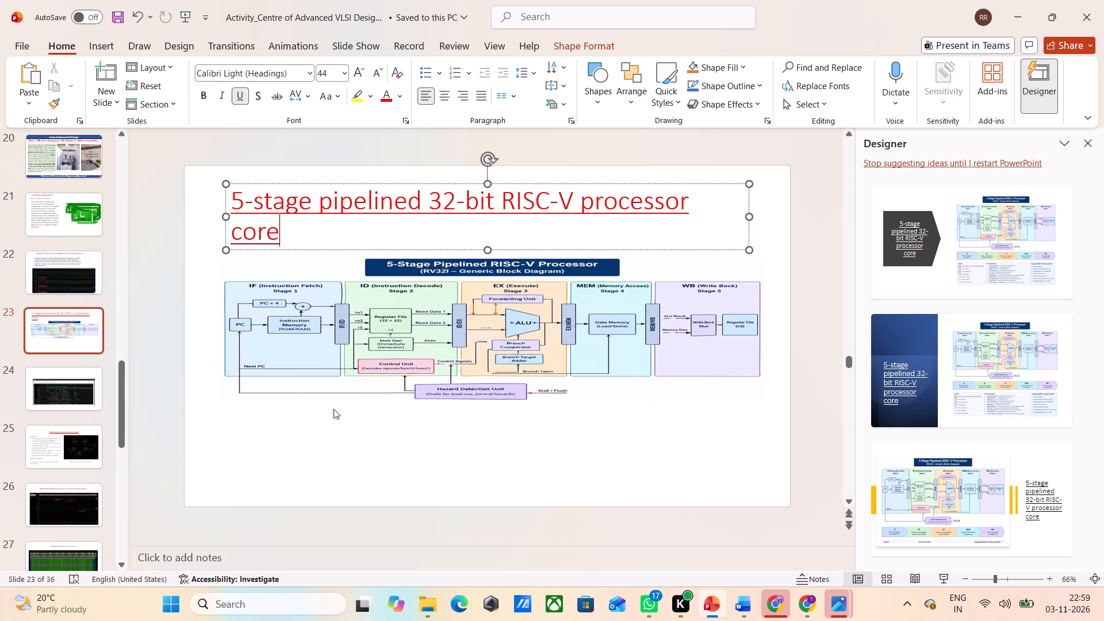
Stretch the cropped pipeline diagram vertically so it fills the slide area below the title.
left_click(338, 385)
left_click_drag(217, 398, 210, 441)
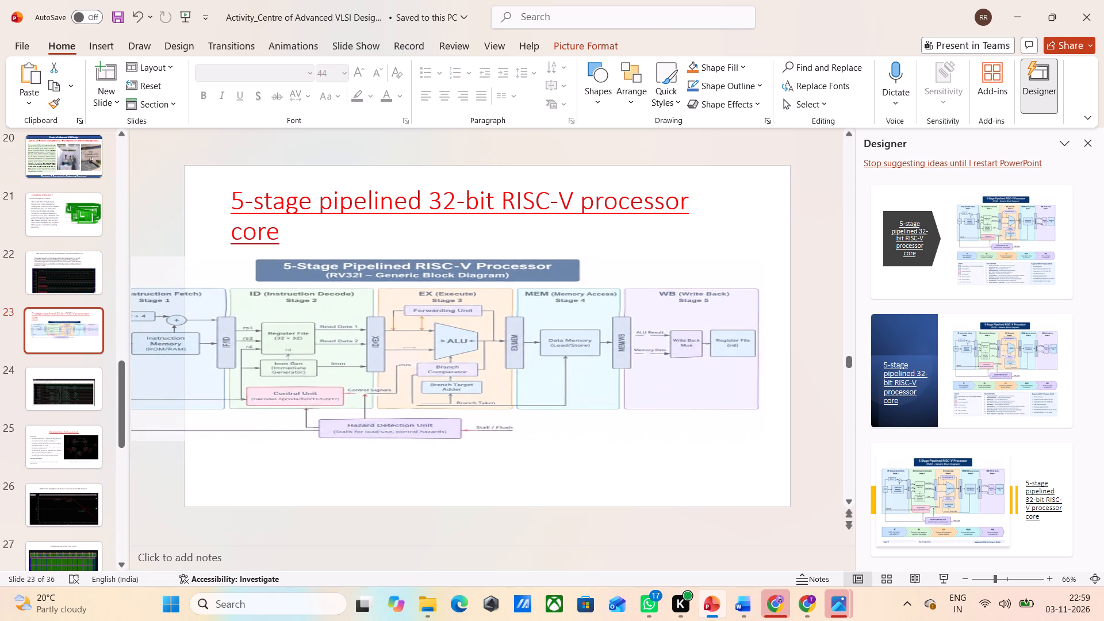
left_click_drag(210, 441, 279, 401)
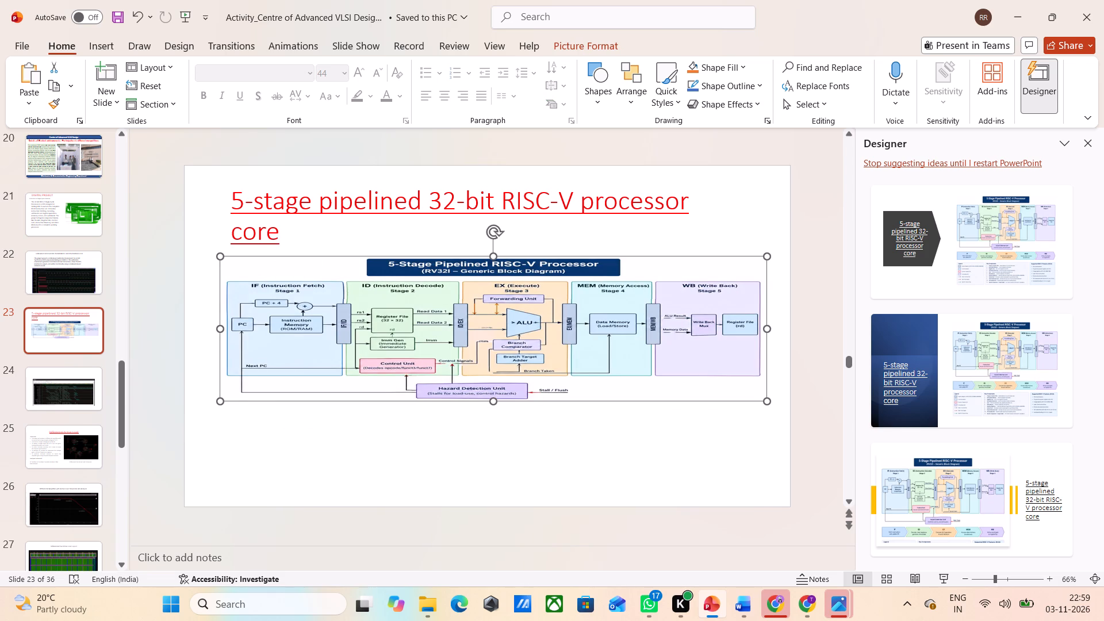
left_click_drag(493, 401, 480, 493)
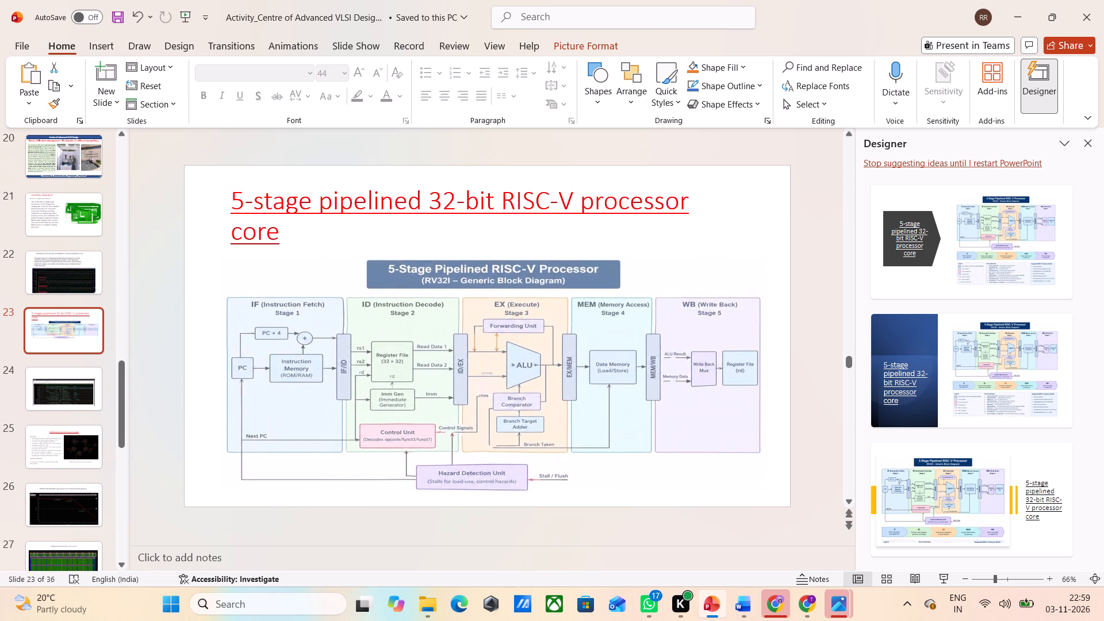
left_click_drag(480, 493, 480, 496)
left_click(759, 214)
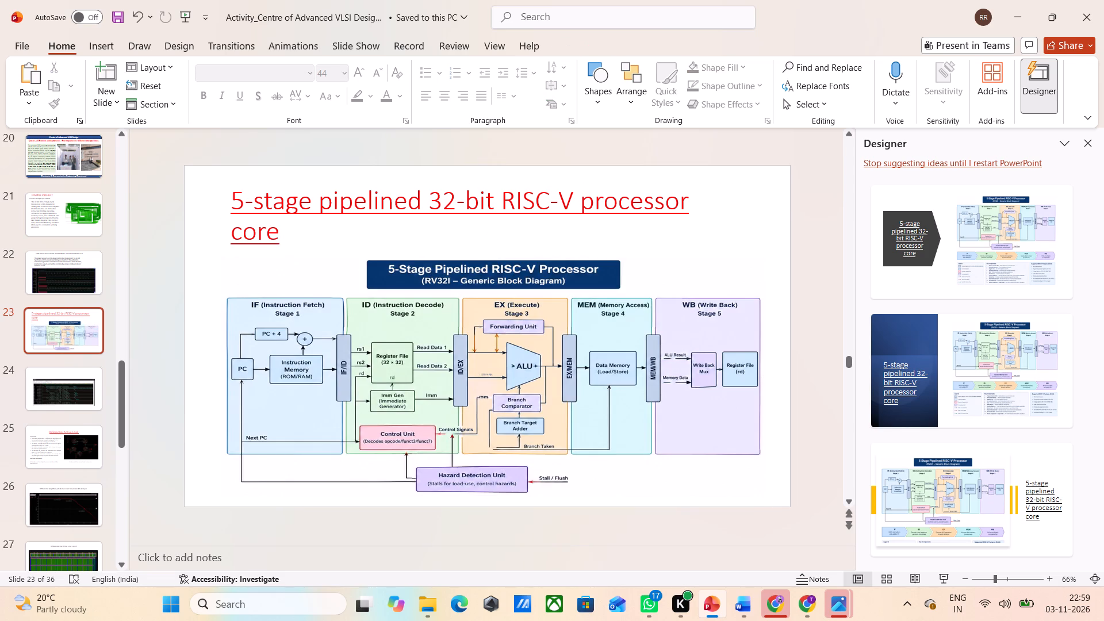
Insert a new slide after slide 23 and paste the full RISC-V block diagram into its content area.
left_click(79, 332)
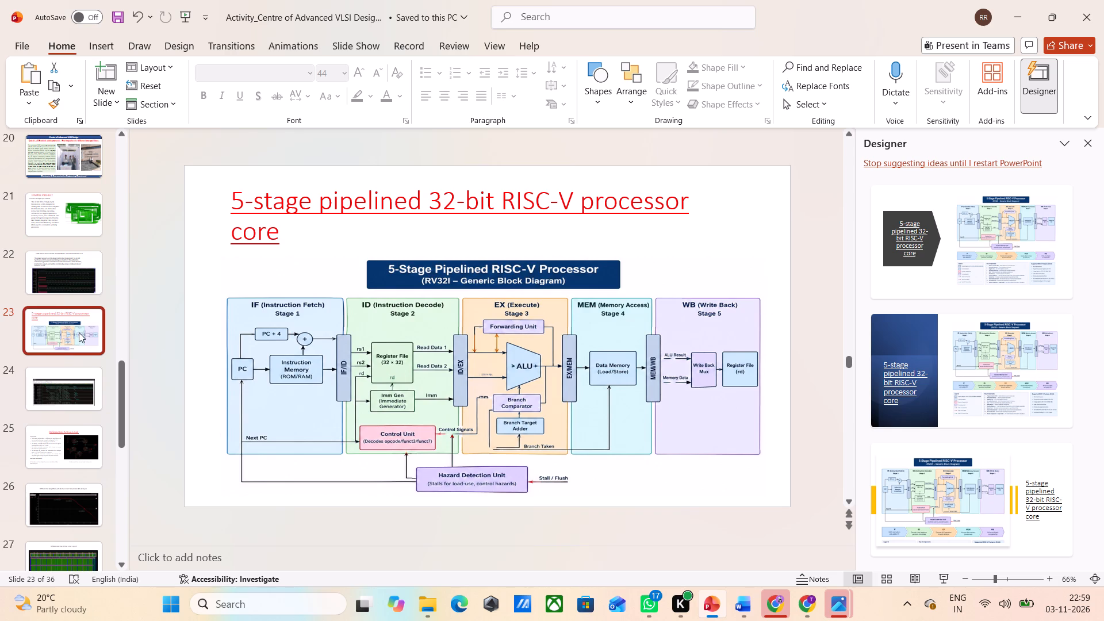
right_click(79, 332)
left_click(133, 361)
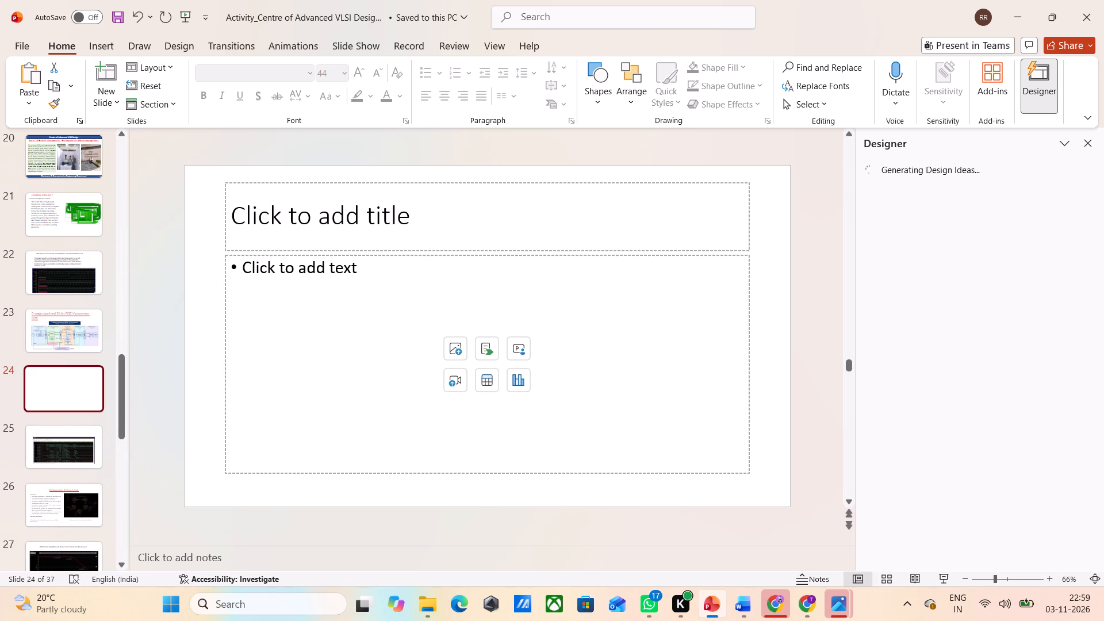
left_click(318, 332)
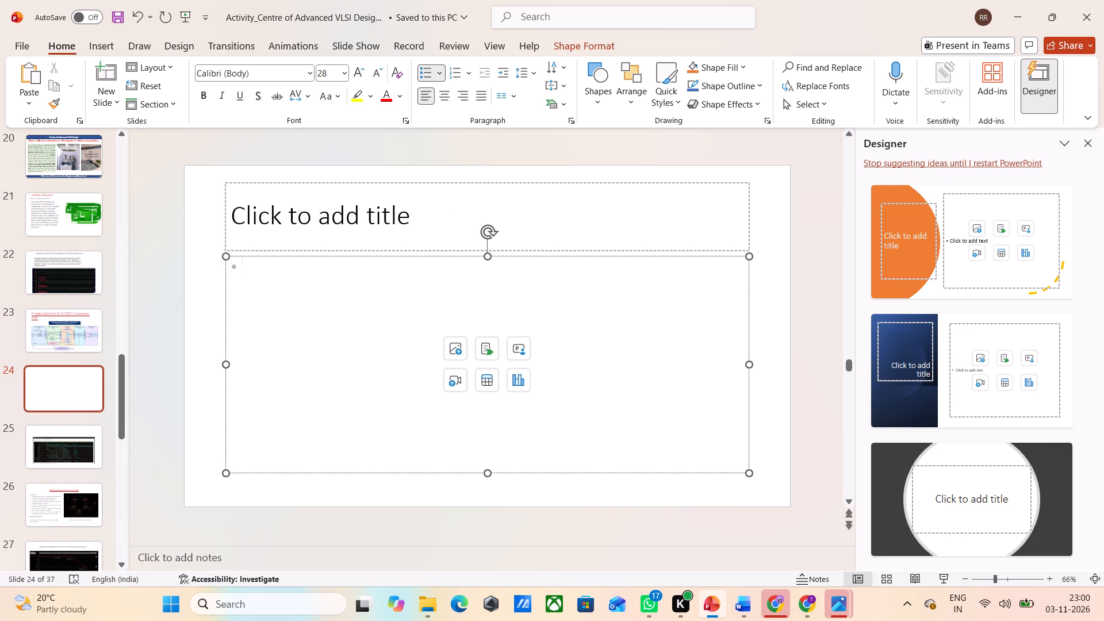
key("ctrl+v")
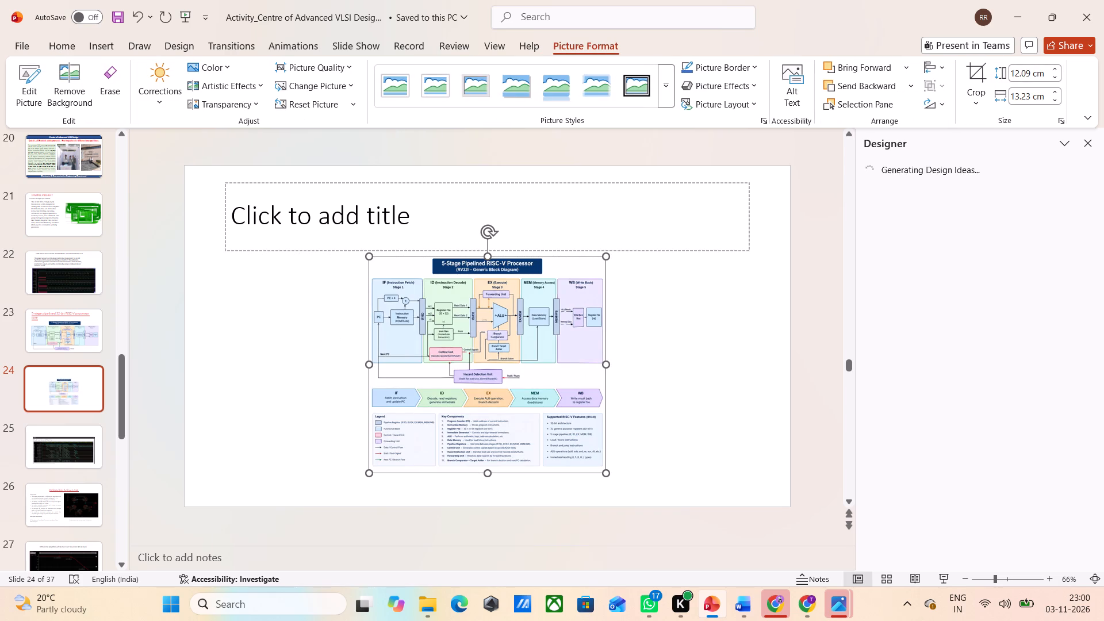
Crop away the pipeline diagram in the pasted picture, keeping the stage strip, Legend, Key Components and Supported RISC-V Features.
right_click(429, 350)
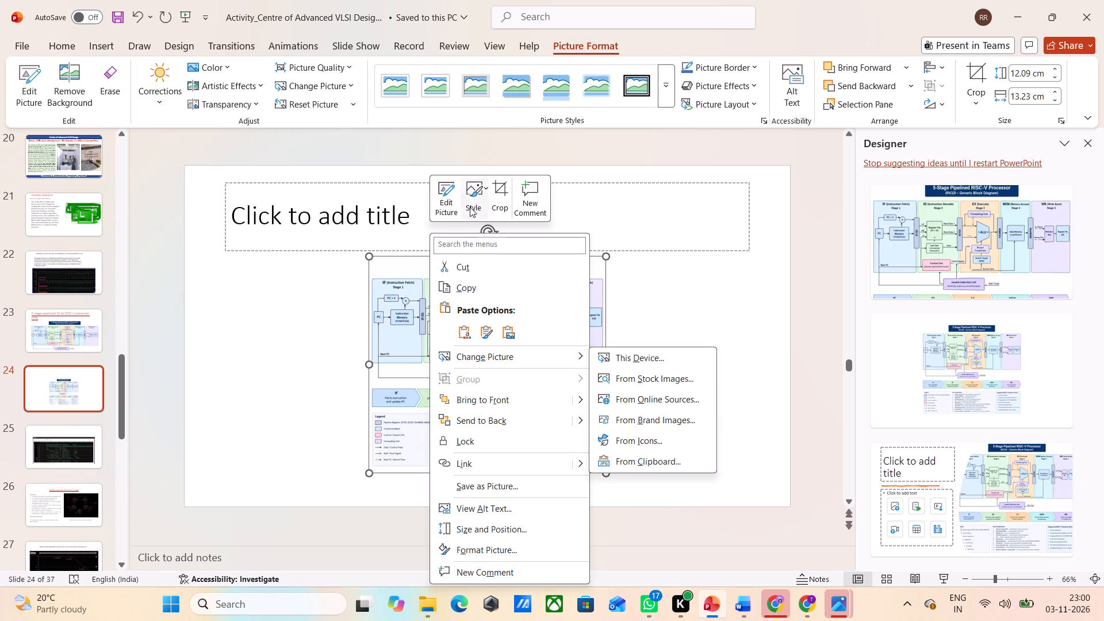
left_click(499, 198)
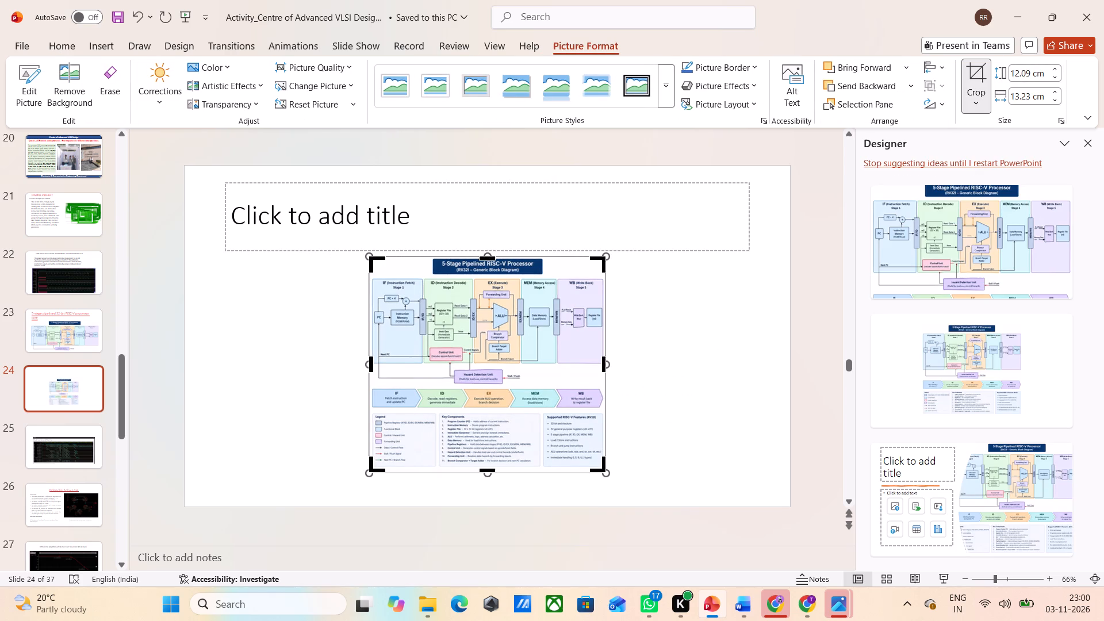
left_click_drag(489, 258, 494, 384)
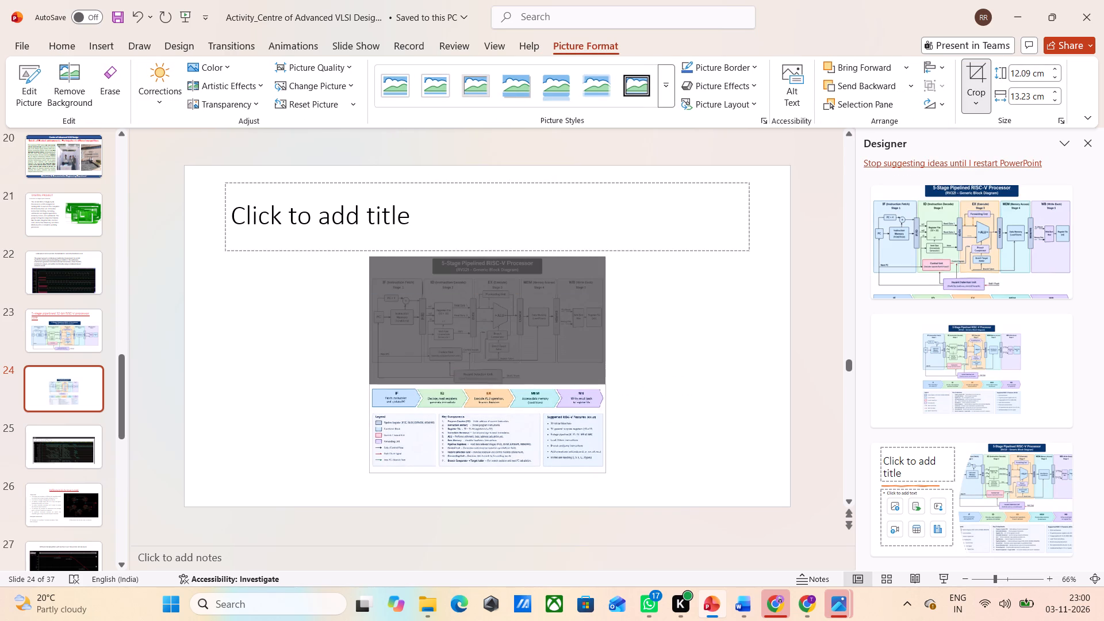
left_click_drag(494, 384, 494, 387)
left_click(649, 427)
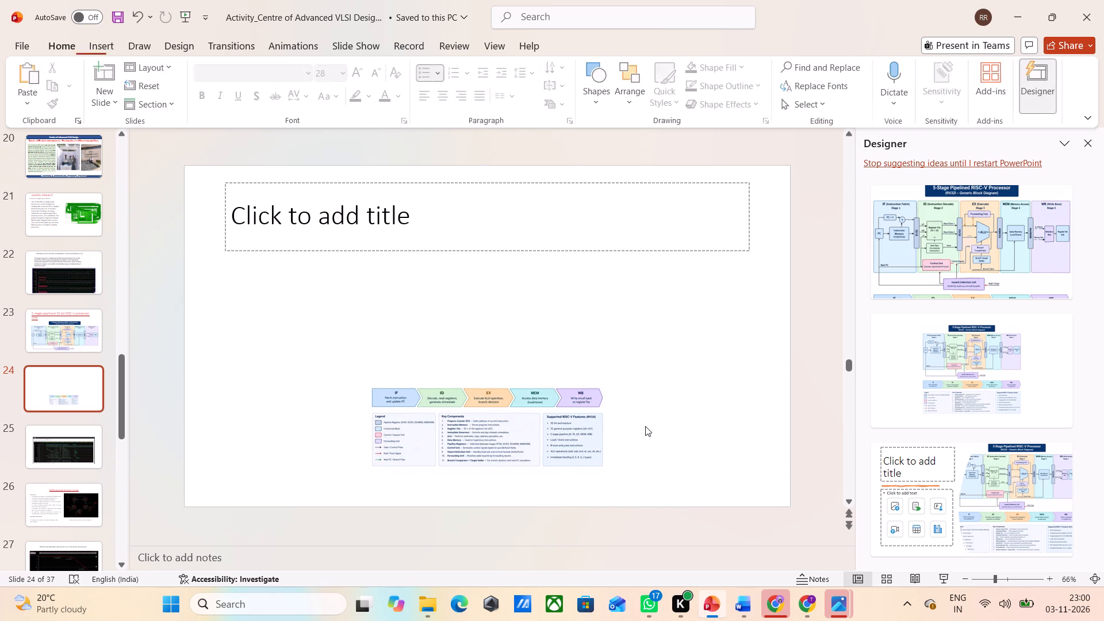
Enlarge the cropped picture to about 33.28 by 12.03 cm and position it across the slide just below the title placeholder.
left_click_drag(517, 429, 517, 344)
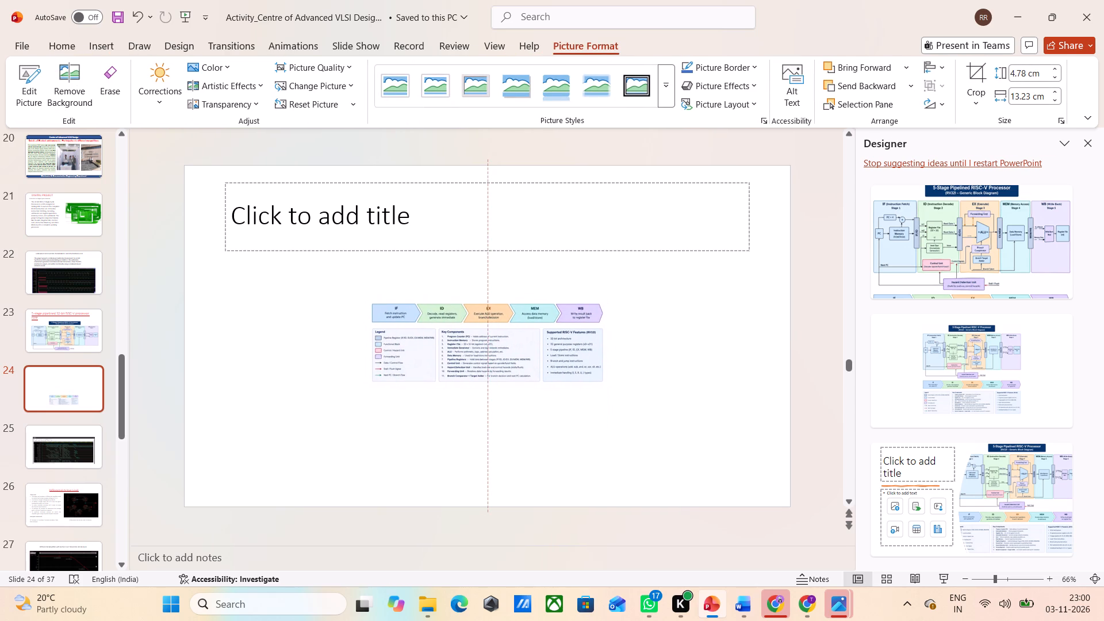
left_click_drag(517, 344, 518, 336)
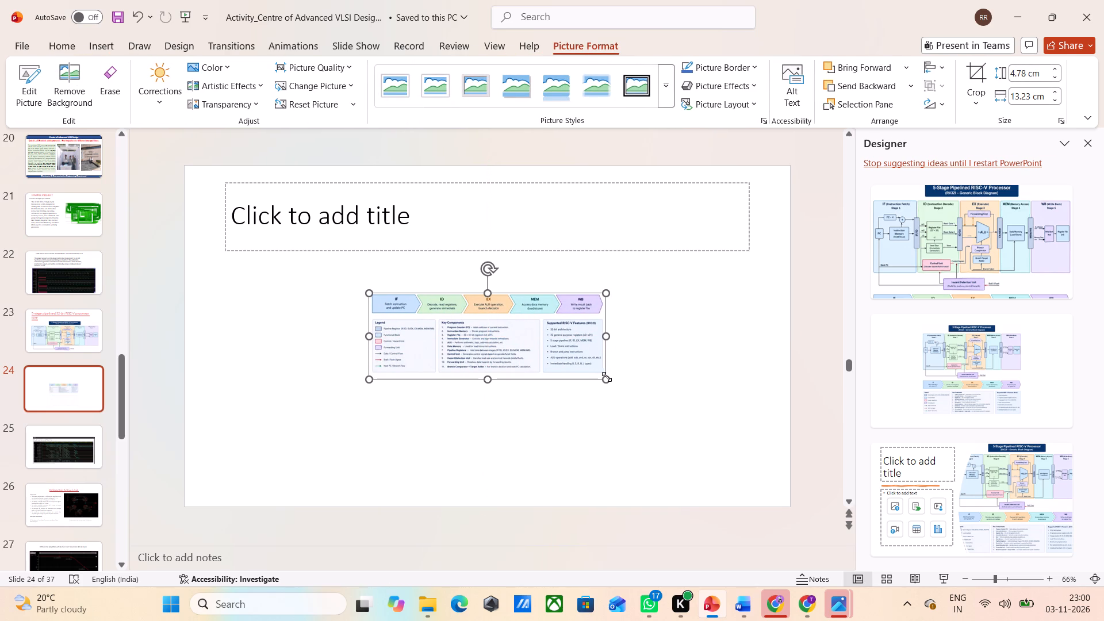
left_click_drag(607, 377, 549, 451)
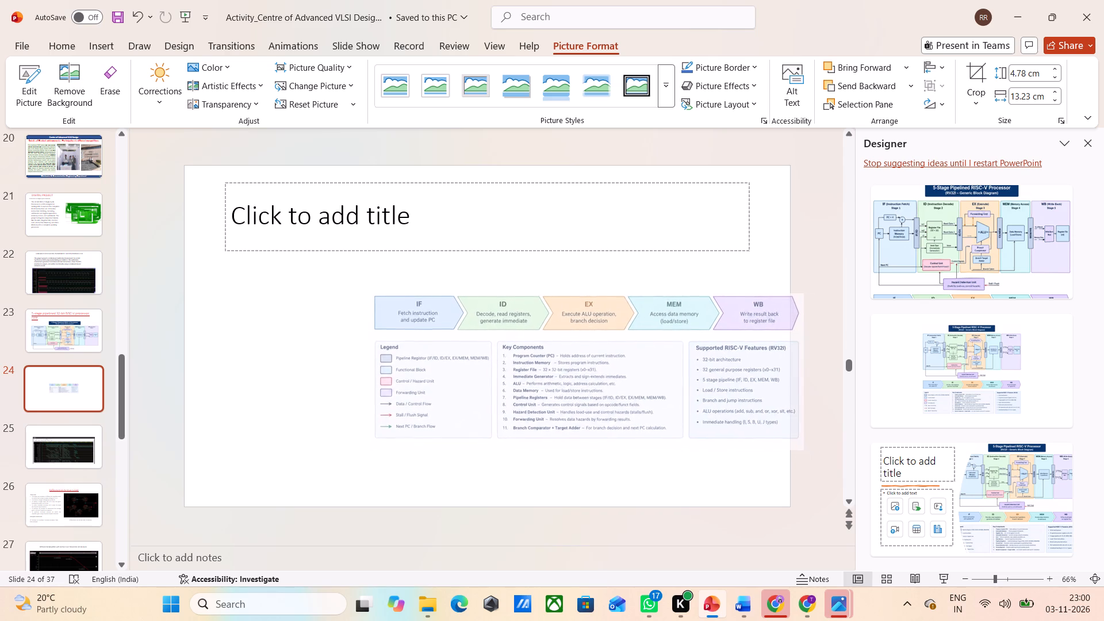
left_click_drag(549, 451, 567, 442)
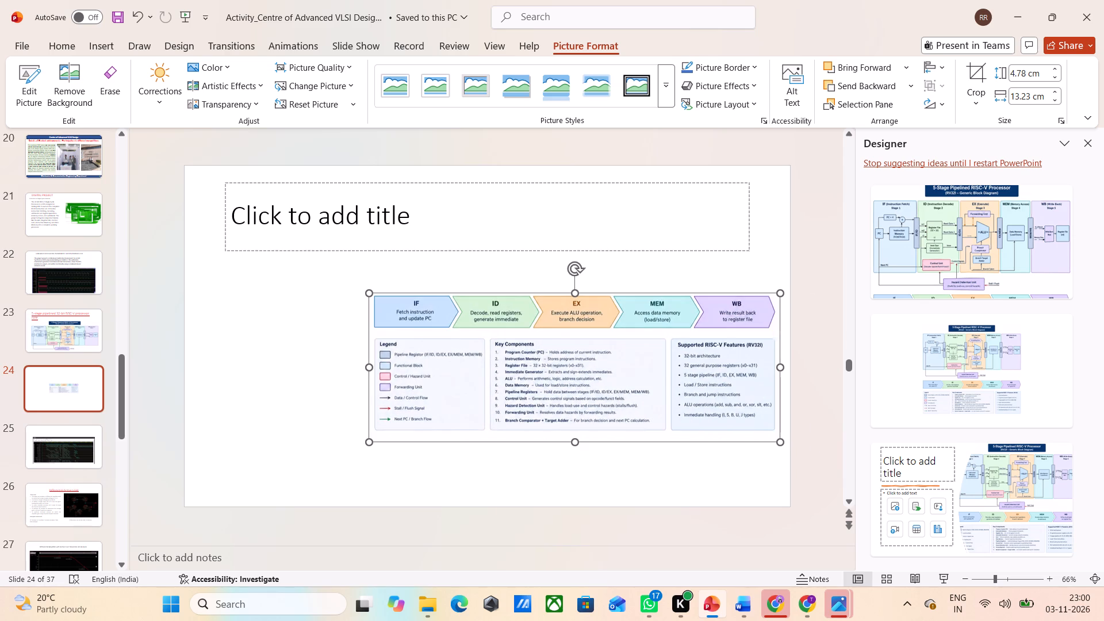
left_click_drag(371, 444, 201, 448)
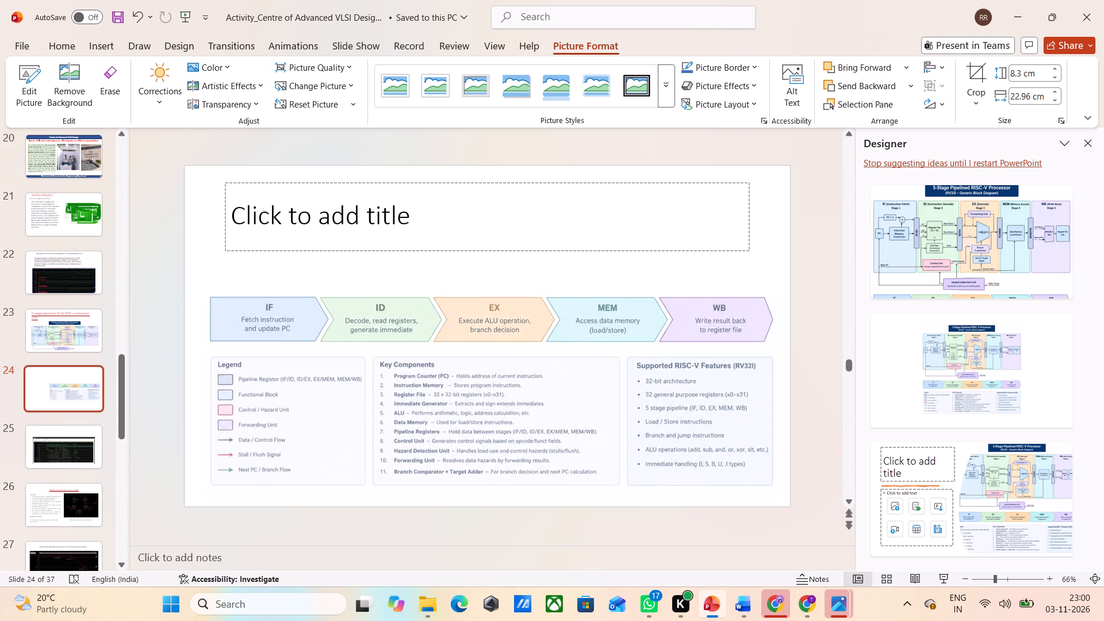
left_click_drag(201, 448, 186, 452)
left_click_drag(369, 407, 368, 398)
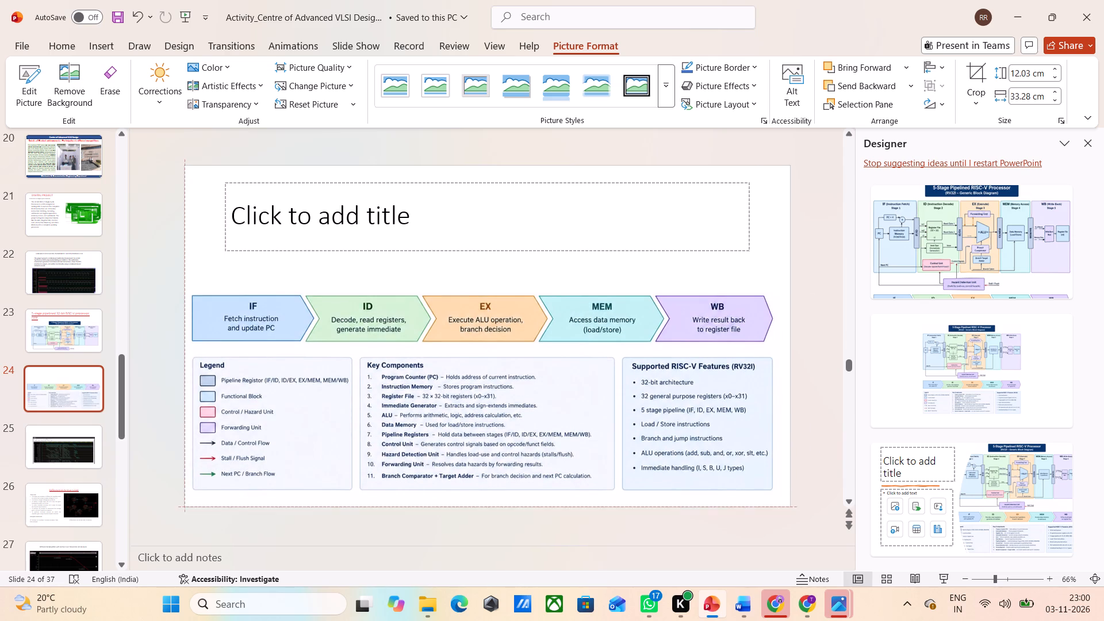
left_click_drag(368, 398, 367, 385)
Copy the title "5-stage pipelined 32-bit RISC-V processor core" from slide 23 into the title placeholder of slide 24.
left_click(497, 212)
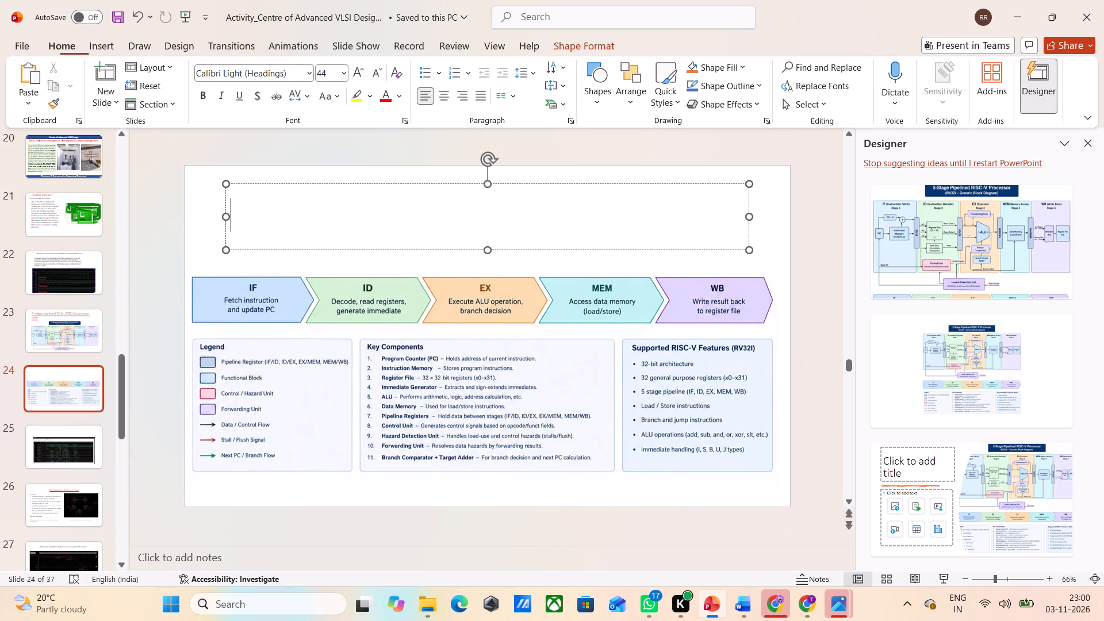
left_click(35, 323)
left_click(376, 237)
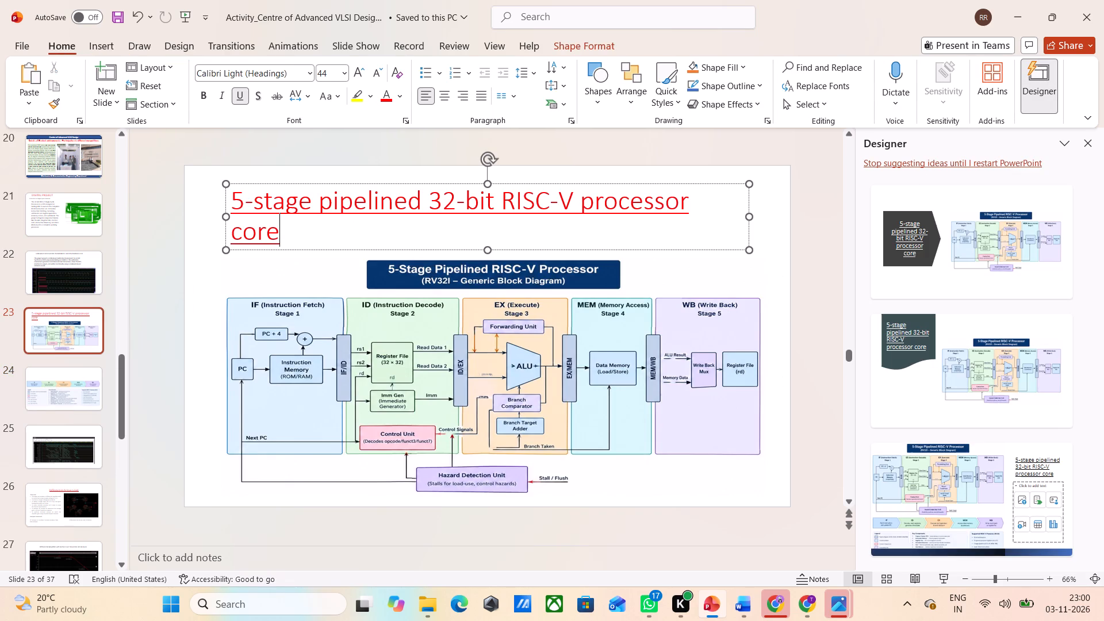
key("ctrl+a")
key("ctrl+c")
left_click(74, 385)
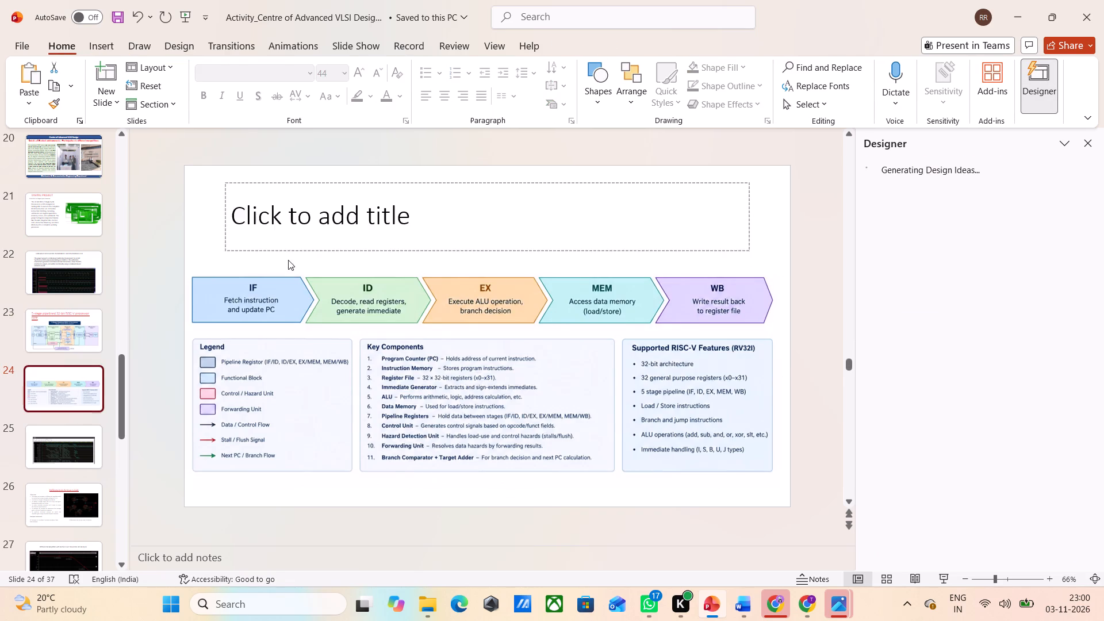
left_click(312, 244)
key("ctrl+v")
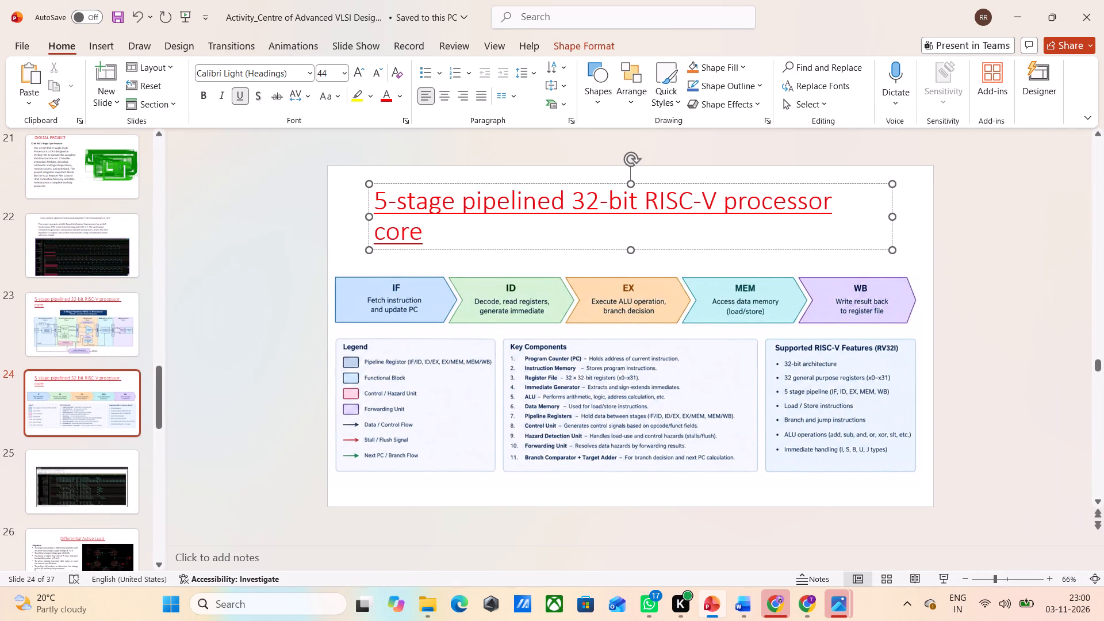
left_click(430, 350)
Enlarge the EPWave waveform picture on slide 25 so it spans most of the slide's width and height below the title placeholder.
left_click(41, 473)
left_click(523, 317)
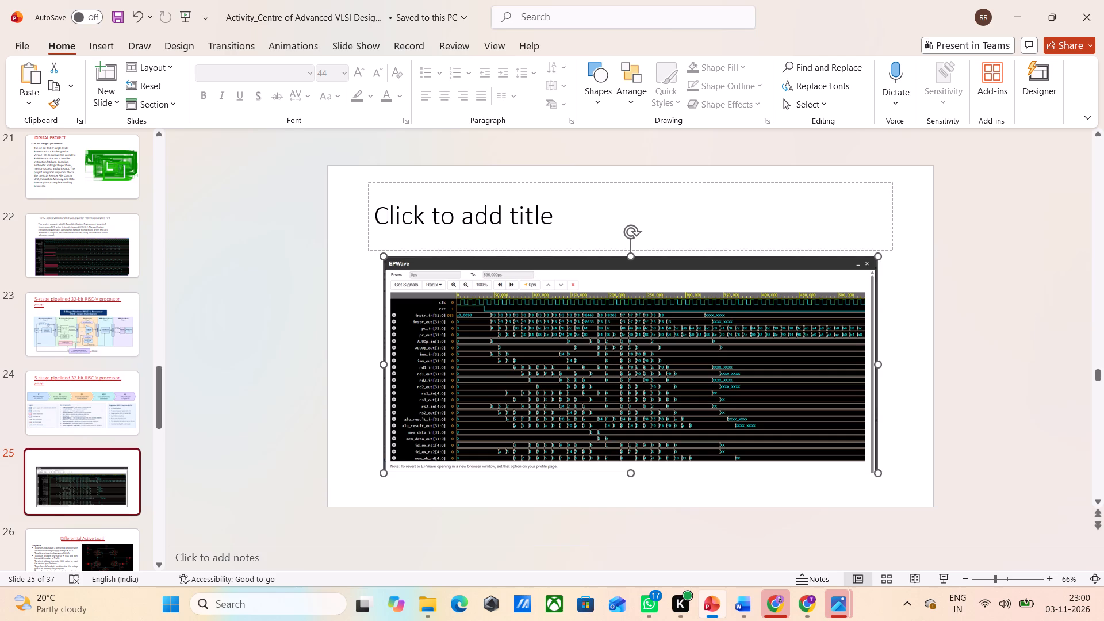
left_click_drag(381, 472, 365, 476)
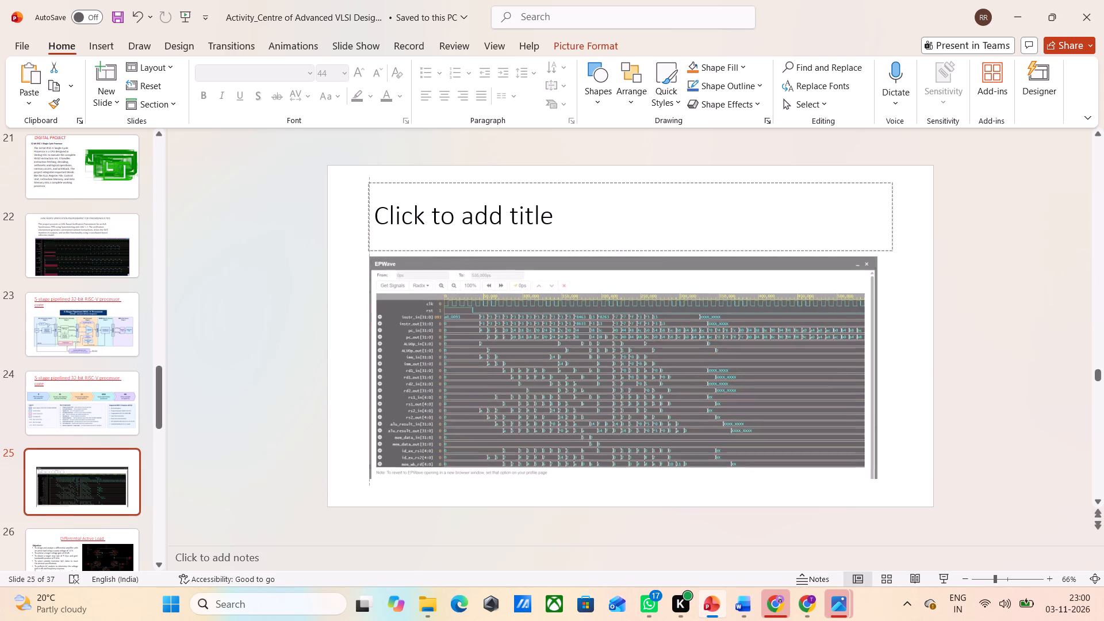
left_click_drag(365, 476, 352, 480)
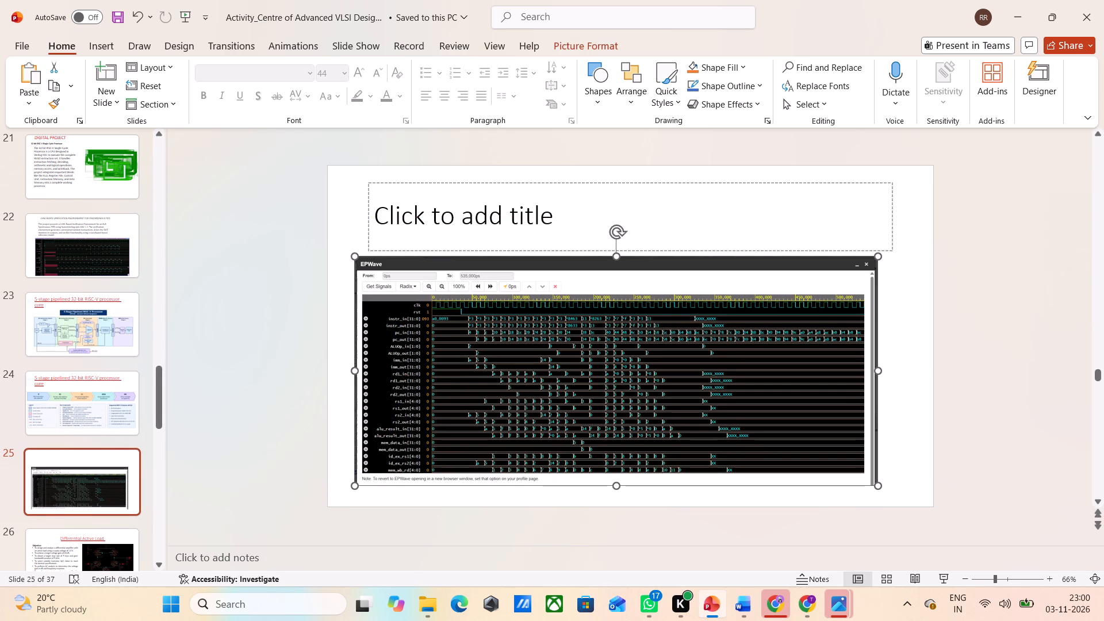
left_click_drag(877, 483, 883, 498)
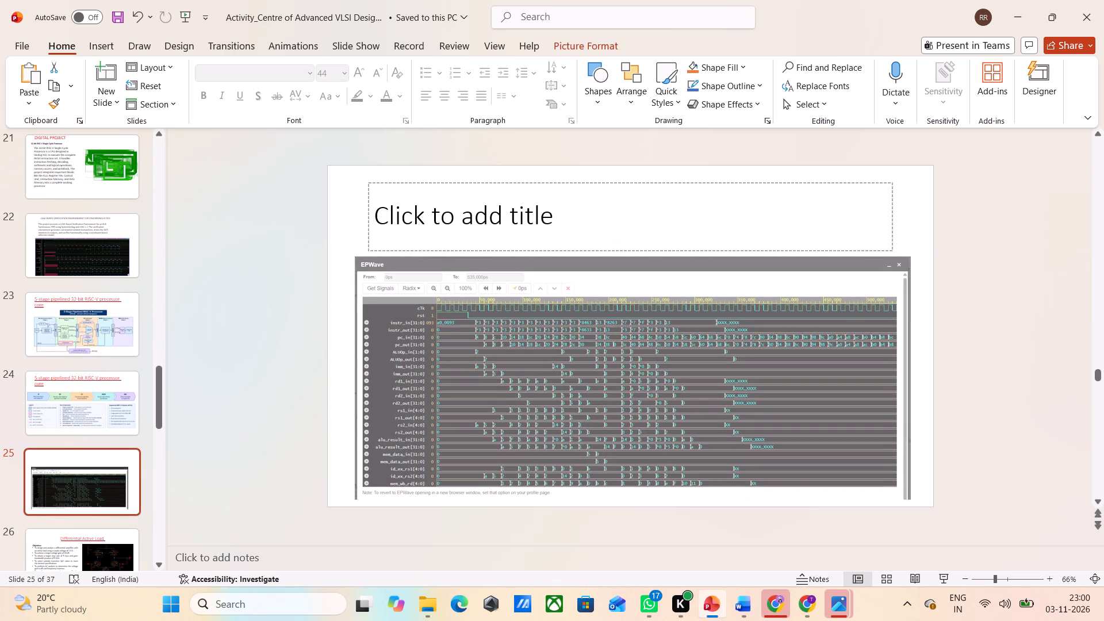
left_click_drag(883, 498, 880, 496)
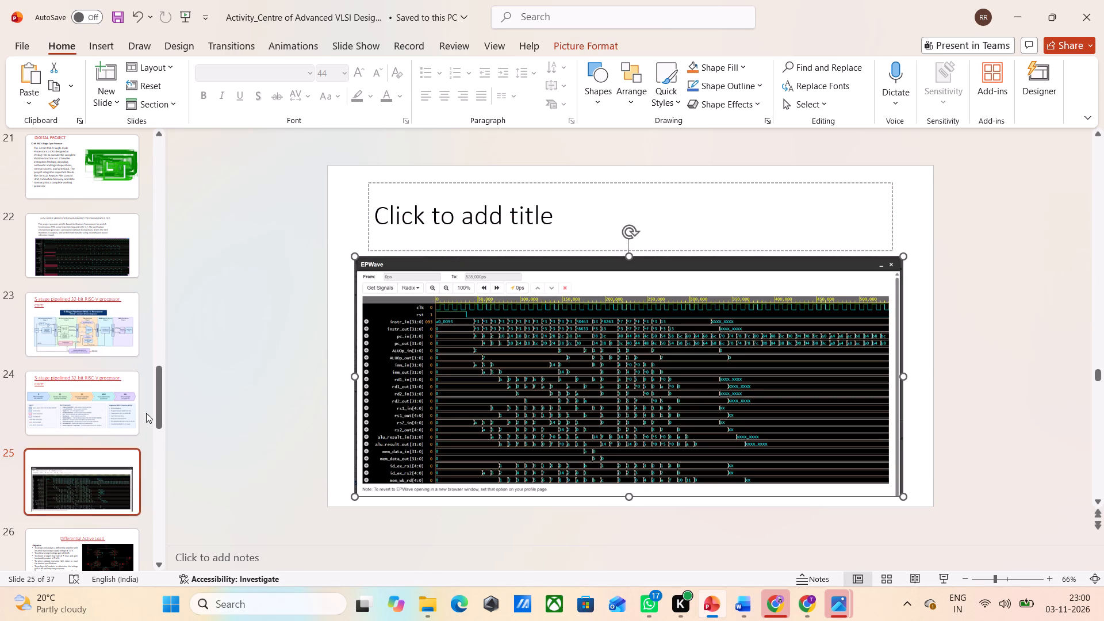
Enter the title "Testbench Waveform" in the title placeholder of slide 25, after checking the neighbouring slides.
left_click(78, 399)
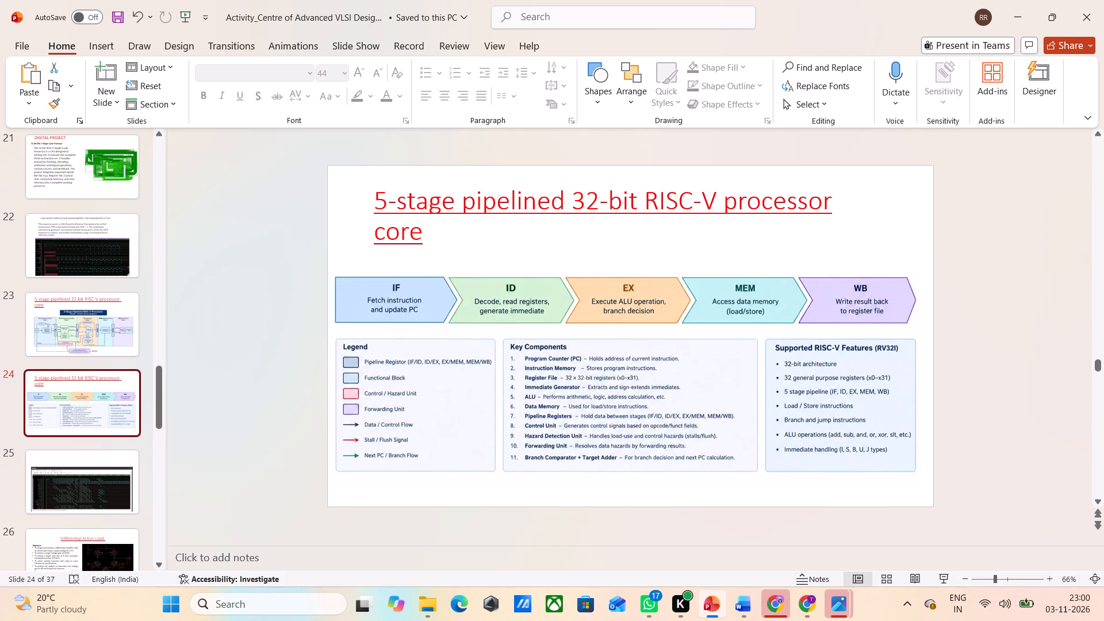
left_click(76, 332)
left_click(113, 468)
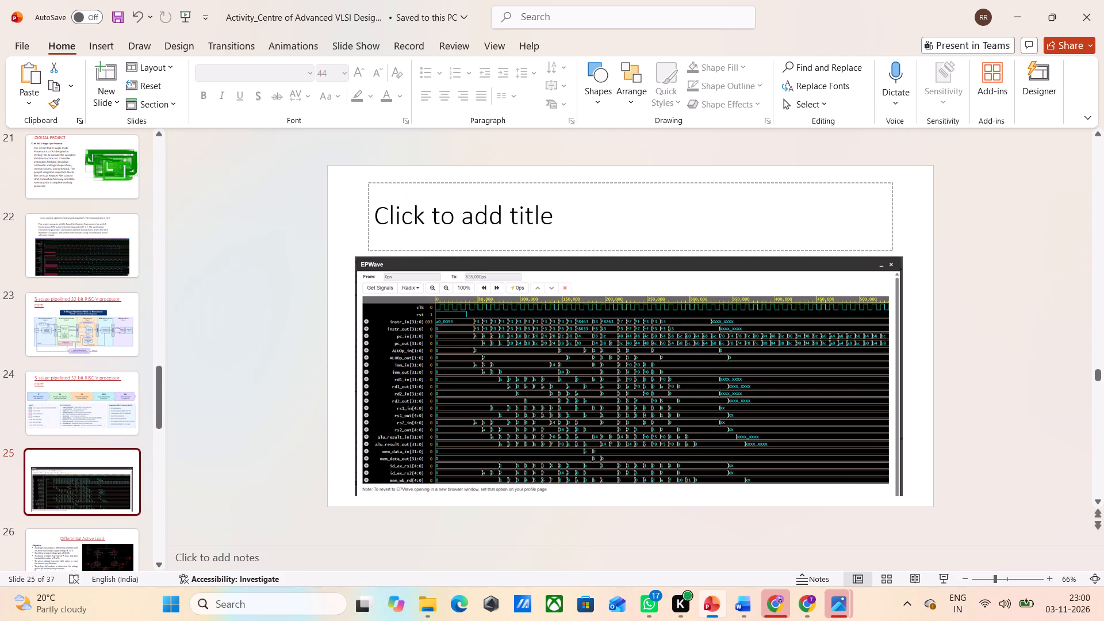
left_click(538, 236)
left_click(109, 251)
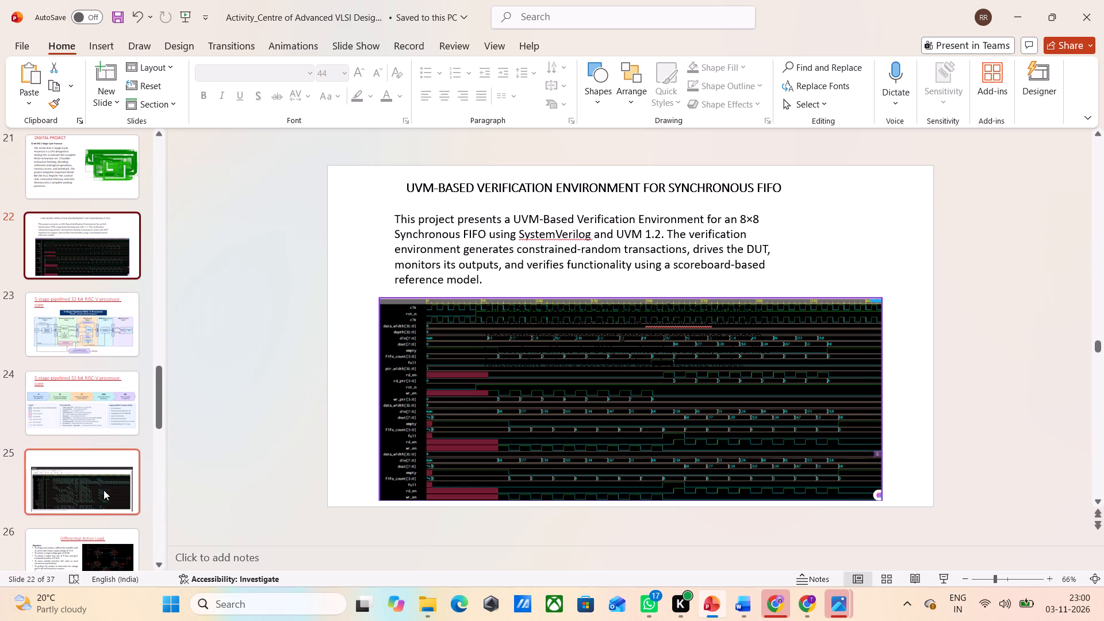
left_click(90, 549)
left_click(103, 329)
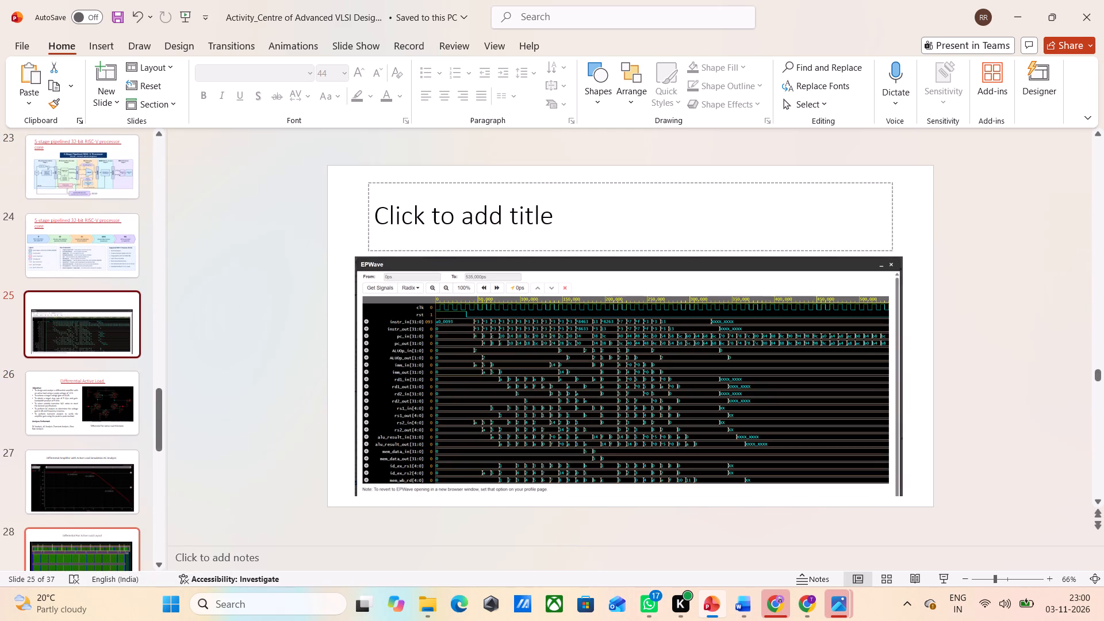
left_click(568, 227)
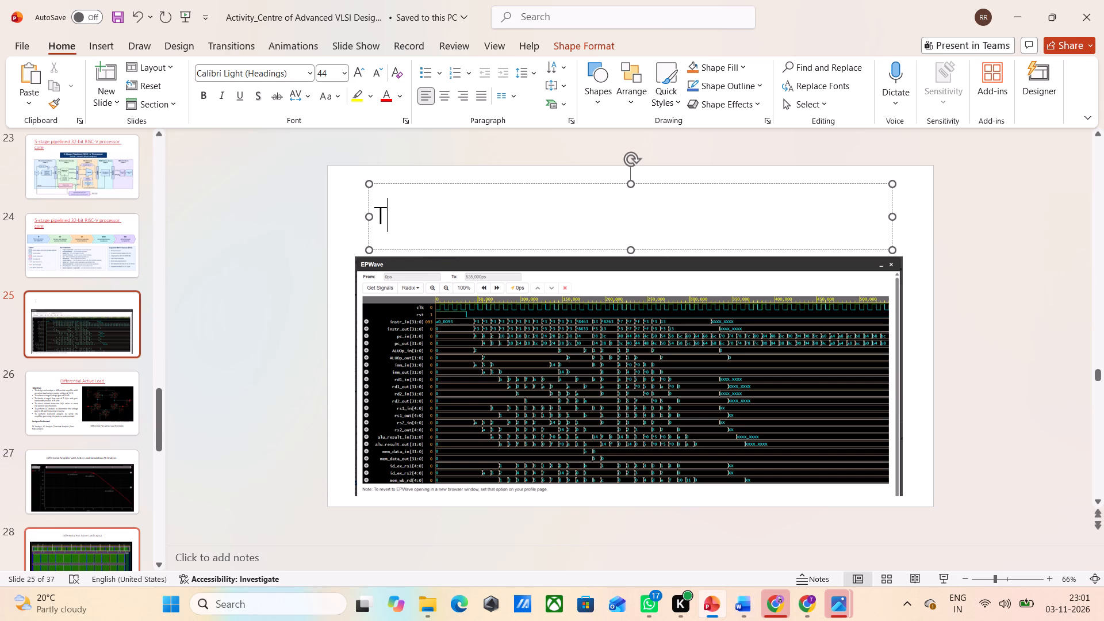
type("est")
type("be")
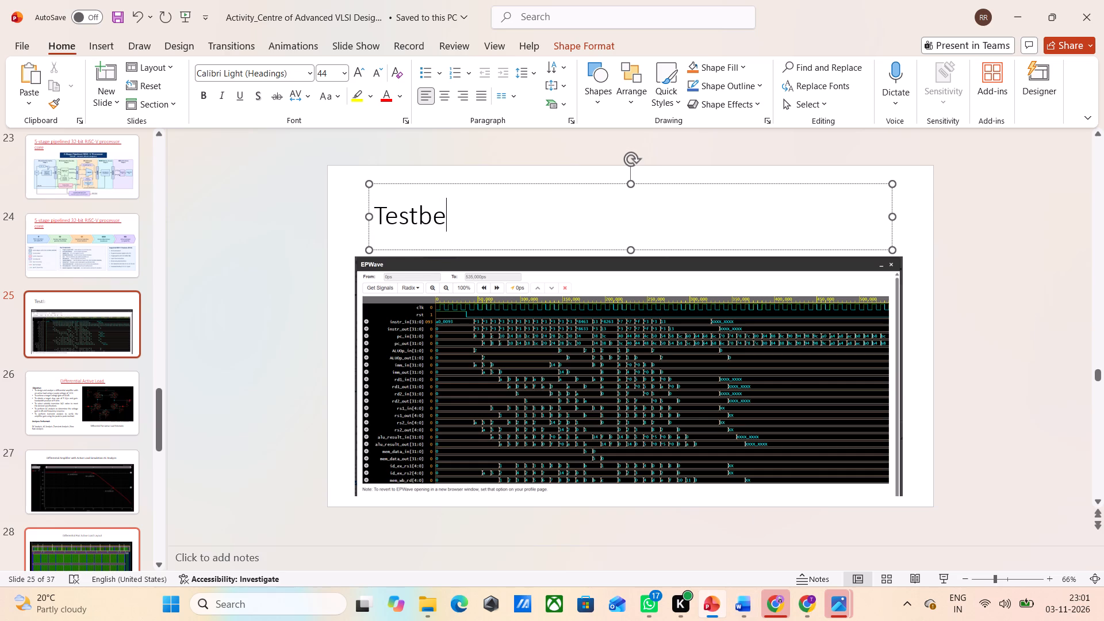
type("nch")
key("space")
type("ave")
key("space")
key("BackSpace")
type("form")
left_click(304, 257)
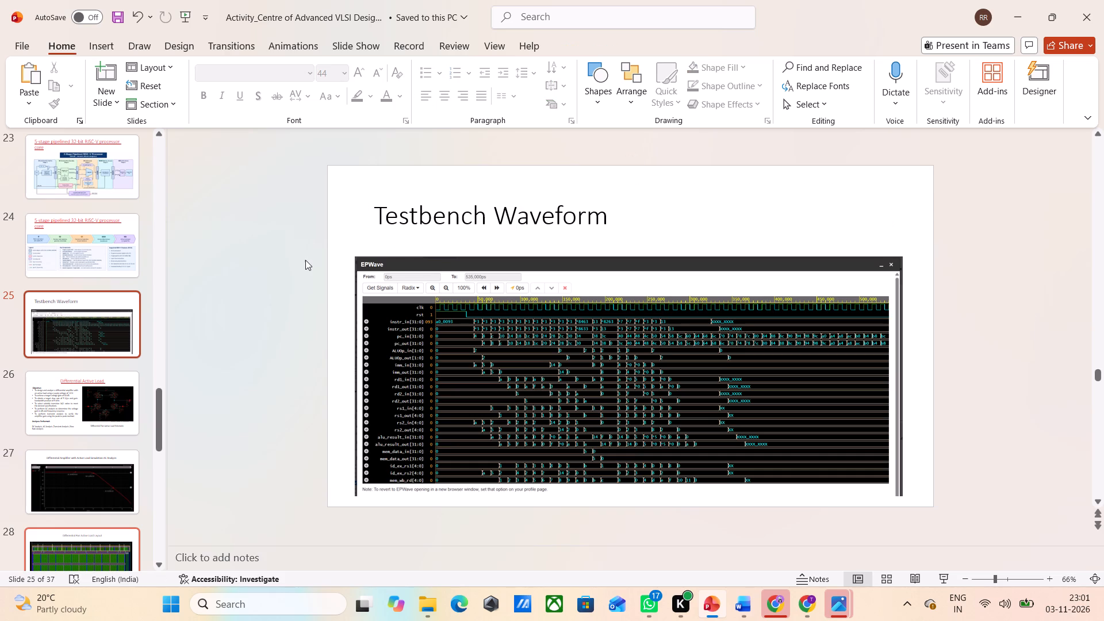
Set the "Testbench Waveform" title on slide 25 to font size 24 and centre it.
left_click(666, 231)
left_click_drag(647, 221, 397, 216)
triple_click(646, 215)
left_click(631, 221)
left_click(609, 219)
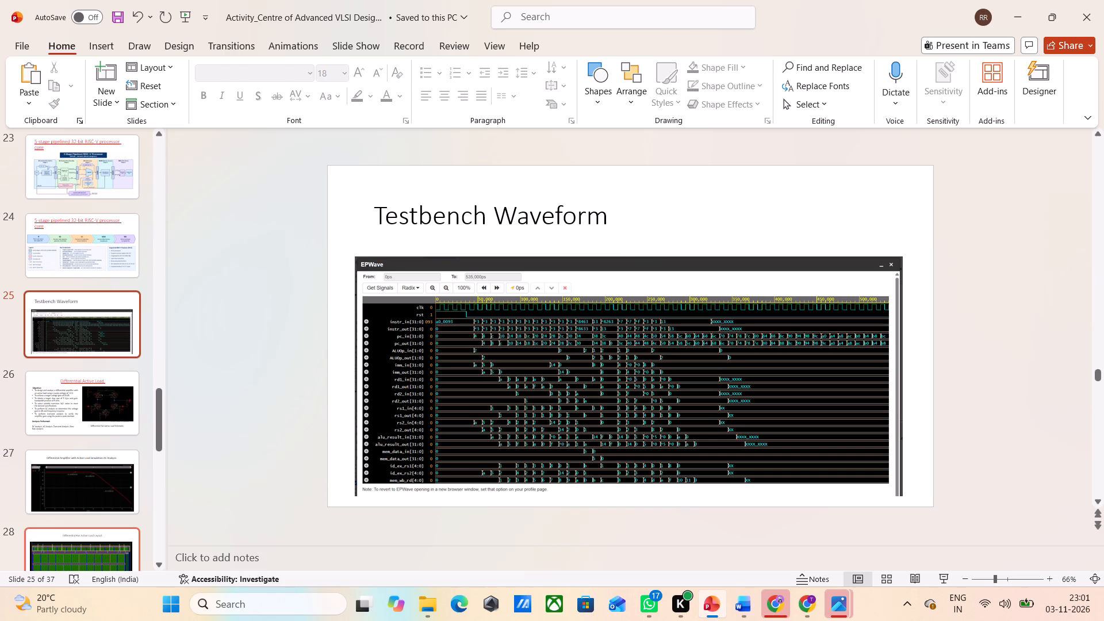
left_click(562, 215)
triple_click(582, 215)
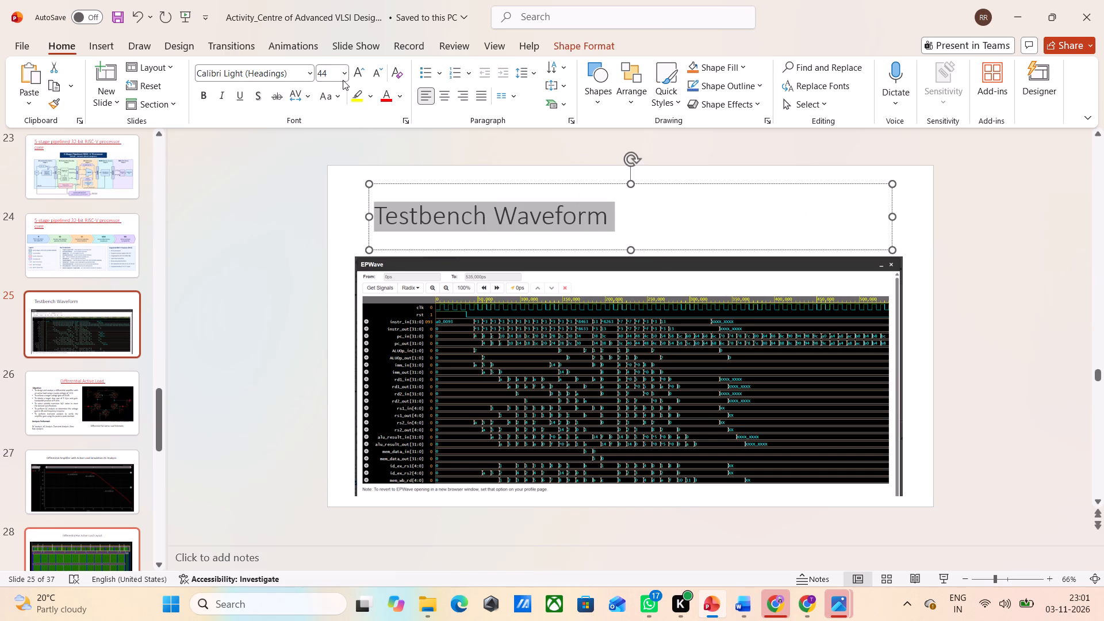
left_click(343, 80)
left_click(329, 269)
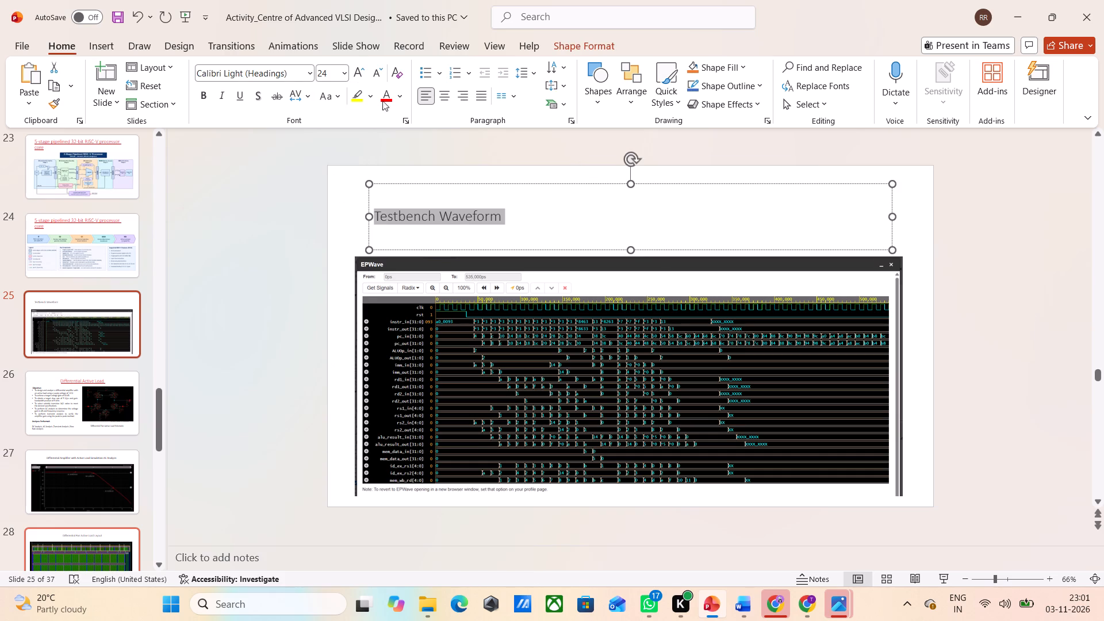
left_click(447, 96)
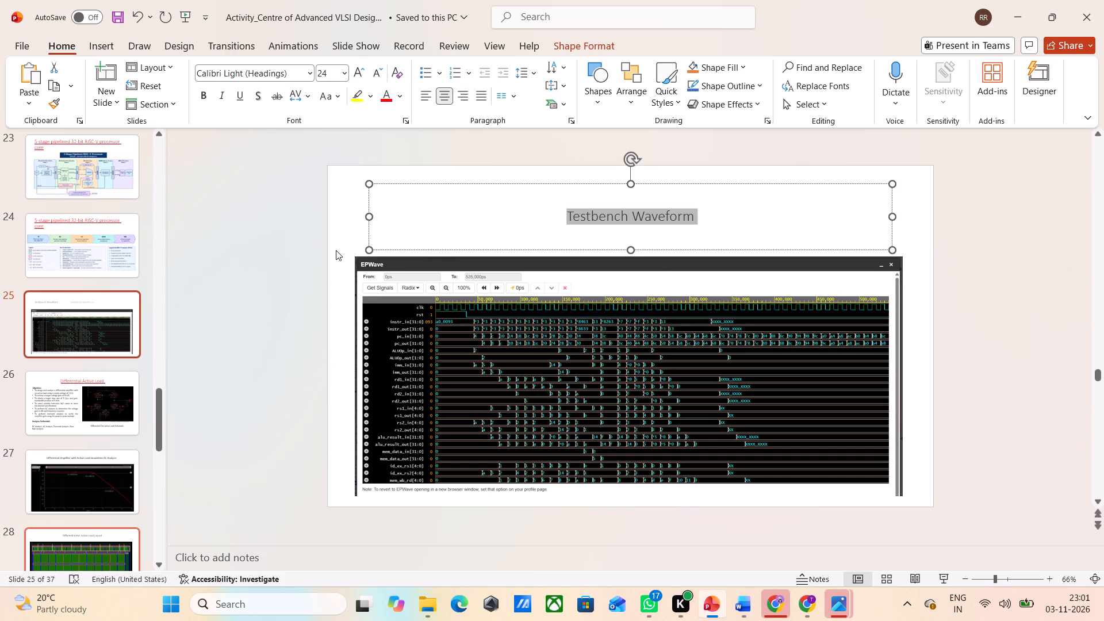
left_click(336, 250)
Save the presentation.
left_click(5, 47)
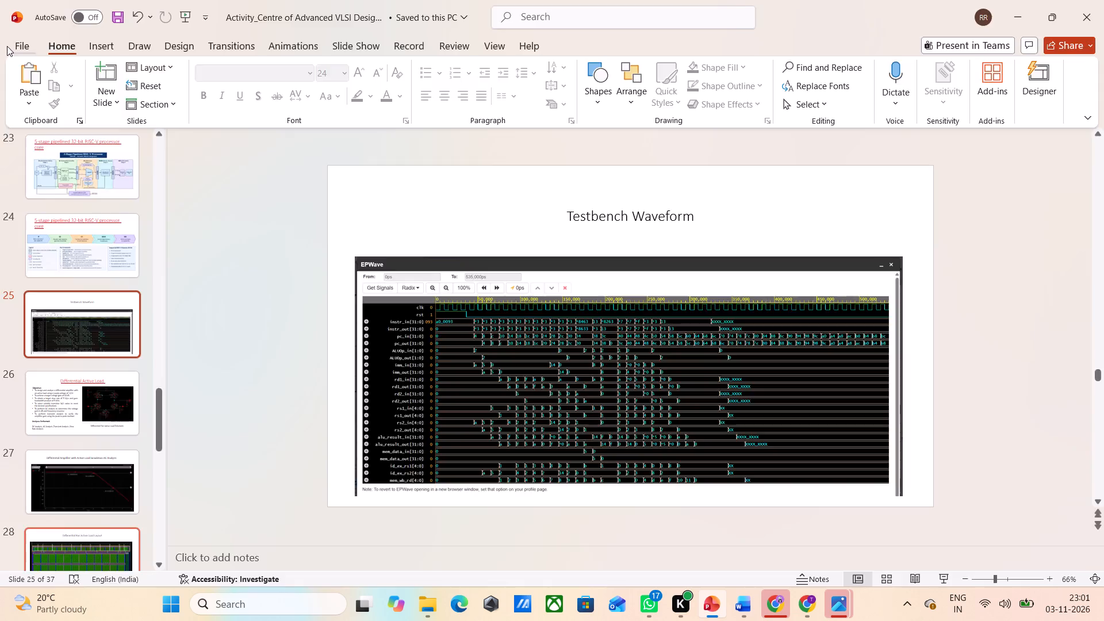
left_click(47, 241)
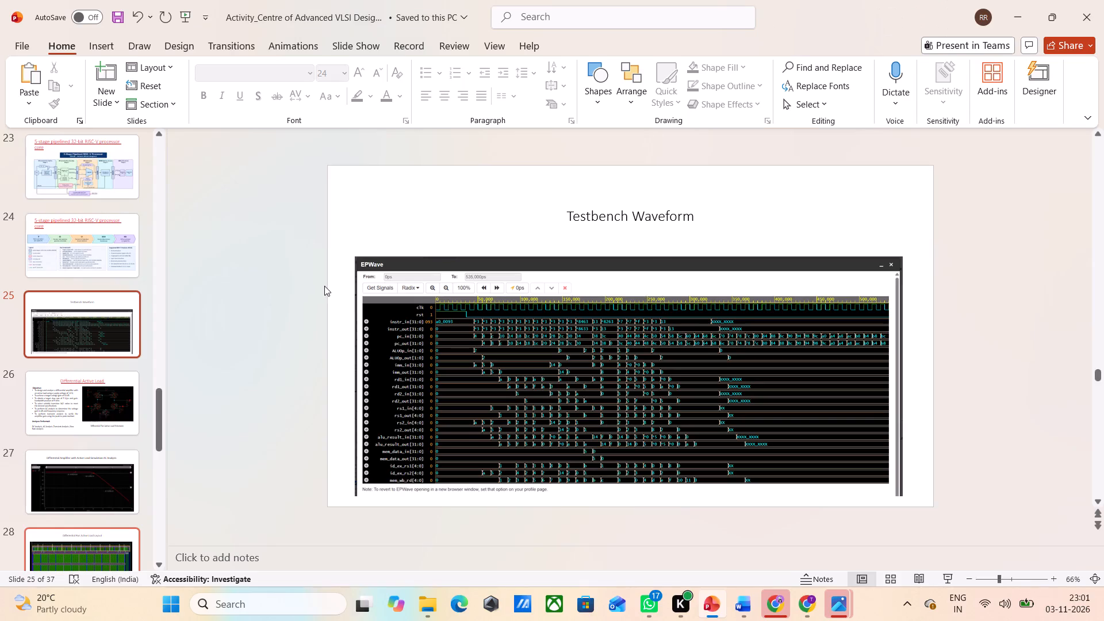
Open the presentation's file management page.
left_click(24, 44)
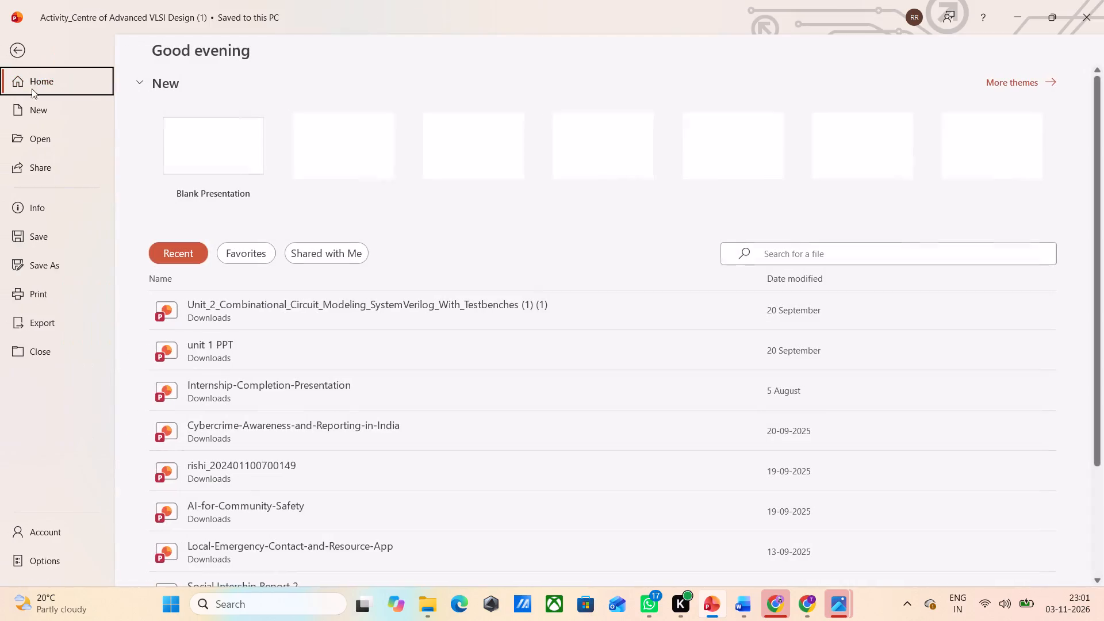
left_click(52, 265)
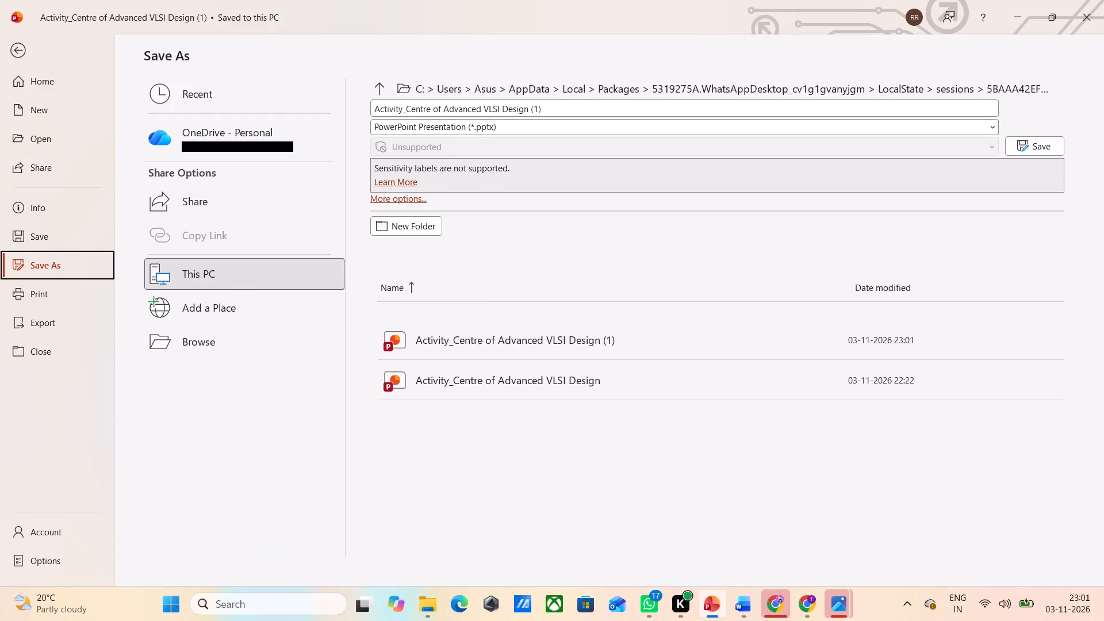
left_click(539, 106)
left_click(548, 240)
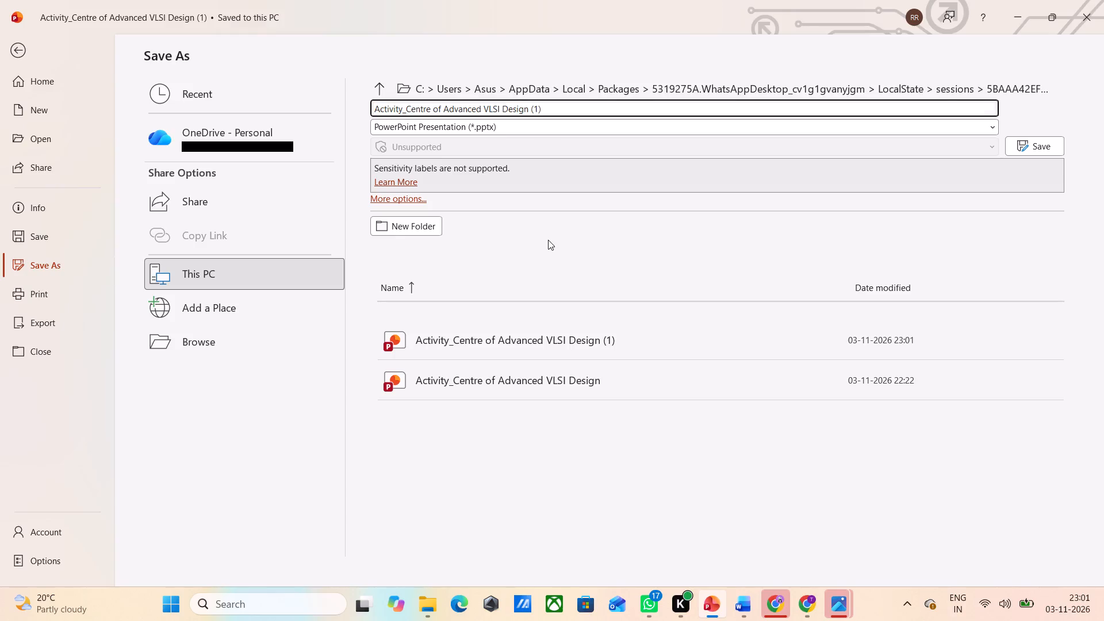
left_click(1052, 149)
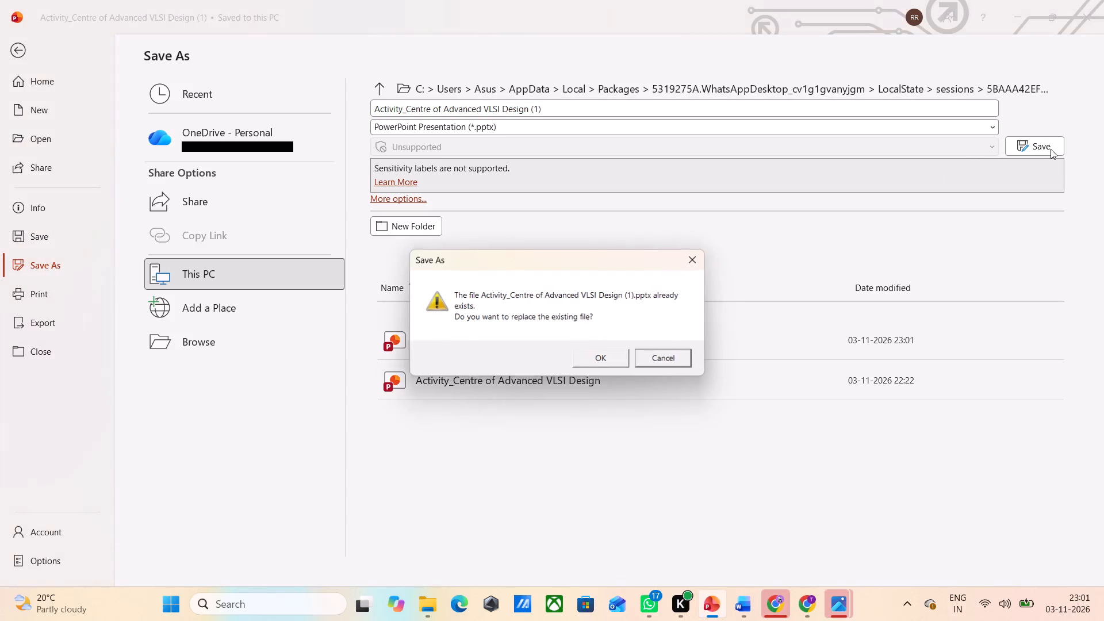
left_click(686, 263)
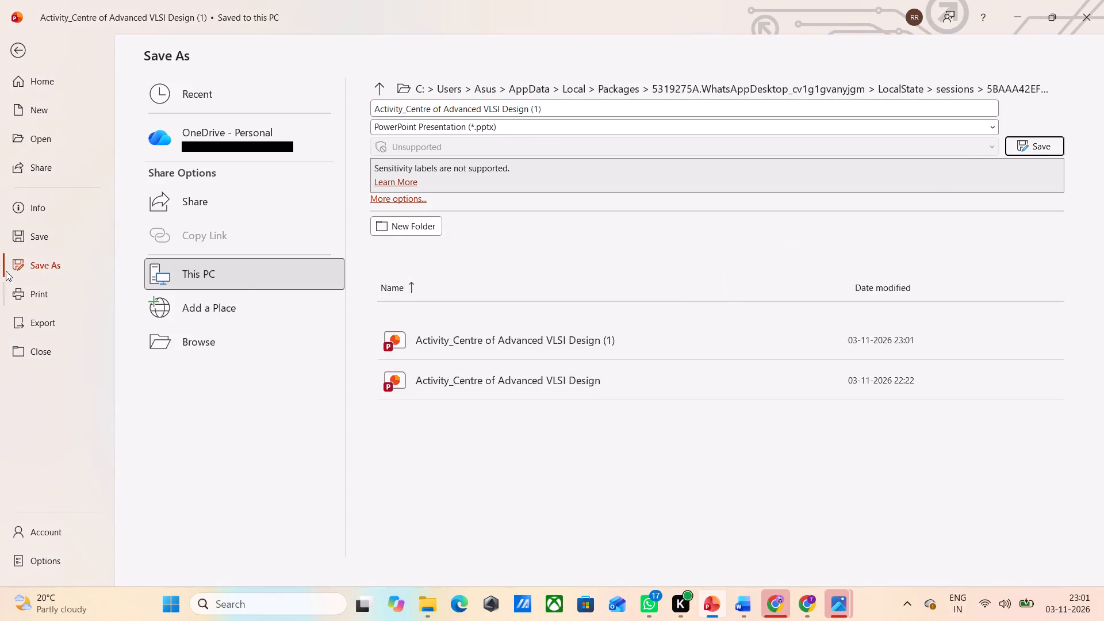
Save a copy of the presentation in the Downloads folder as a PowerPoint Presentation named "Activity_Centre of Advanced VLSI Design (1)".
left_click(45, 262)
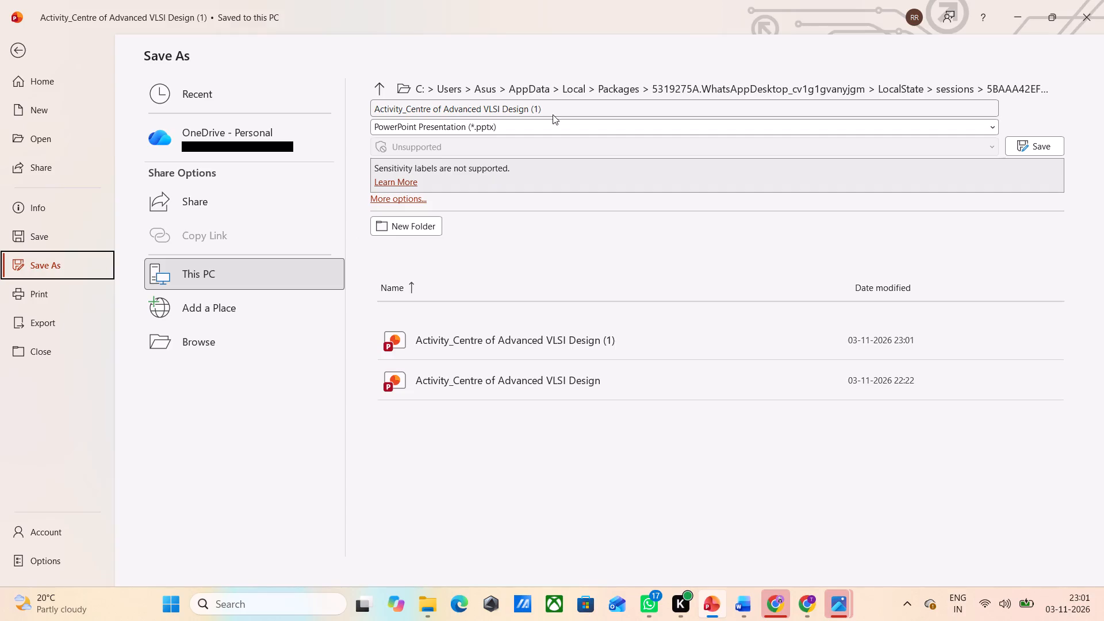
left_click(402, 79)
left_click(74, 206)
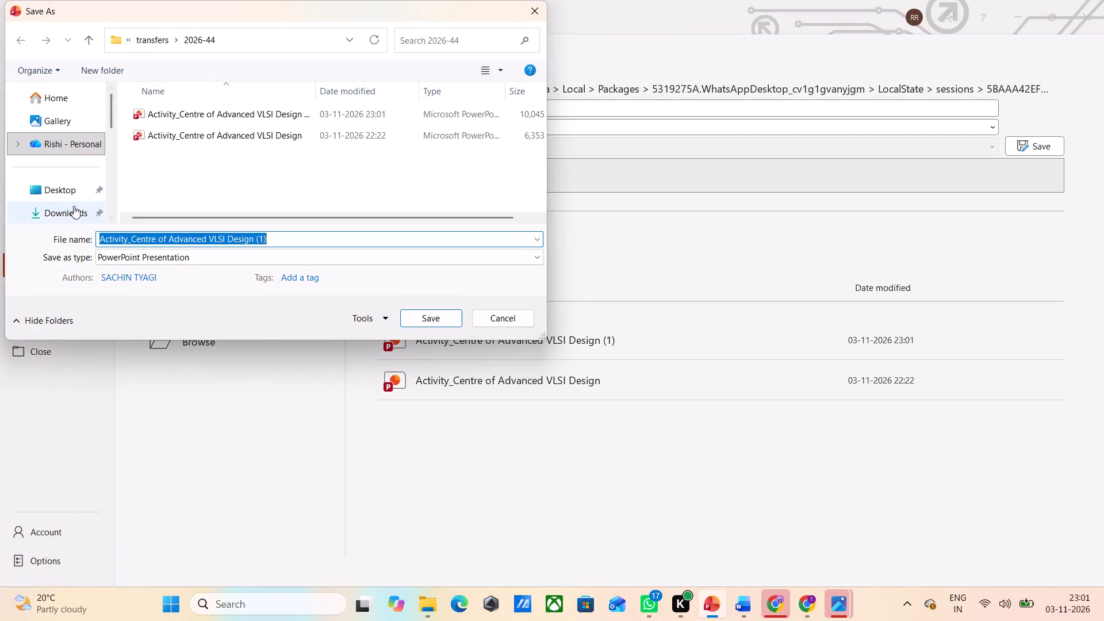
left_click(424, 322)
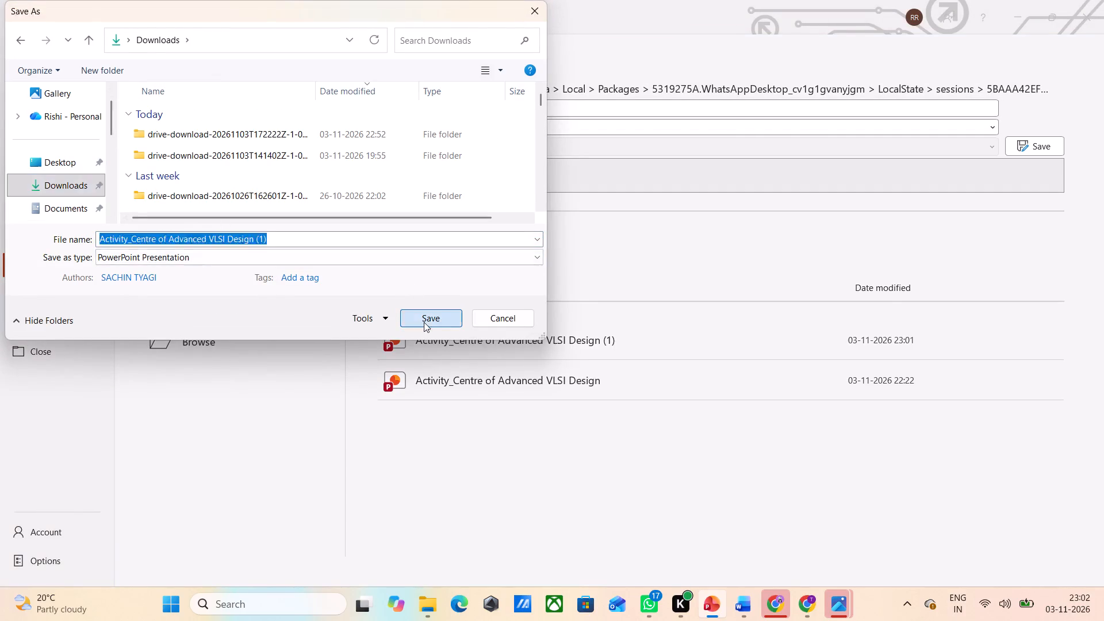